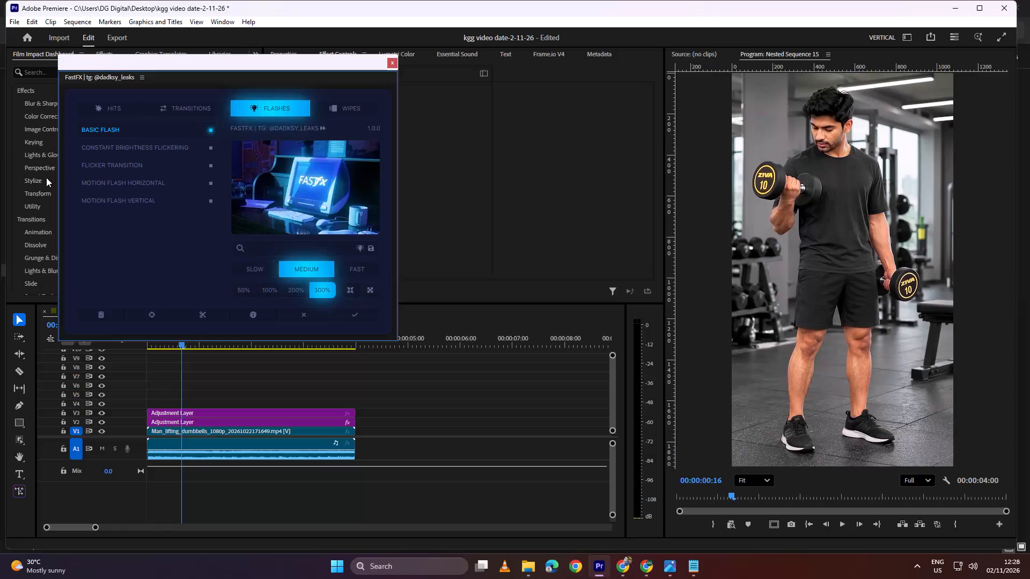
Check the Wipes presets in the FastFX extension, and close its window.
click(352, 106)
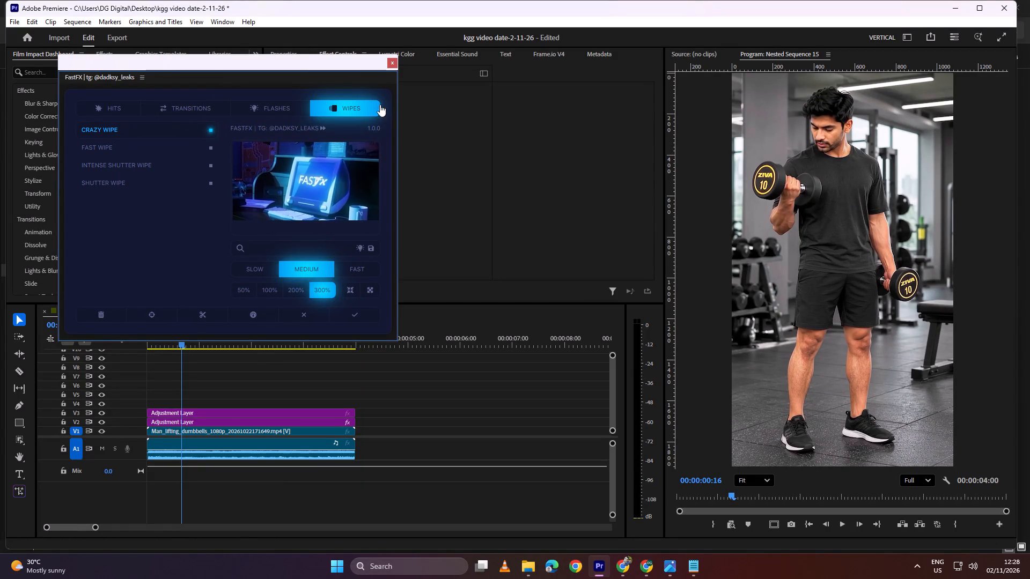
click(396, 62)
Play the nested sequence briefly from its start and mute audio track A1.
drag(215, 334, 62, 354)
key(space)
key(space)
click(192, 409)
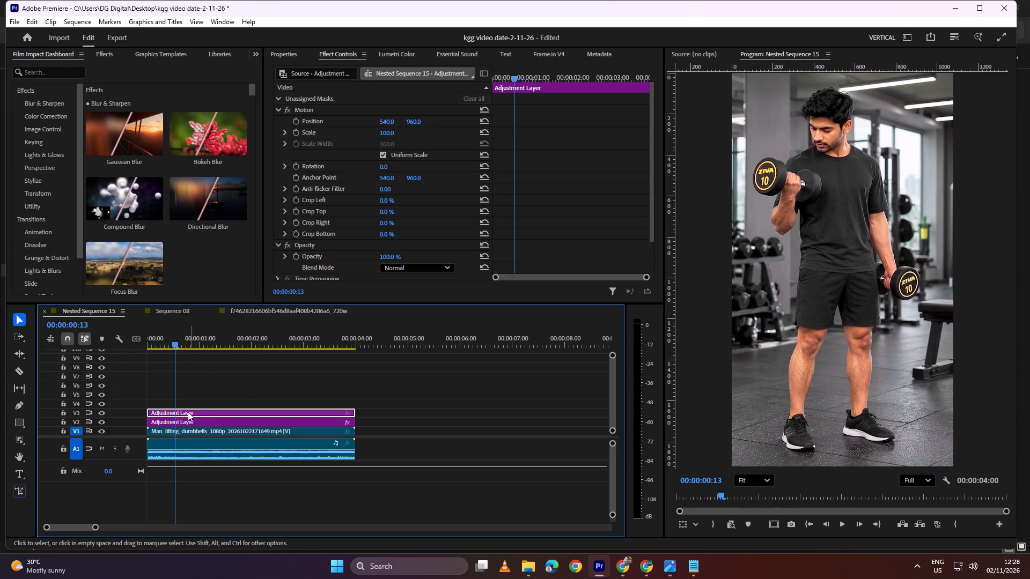
click(168, 444)
click(99, 447)
Select the adjustment layer on V3 and examine the Film Impact effect categories, from Blur & Sharpen to Utility, for a suitable look.
click(195, 413)
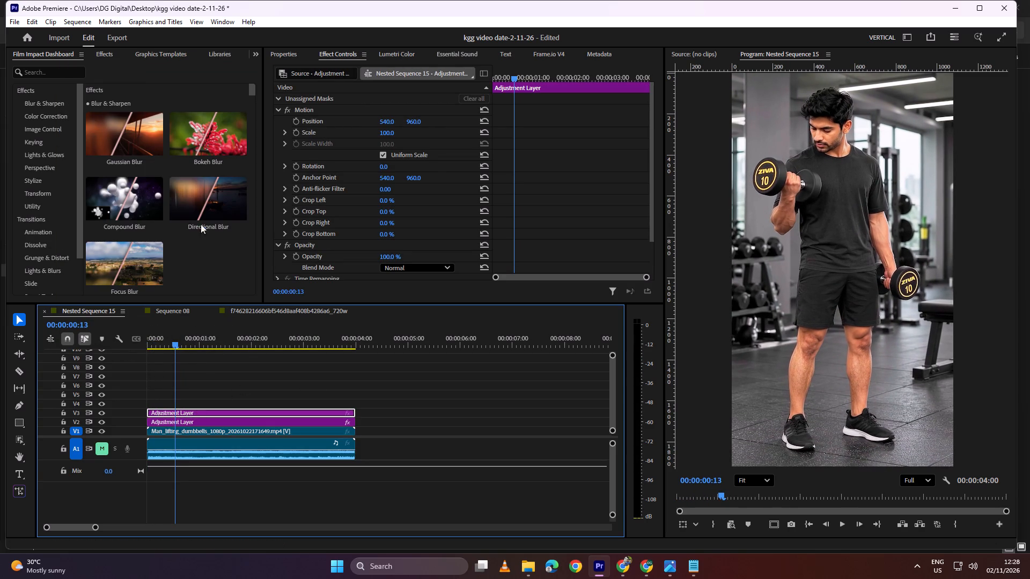
click(289, 54)
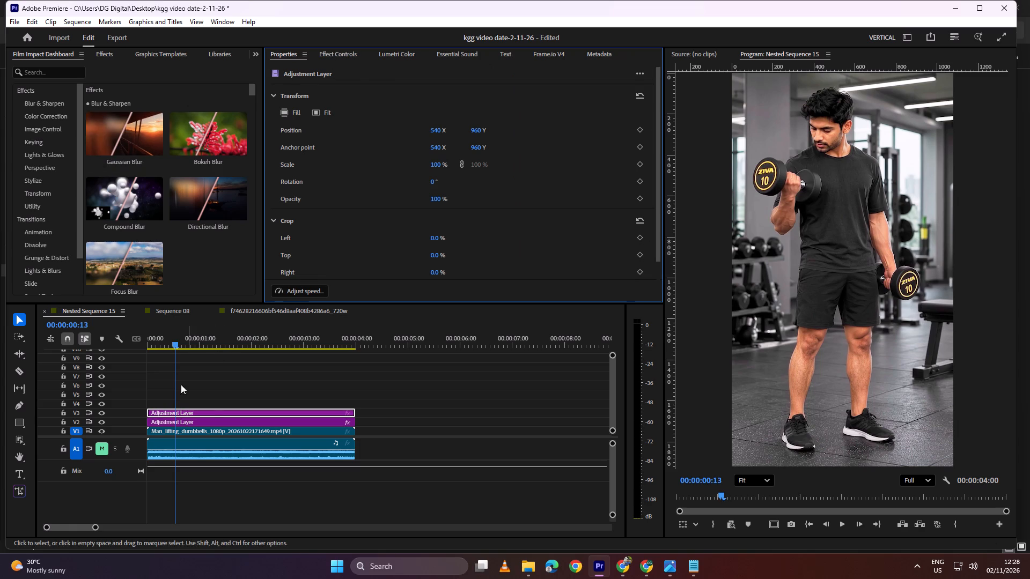
click(47, 173)
click(51, 152)
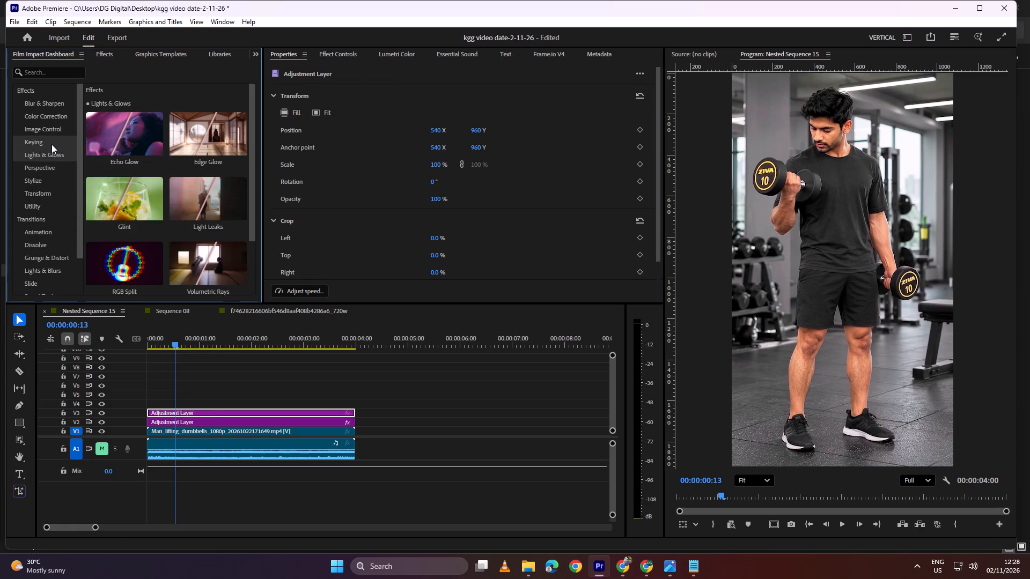
click(51, 144)
click(53, 136)
click(58, 129)
click(61, 109)
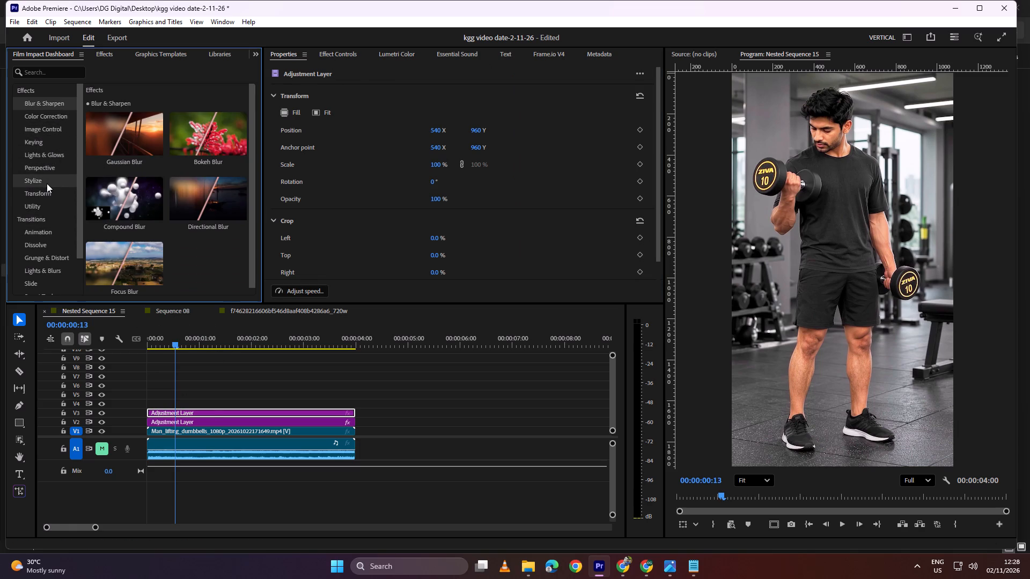
click(47, 183)
click(40, 196)
click(46, 205)
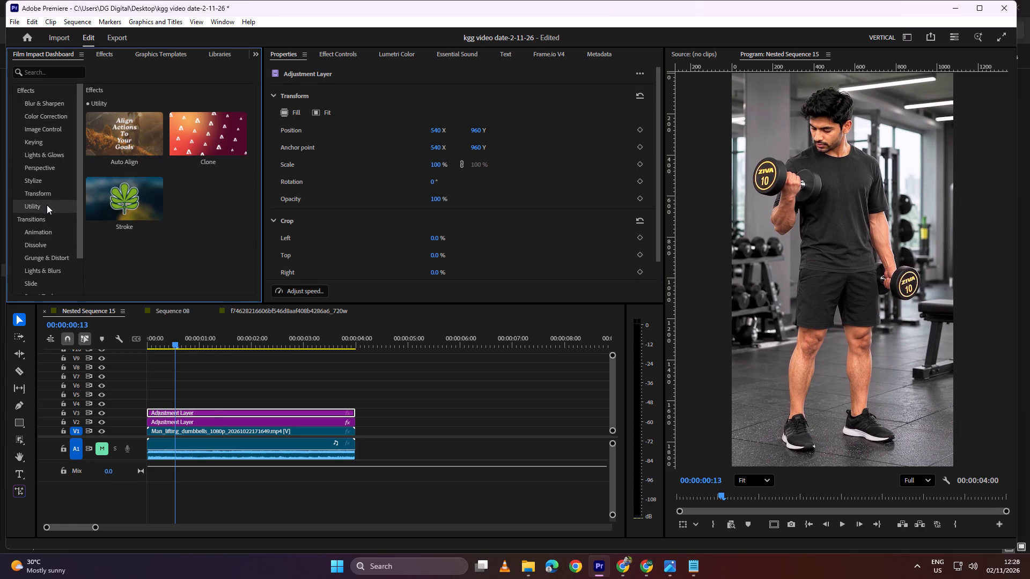
click(50, 192)
click(45, 170)
click(39, 182)
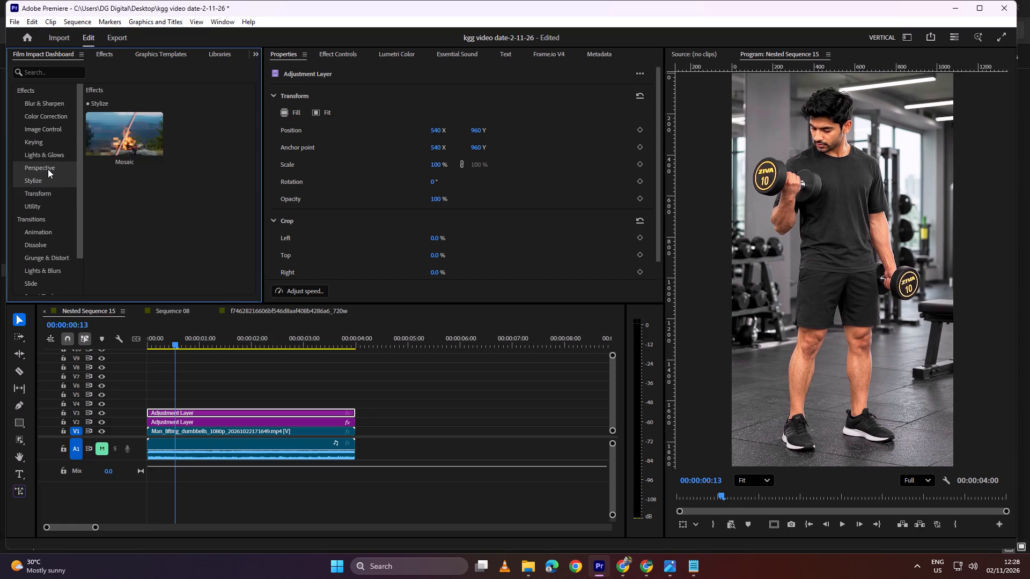
click(49, 162)
click(55, 150)
click(46, 139)
click(50, 133)
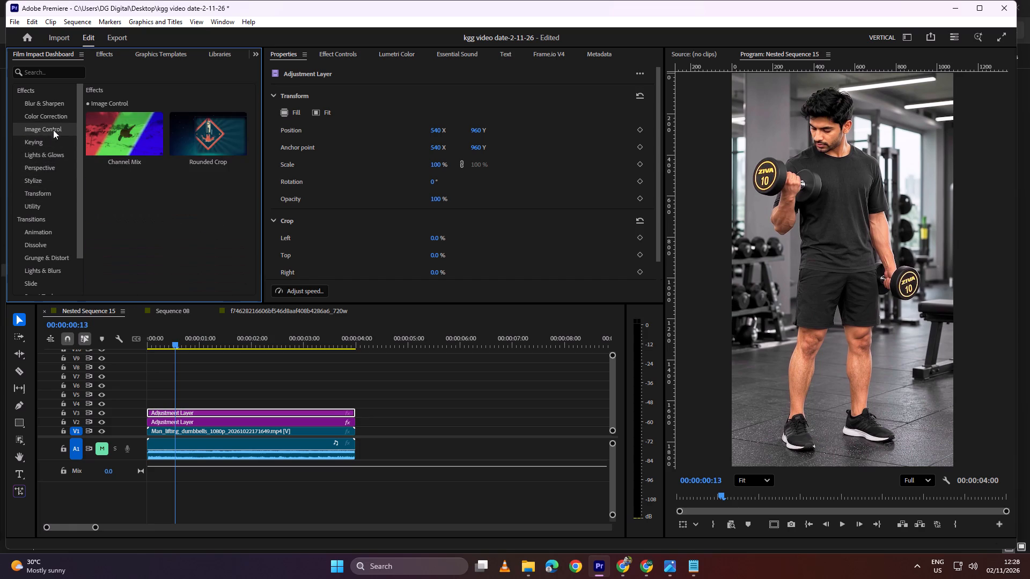
Apply the Film Impact Vignette effect from Color Correction three times to the V3 adjustment layer.
click(54, 115)
click(129, 159)
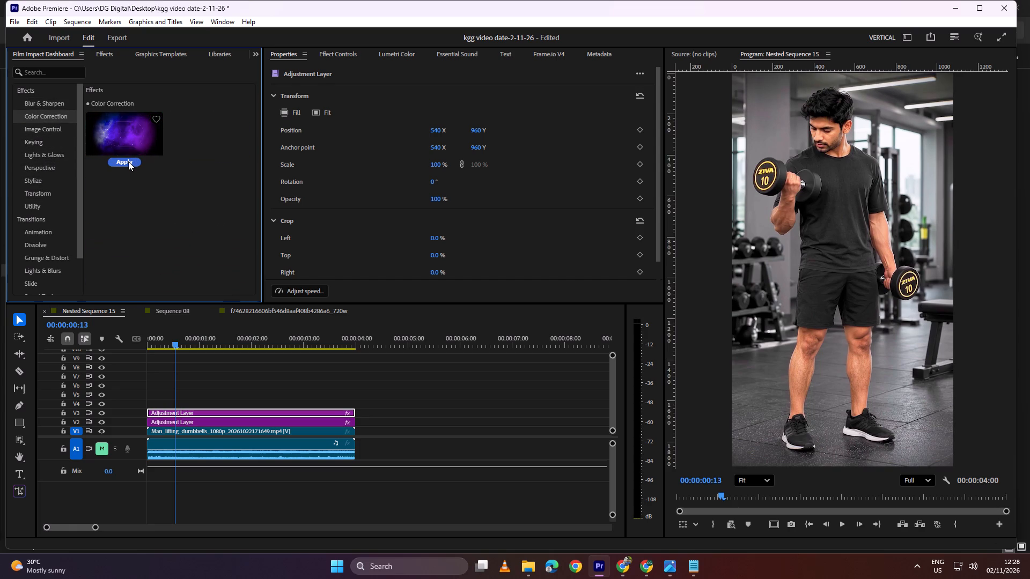
click(127, 163)
click(127, 163)
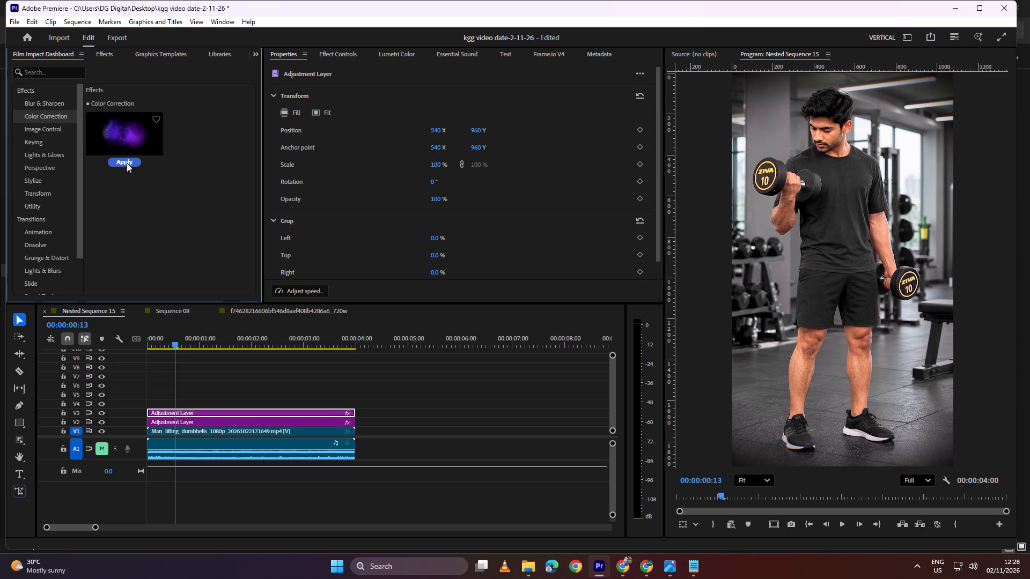
Collapse the settings of all three Vignette effects on the V3 adjustment layer.
click(340, 58)
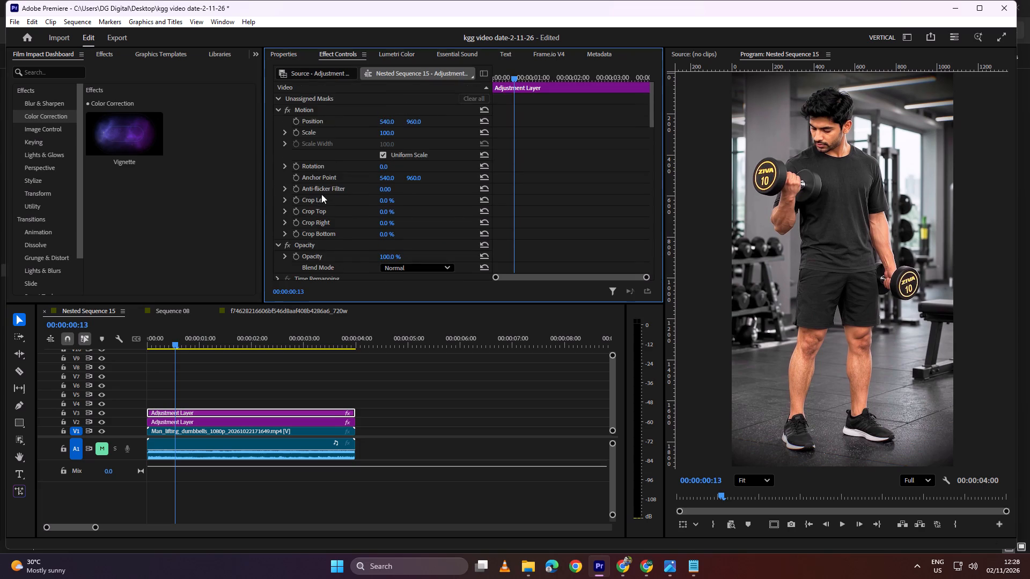
scroll(321, 197, down, 13)
click(276, 151)
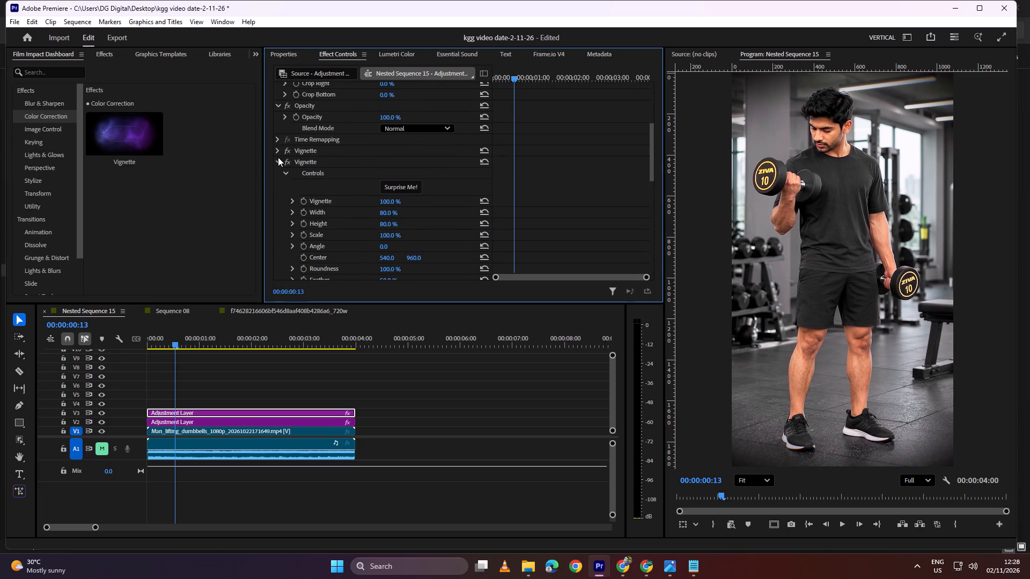
click(278, 160)
click(278, 174)
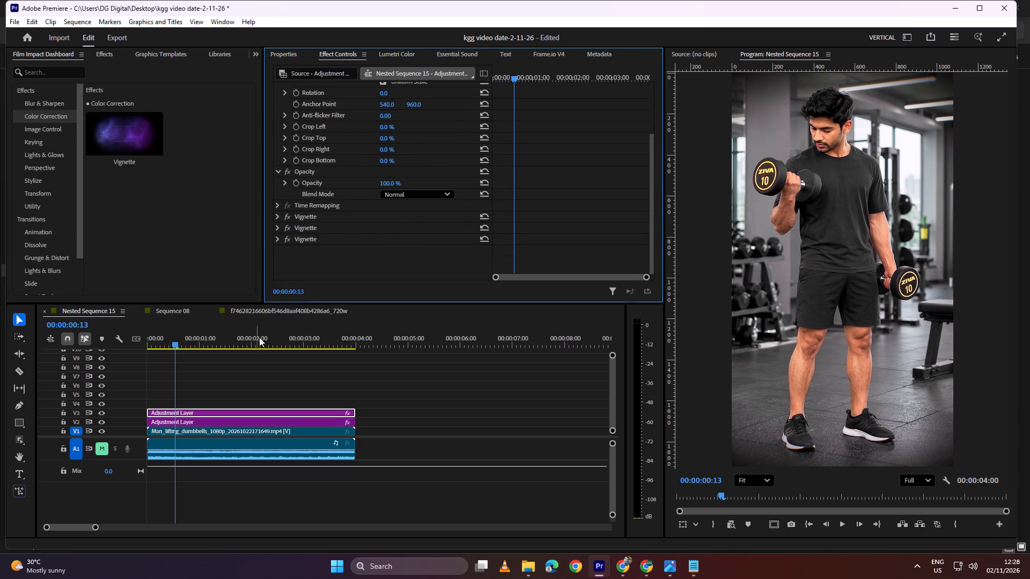
Play the sequence from the start to about two seconds and inspect the stacked vignette in the preview.
drag(259, 338, 99, 365)
key(space)
scroll(871, 259, down, 5)
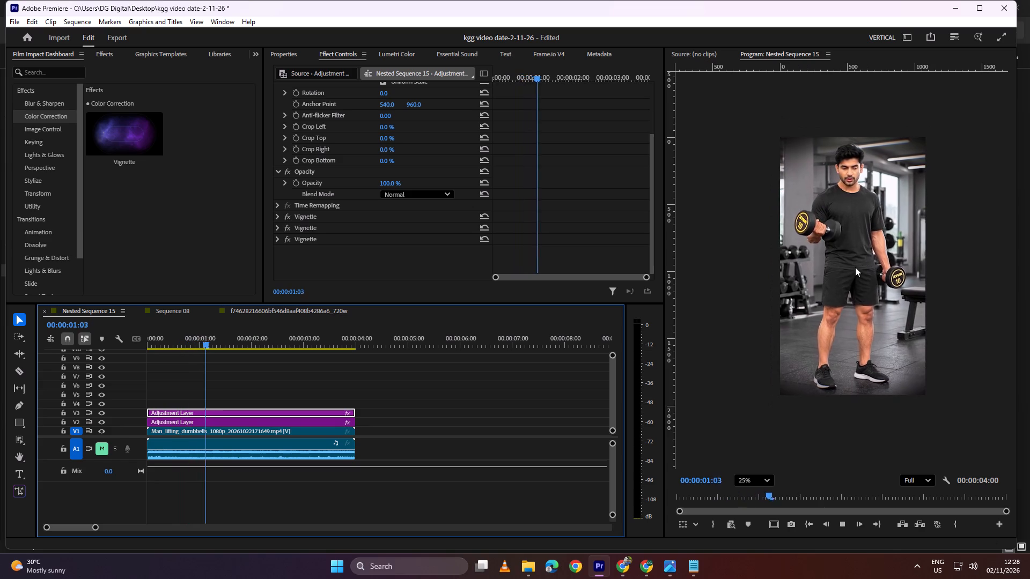
scroll(855, 267, up, 3)
scroll(846, 267, down, 2)
key(space)
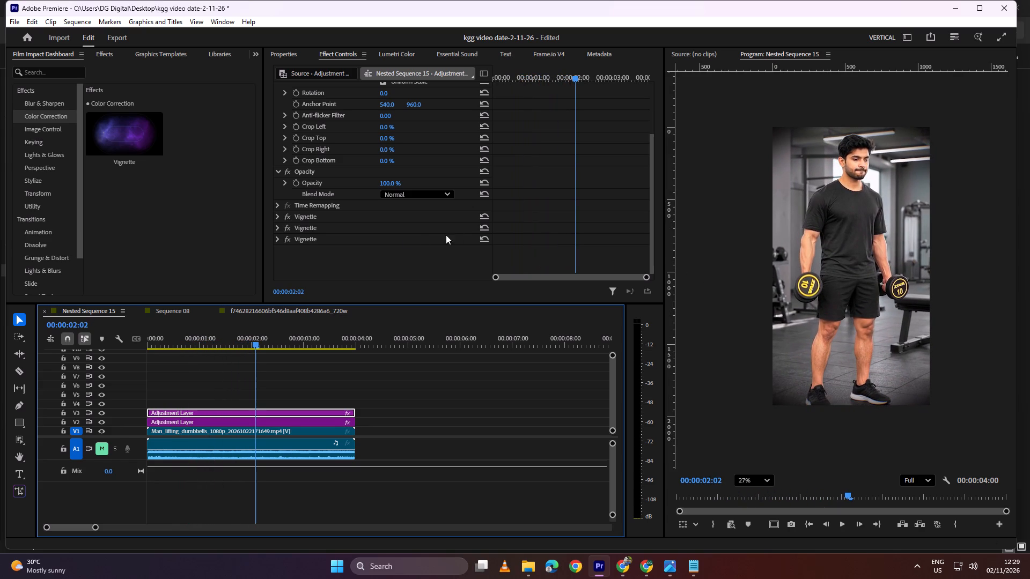
Disable and delete the second and third Vignette effects, keeping only the first on the V3 adjustment layer.
click(285, 226)
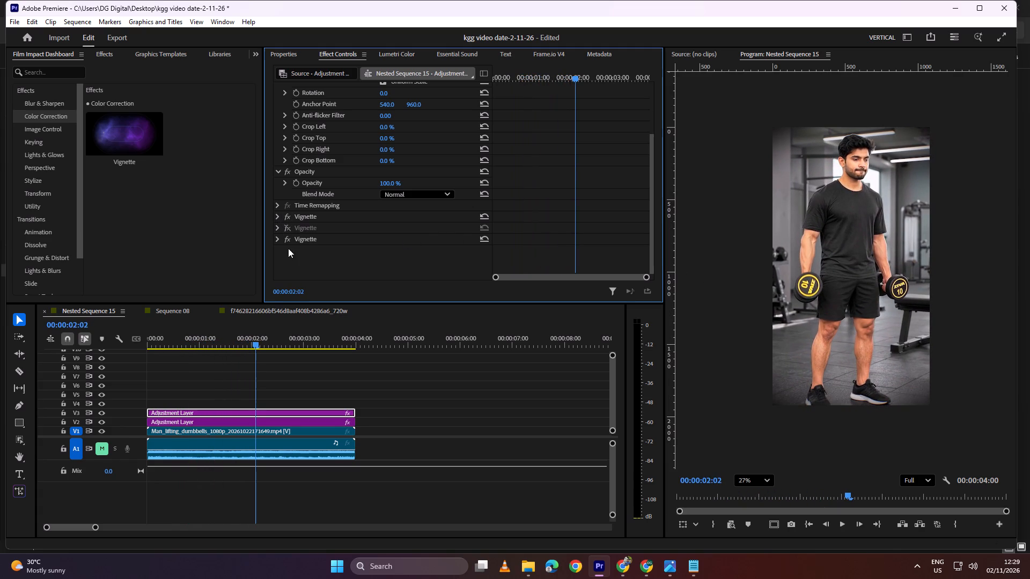
click(288, 241)
click(303, 226)
key(Delete)
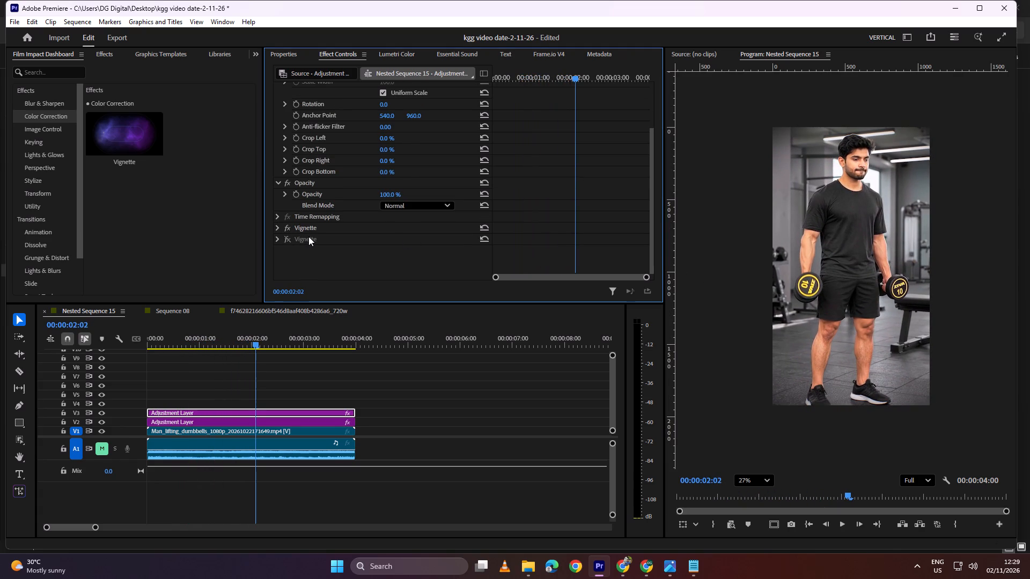
click(313, 235)
key(Delete)
Randomize the remaining Vignette effect's settings repeatedly with Surprise Me, stopping at seed 233.
click(302, 238)
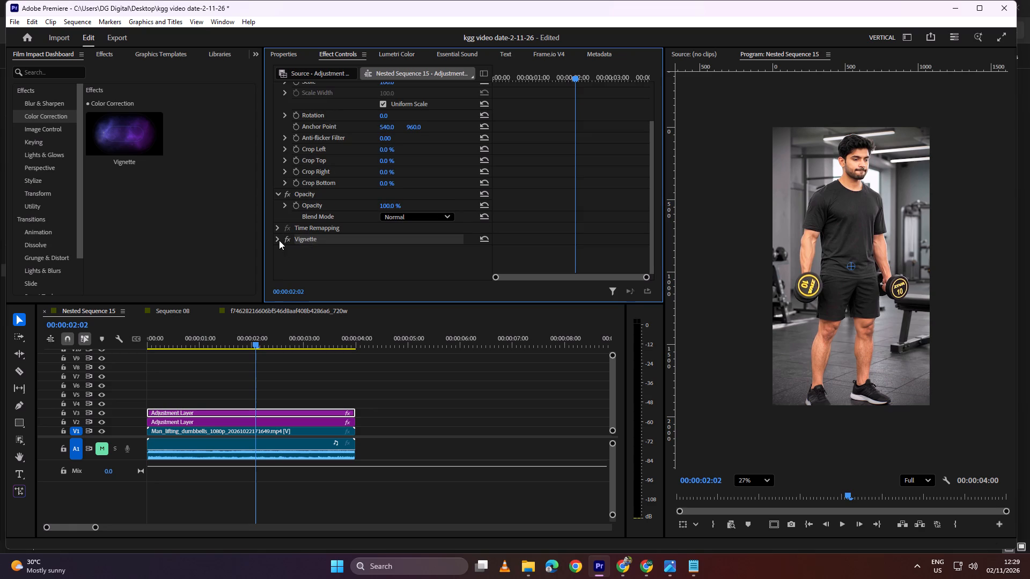
click(279, 240)
click(398, 262)
click(398, 262)
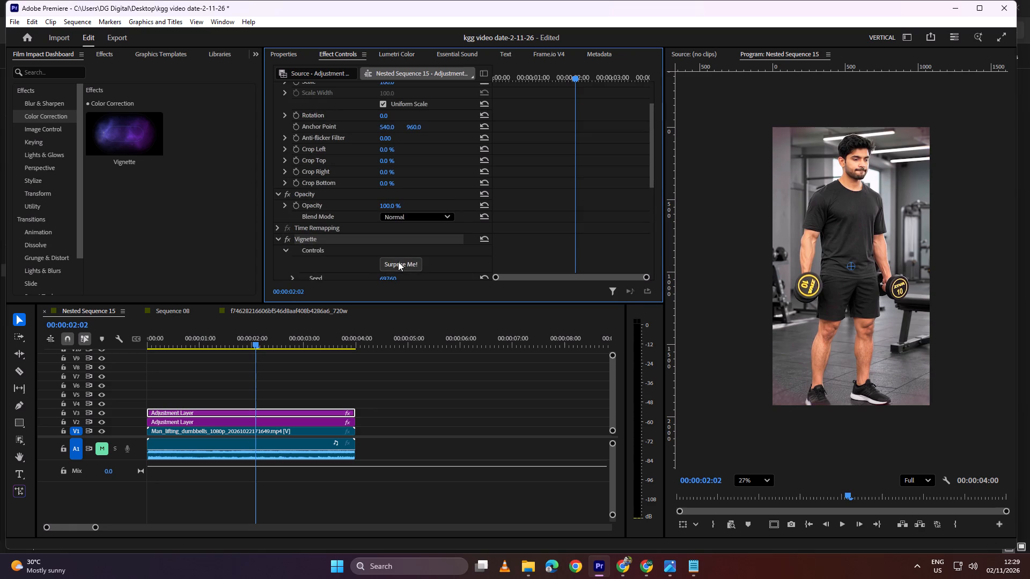
click(398, 262)
click(398, 262)
click(398, 262)
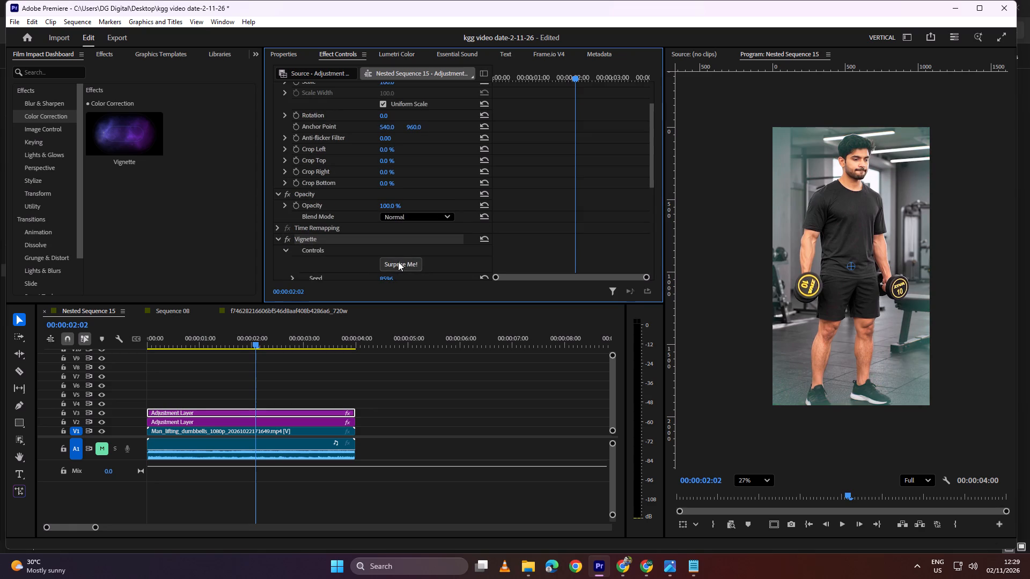
click(398, 262)
click(398, 262)
click(398, 262)
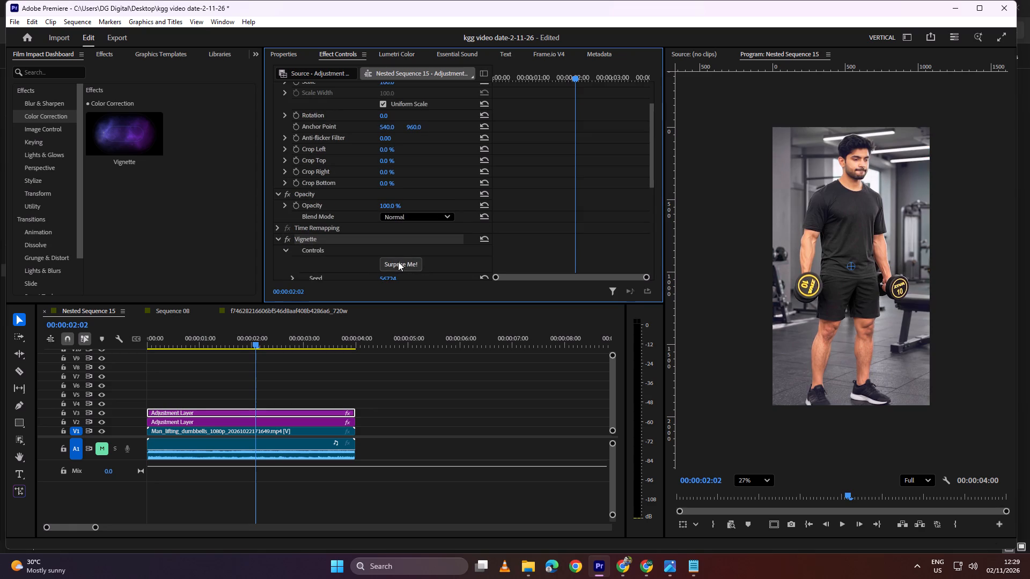
click(398, 262)
click(398, 262)
click(398, 262)
click(398, 262)
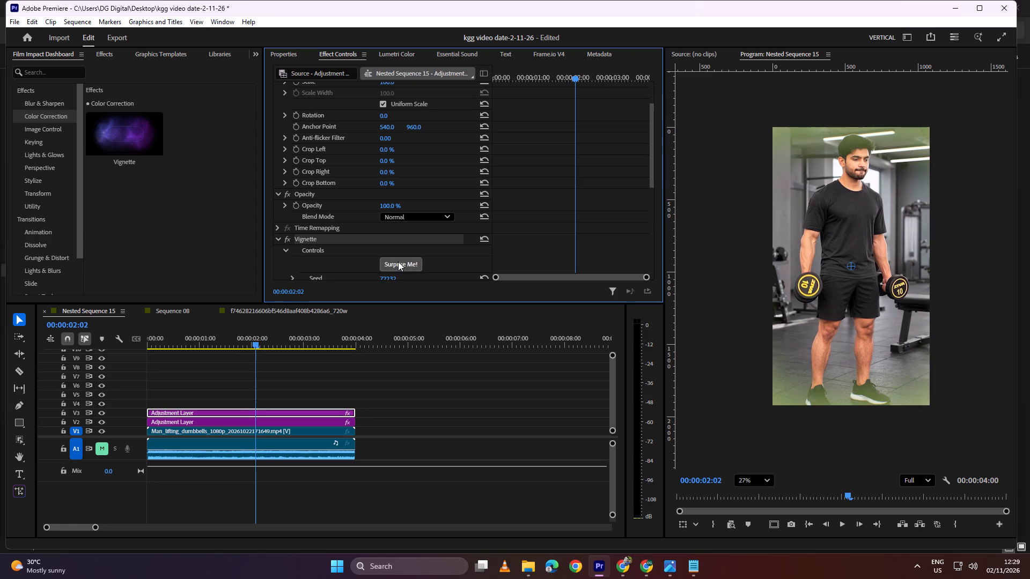
click(398, 262)
click(398, 262)
click(398, 262)
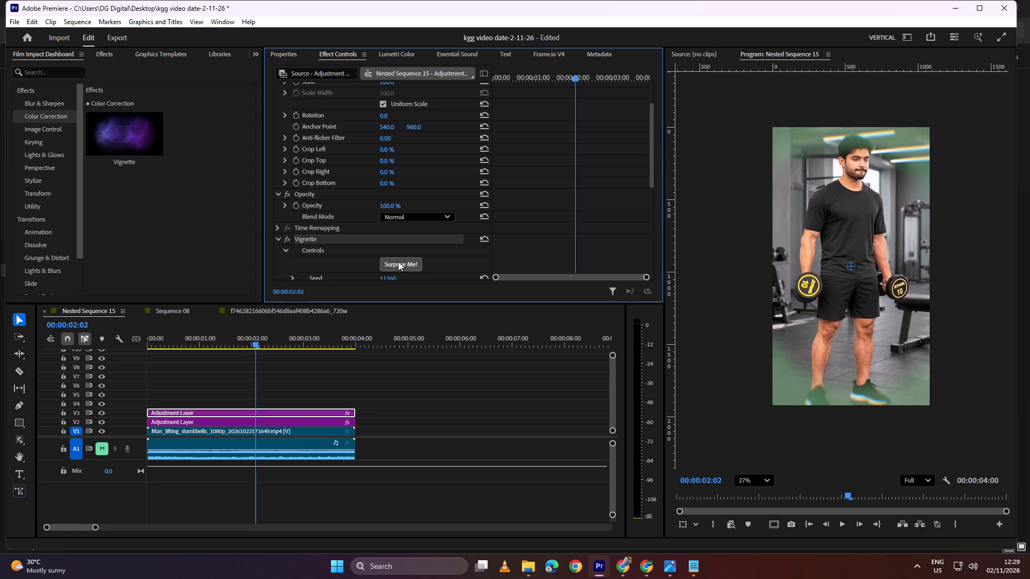
click(398, 262)
click(398, 262)
click(398, 262)
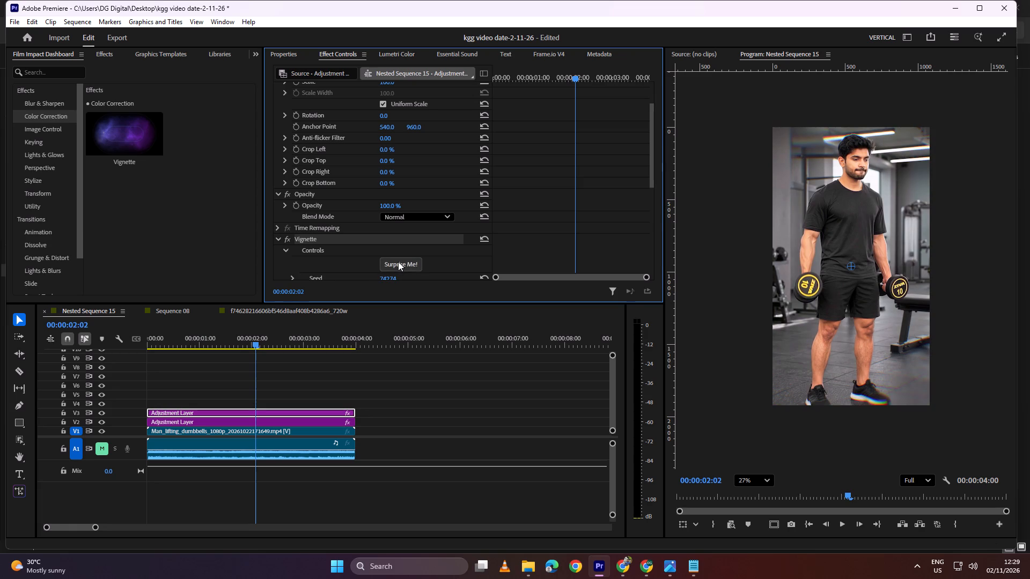
click(398, 262)
click(398, 262)
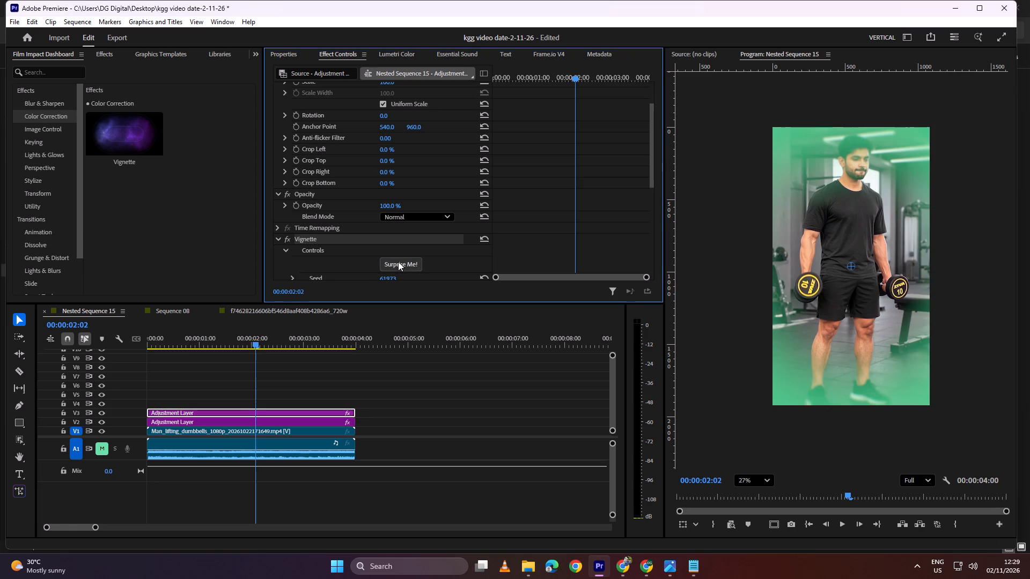
click(398, 262)
click(398, 262)
click(398, 262)
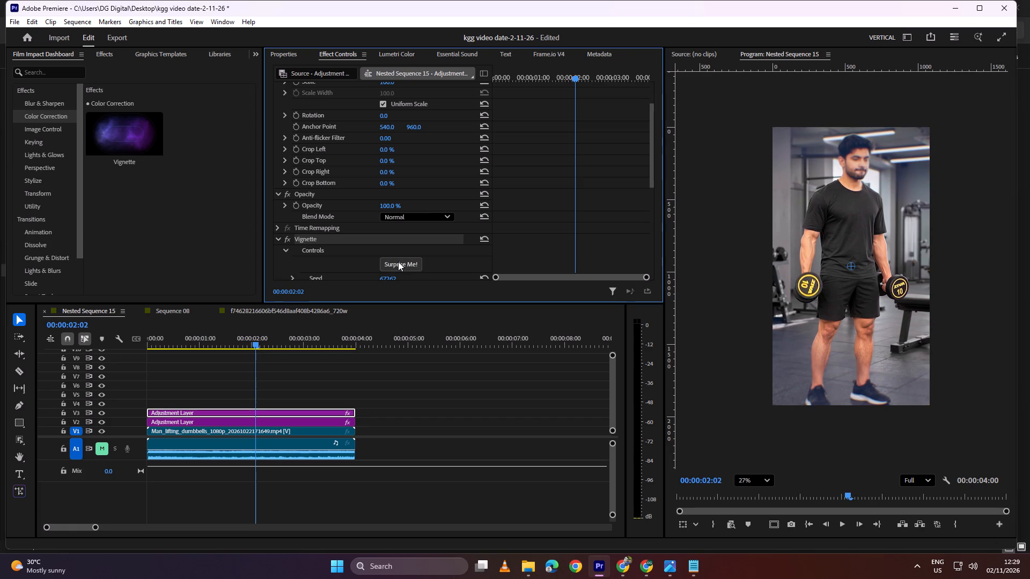
click(398, 262)
click(398, 262)
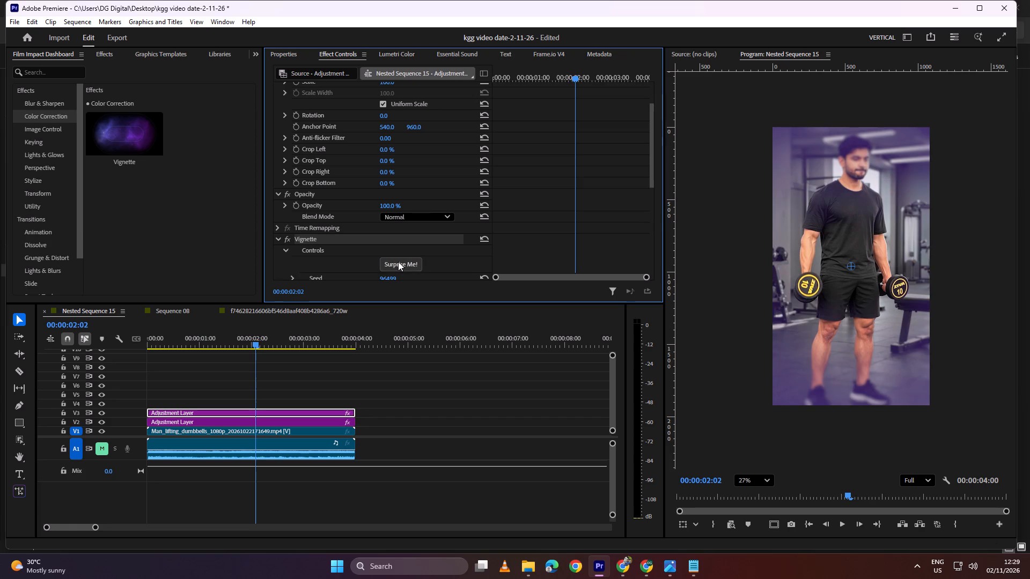
click(398, 262)
click(398, 262)
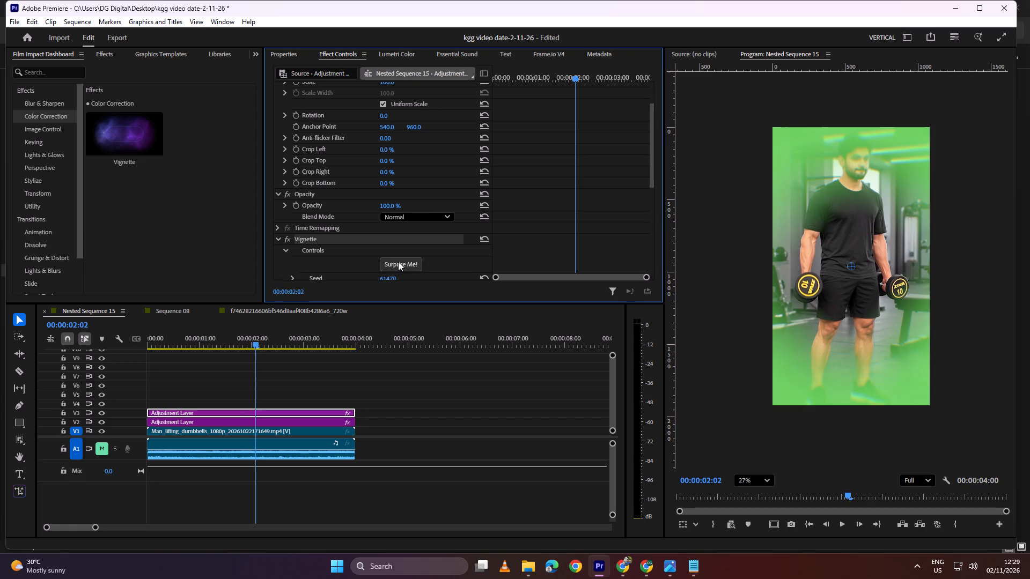
click(398, 262)
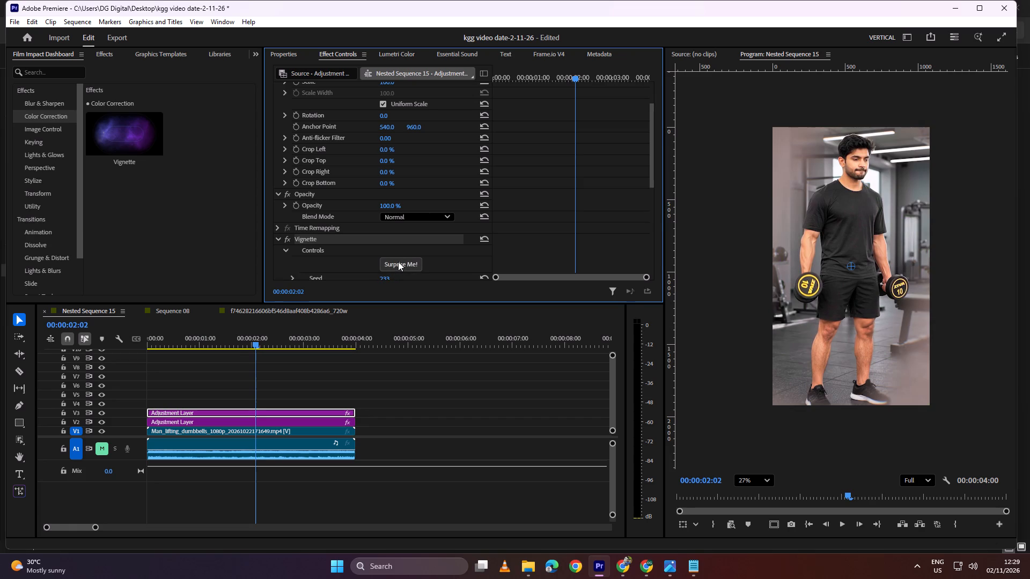
Set the Vignette effect's color to black (000000).
scroll(348, 237, down, 10)
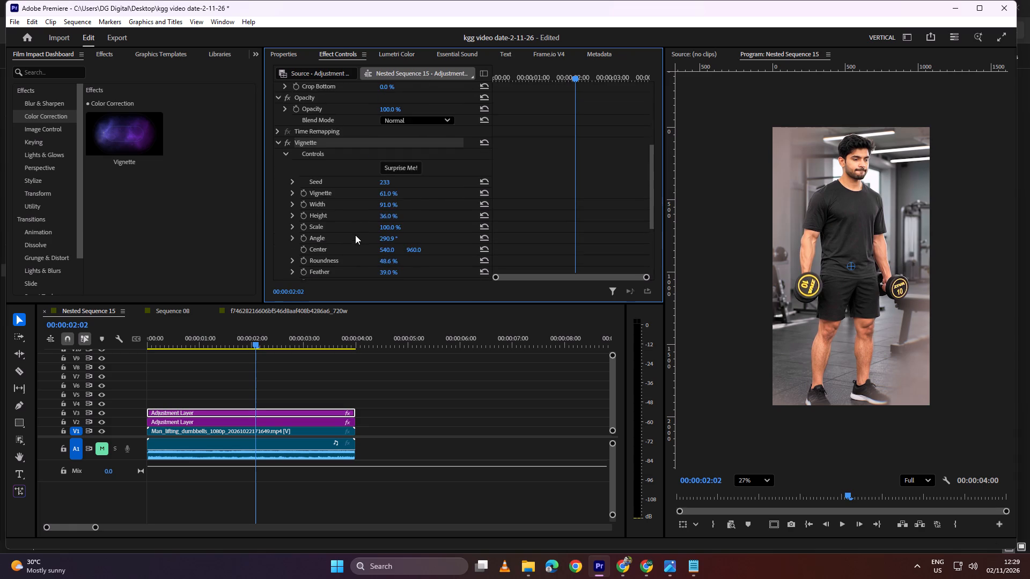
scroll(355, 235, down, 7)
click(384, 197)
drag(447, 263, 618, 176)
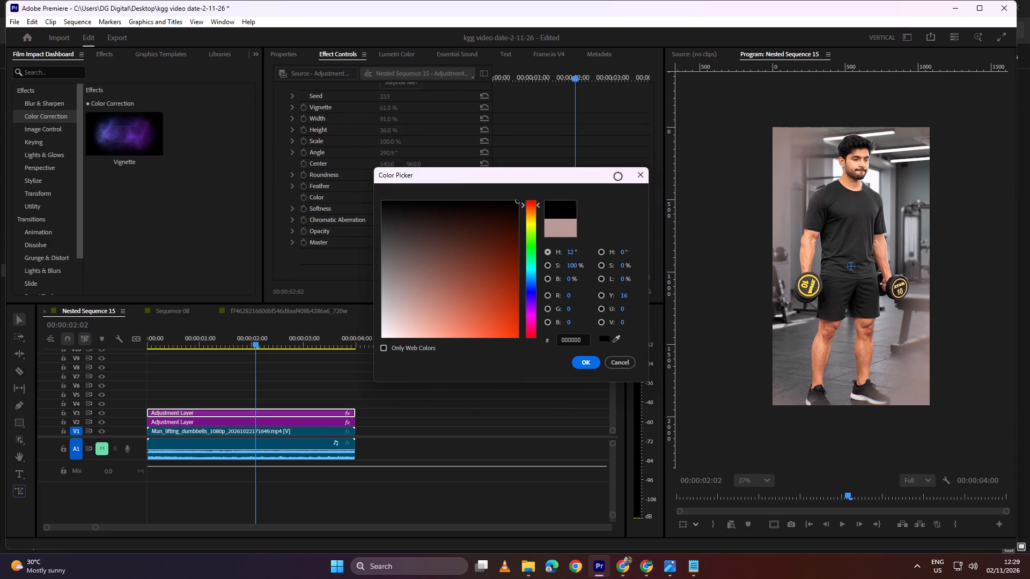
drag(618, 176, 651, 130)
click(591, 367)
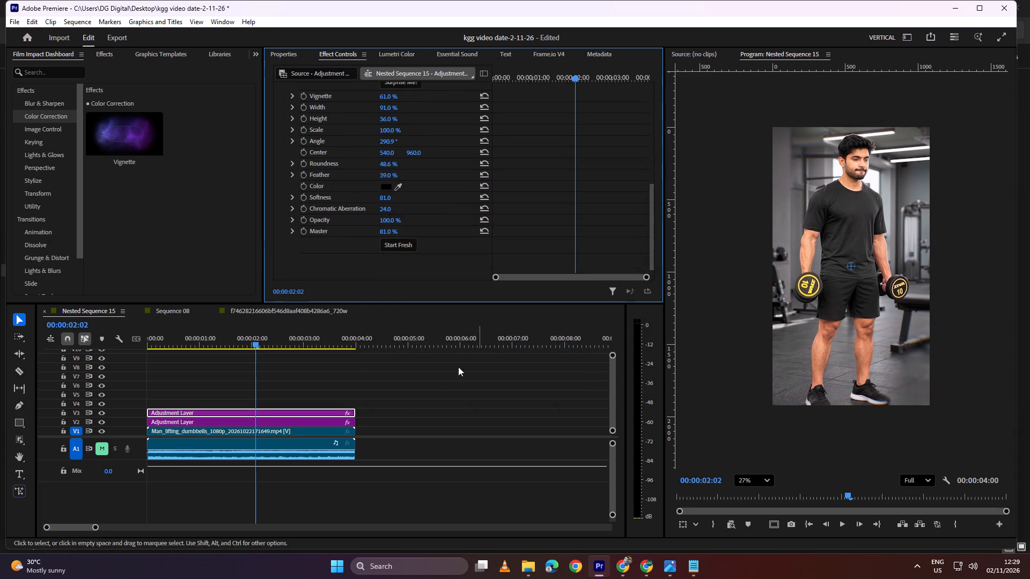
Play the sequence from the start to about 00:00:01:09 and inspect the vignette up close.
drag(237, 332, 75, 357)
key(space)
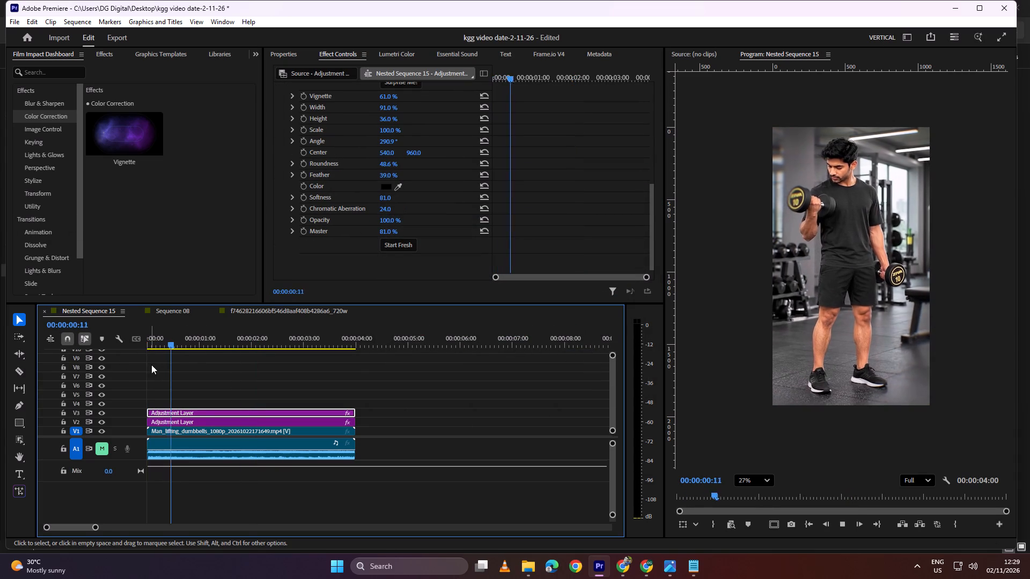
key(space)
scroll(910, 170, up, 4)
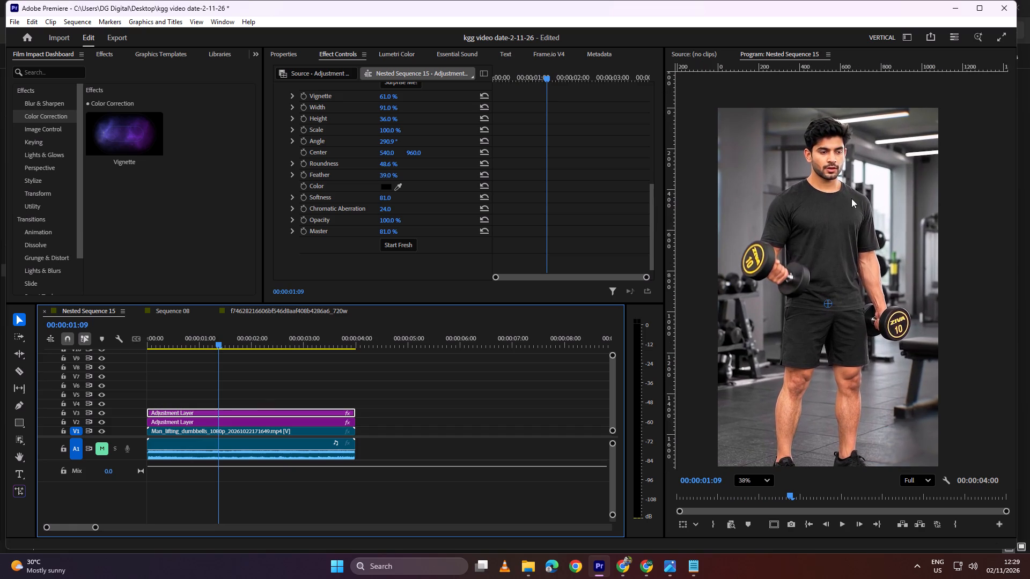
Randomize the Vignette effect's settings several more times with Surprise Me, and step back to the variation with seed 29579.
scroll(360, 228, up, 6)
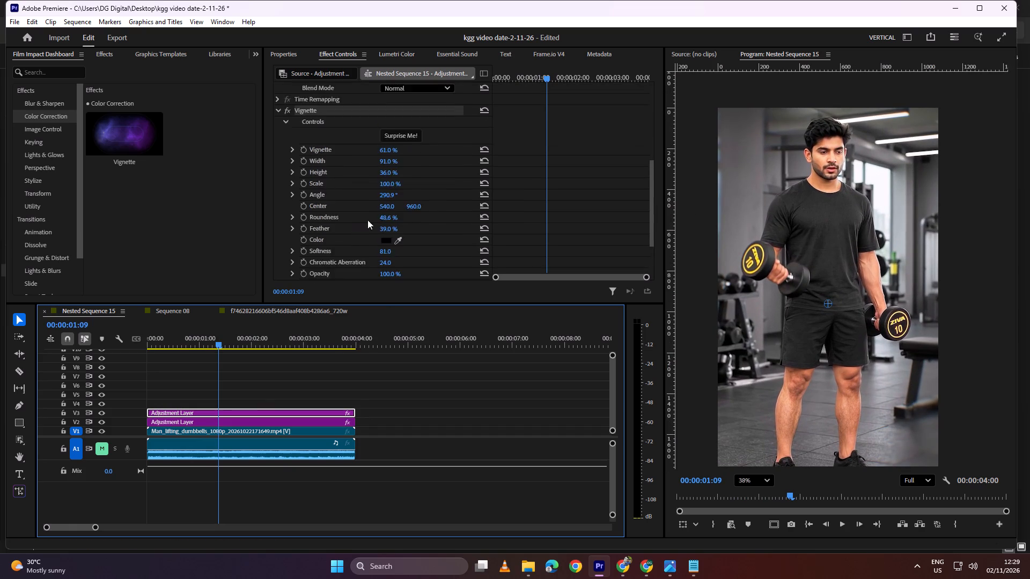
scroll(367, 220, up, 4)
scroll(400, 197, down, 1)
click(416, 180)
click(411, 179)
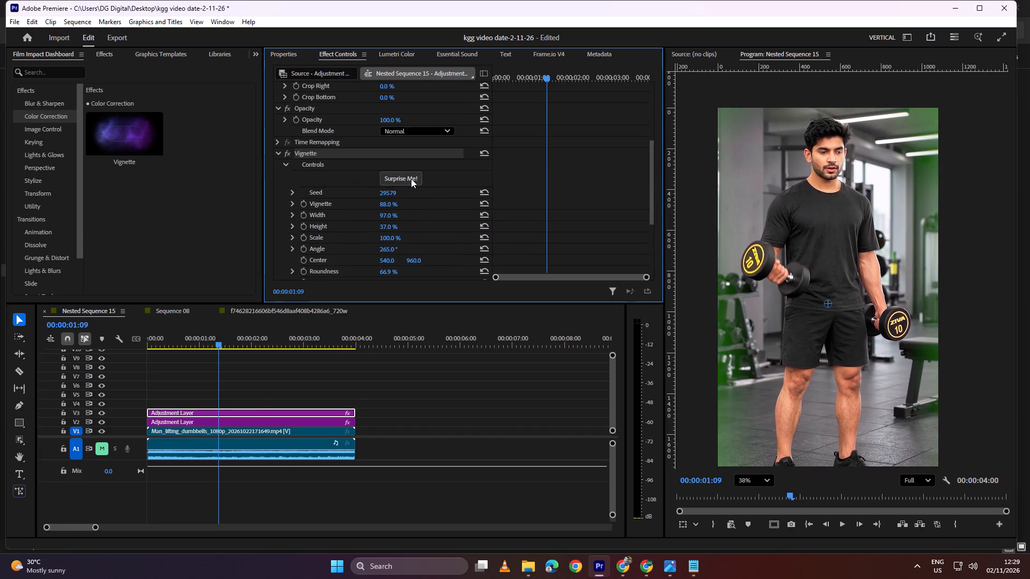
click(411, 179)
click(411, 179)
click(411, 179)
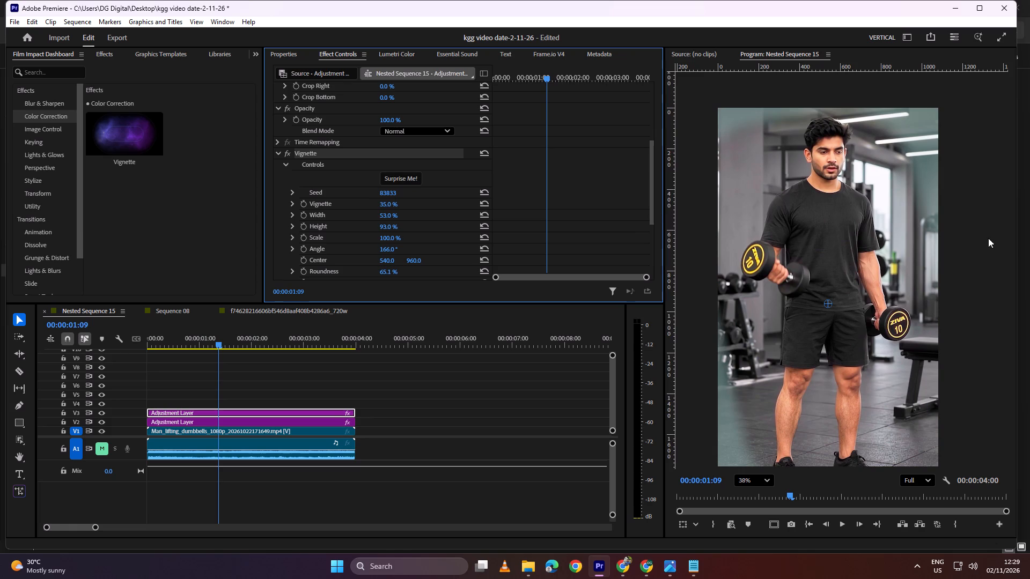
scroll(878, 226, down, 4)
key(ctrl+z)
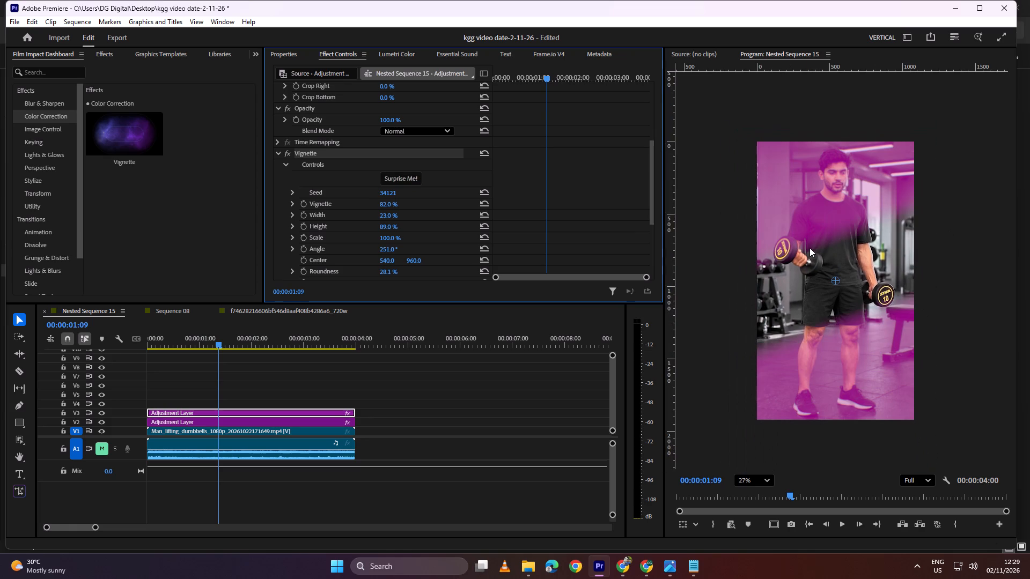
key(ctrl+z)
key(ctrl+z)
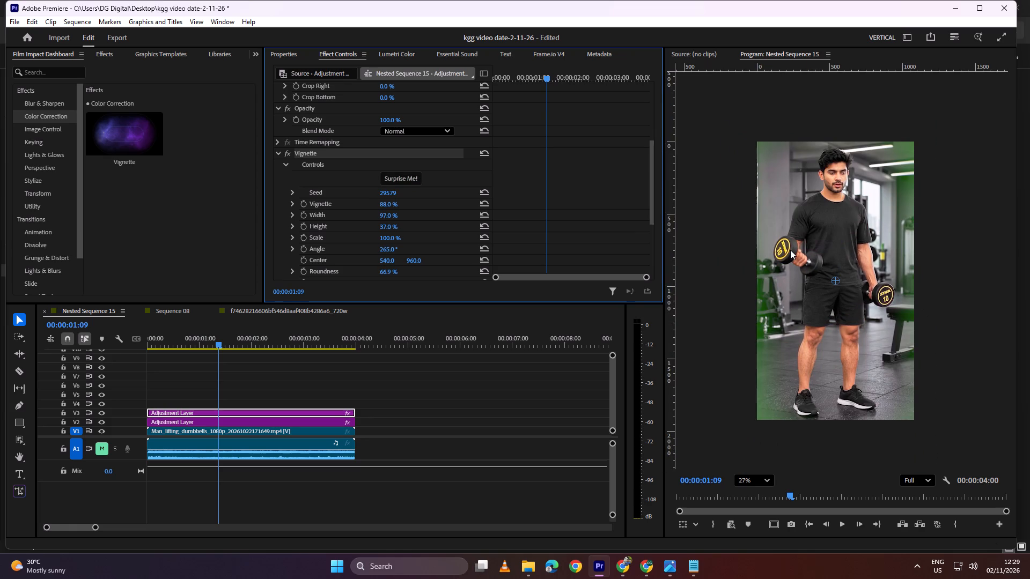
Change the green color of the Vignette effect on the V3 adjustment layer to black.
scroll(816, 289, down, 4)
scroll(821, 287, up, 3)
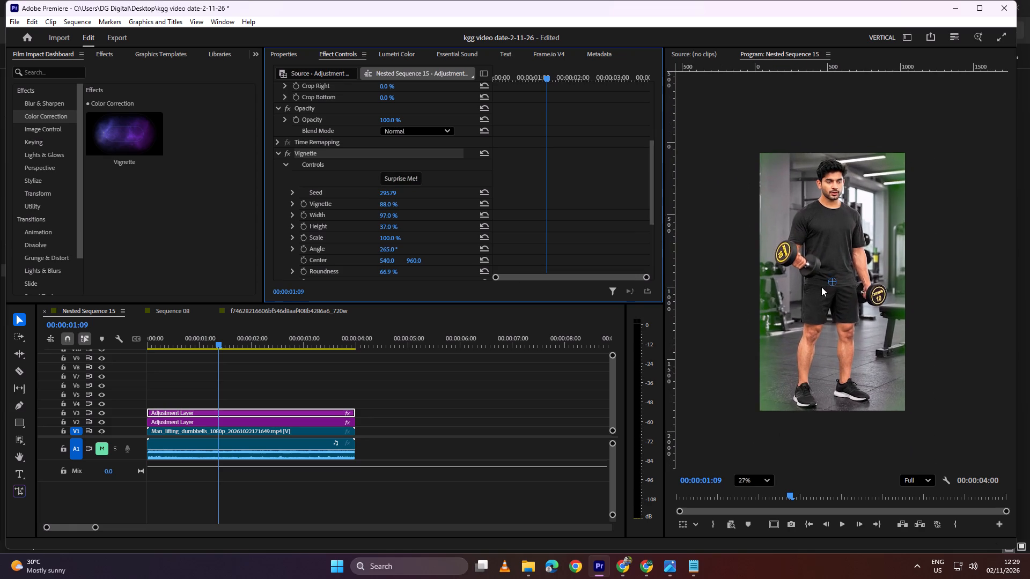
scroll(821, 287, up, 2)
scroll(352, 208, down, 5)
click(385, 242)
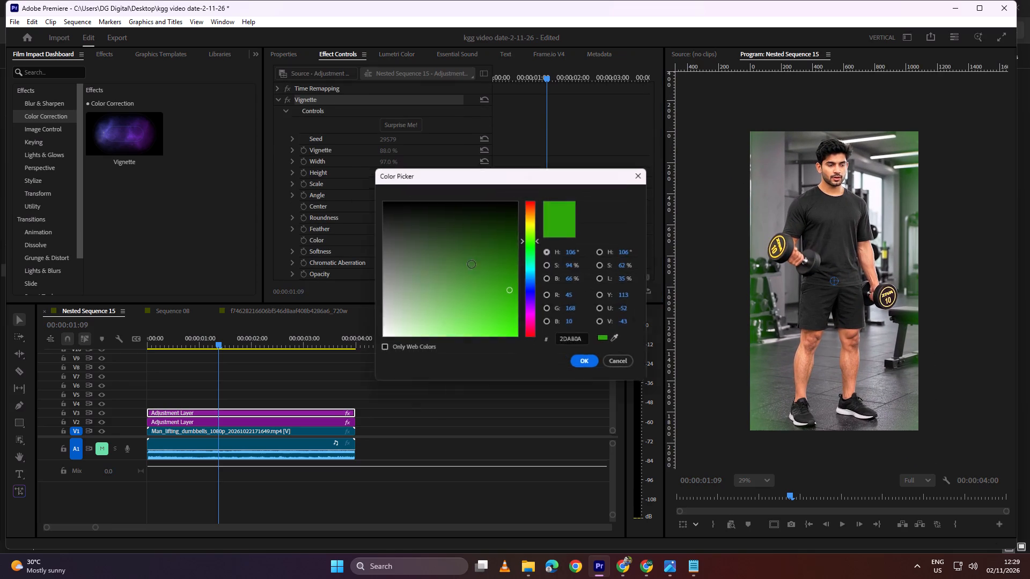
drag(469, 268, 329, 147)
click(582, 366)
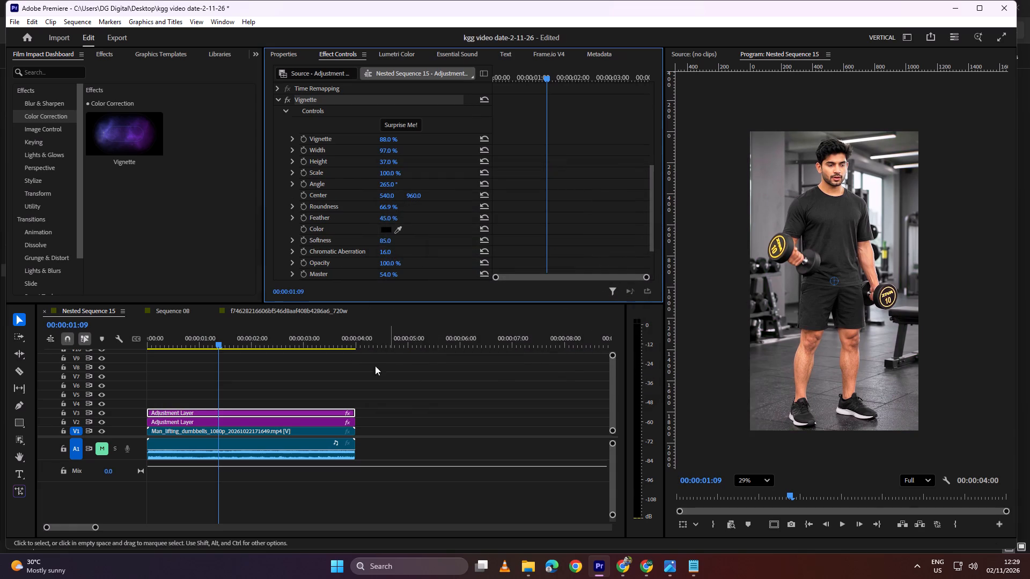
Replace the randomized Vignette effect on the V3 adjustment layer with a single fresh Vignette with default settings.
drag(291, 332, 0, 379)
scroll(327, 240, down, 5)
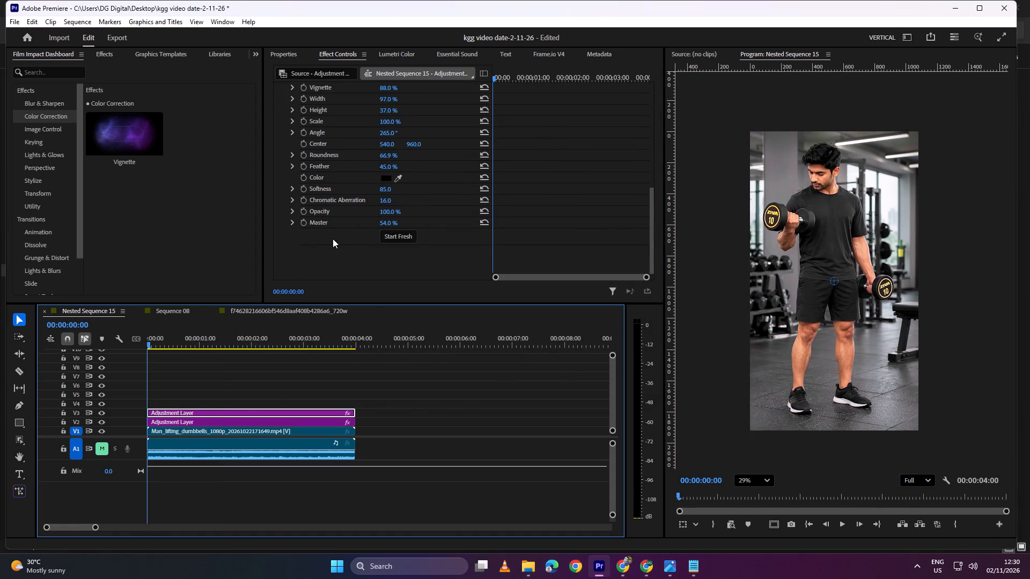
scroll(340, 217, up, 7)
click(325, 123)
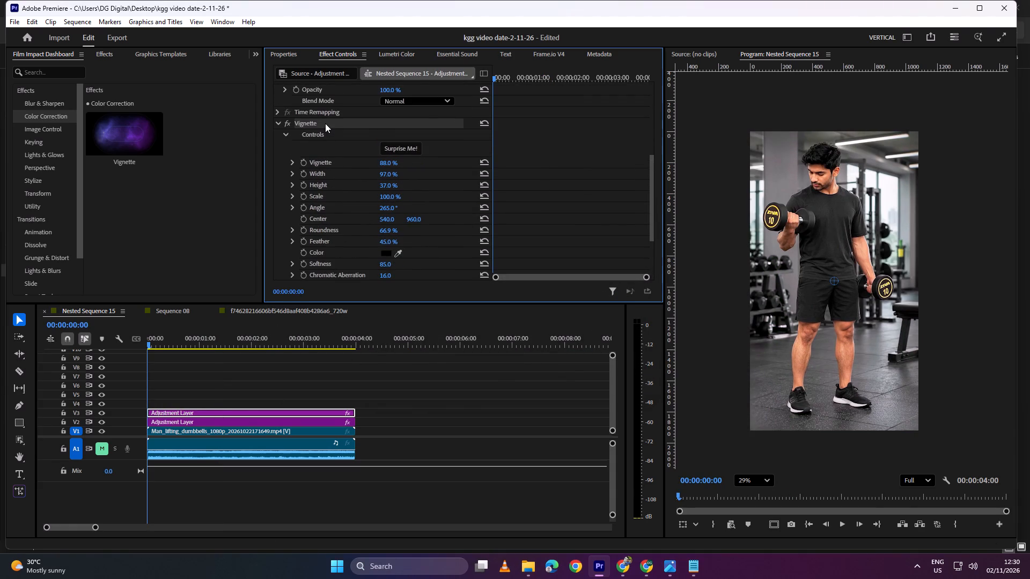
key(BackSpace)
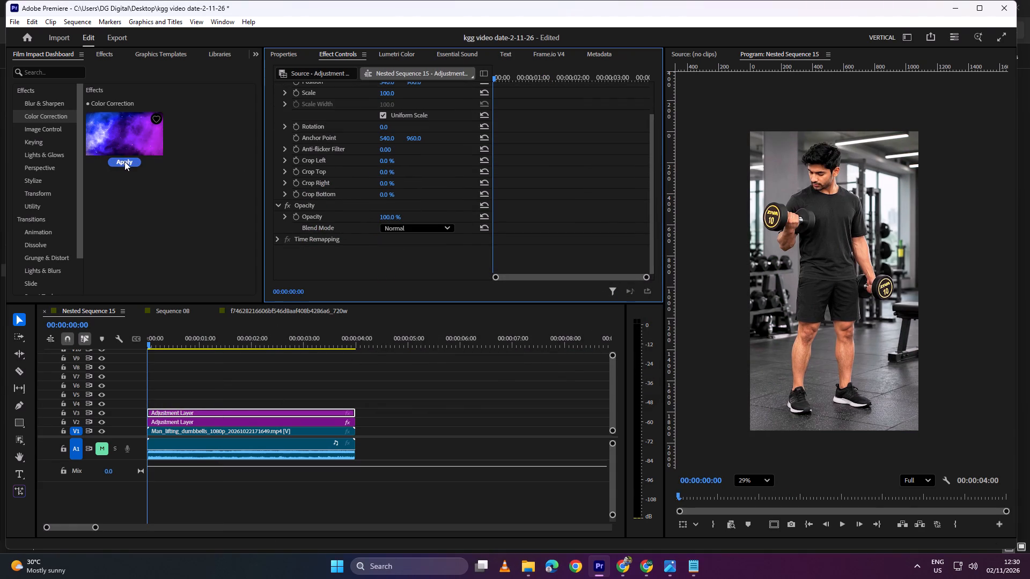
click(124, 161)
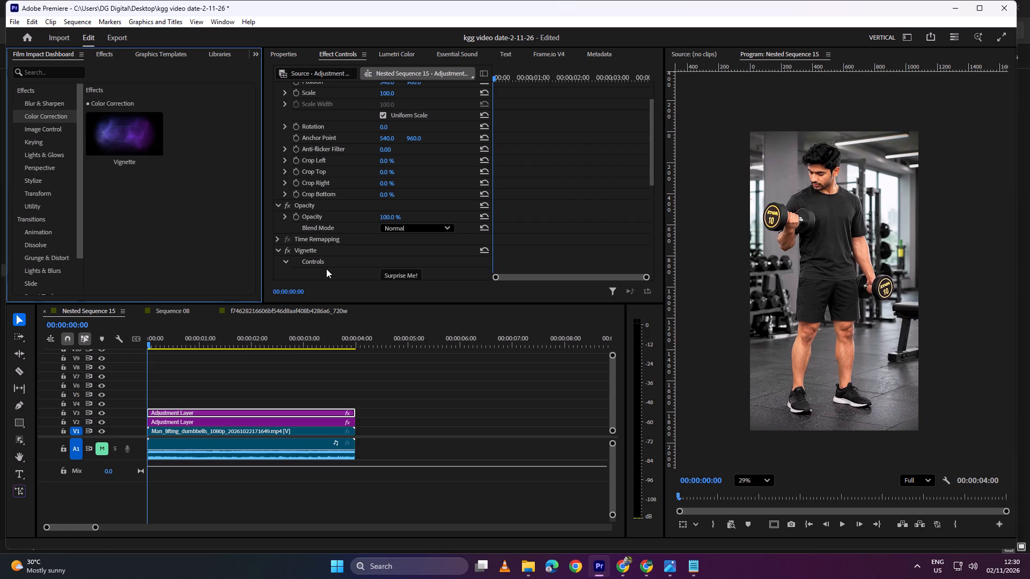
click(128, 161)
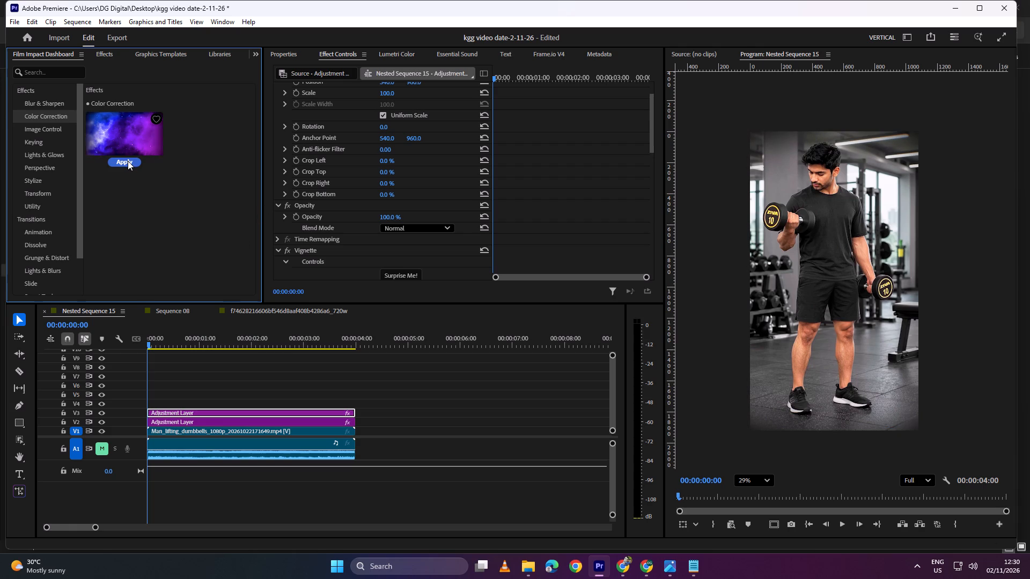
key(ctrl+z)
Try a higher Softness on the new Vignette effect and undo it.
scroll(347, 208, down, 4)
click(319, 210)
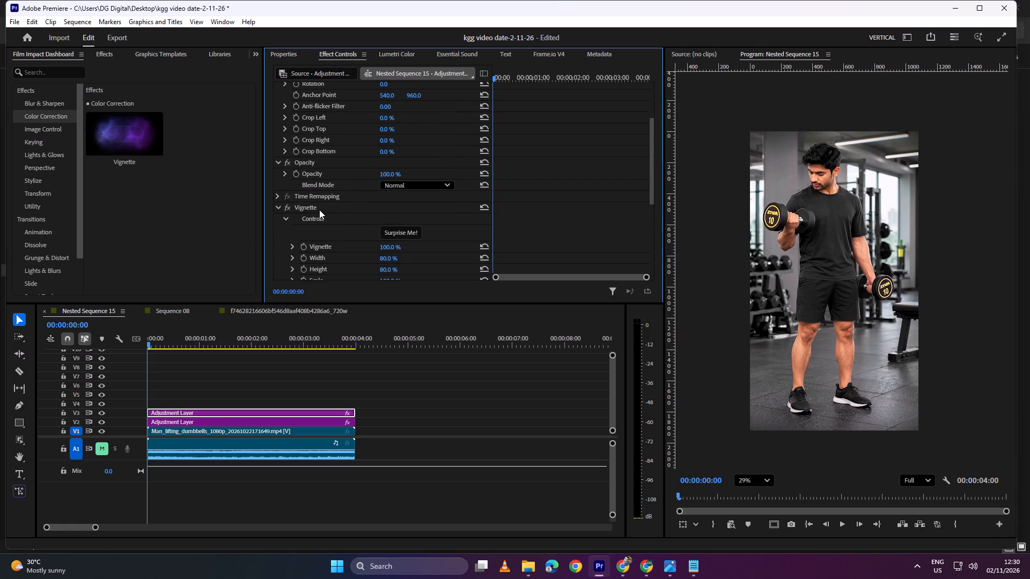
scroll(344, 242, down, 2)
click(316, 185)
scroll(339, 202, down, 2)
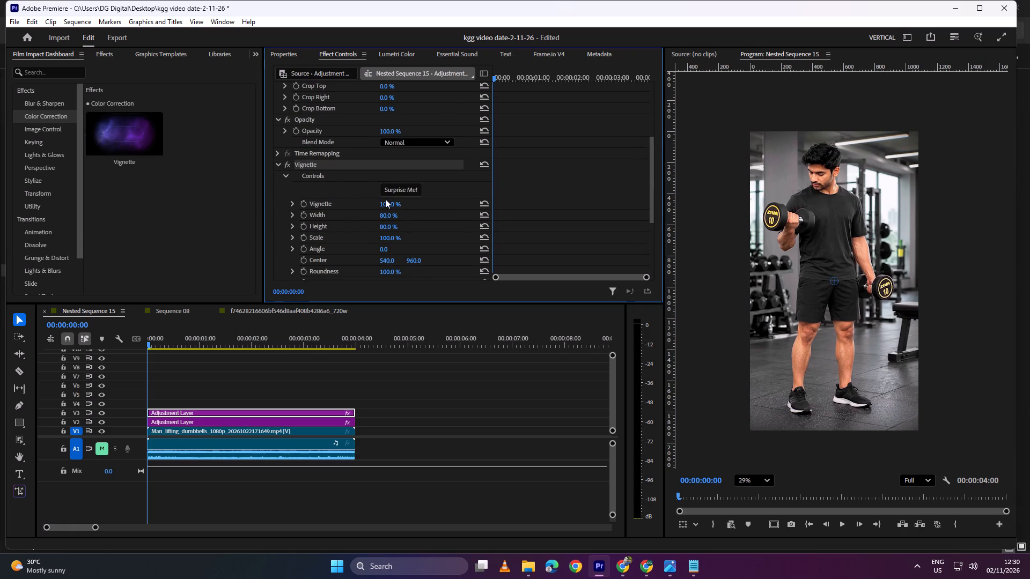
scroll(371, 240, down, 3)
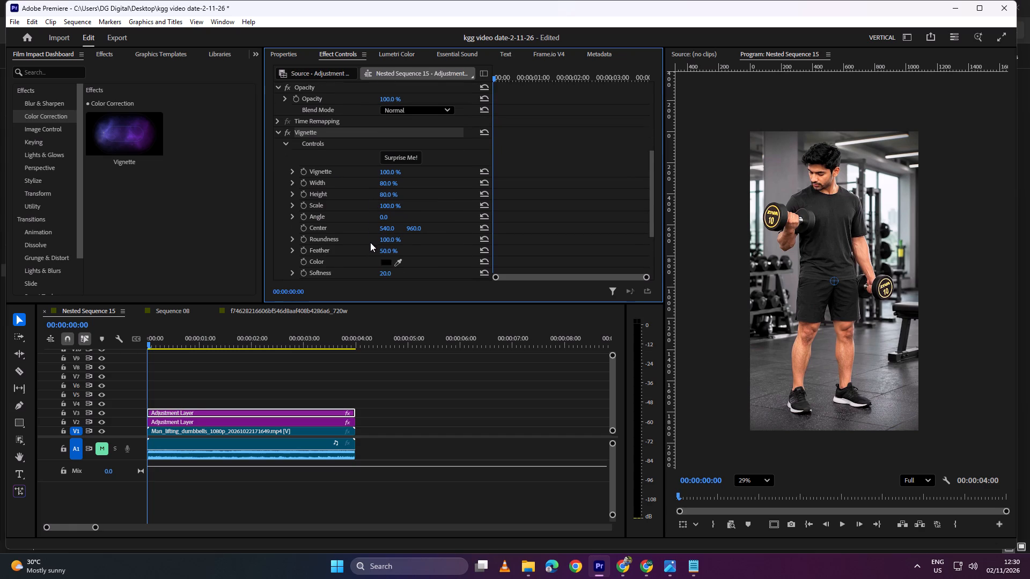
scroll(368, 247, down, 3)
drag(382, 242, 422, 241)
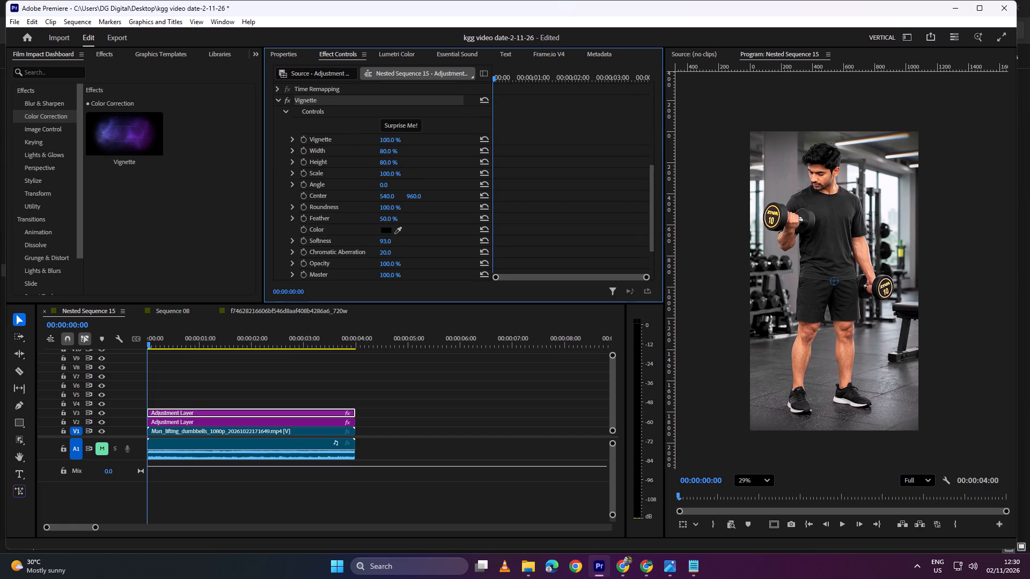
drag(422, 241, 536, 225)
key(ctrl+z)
Set the Vignette's Feather to 40% and Angle to 66°, trying a lower Roundness but keeping it at 100%.
scroll(364, 219, down, 1)
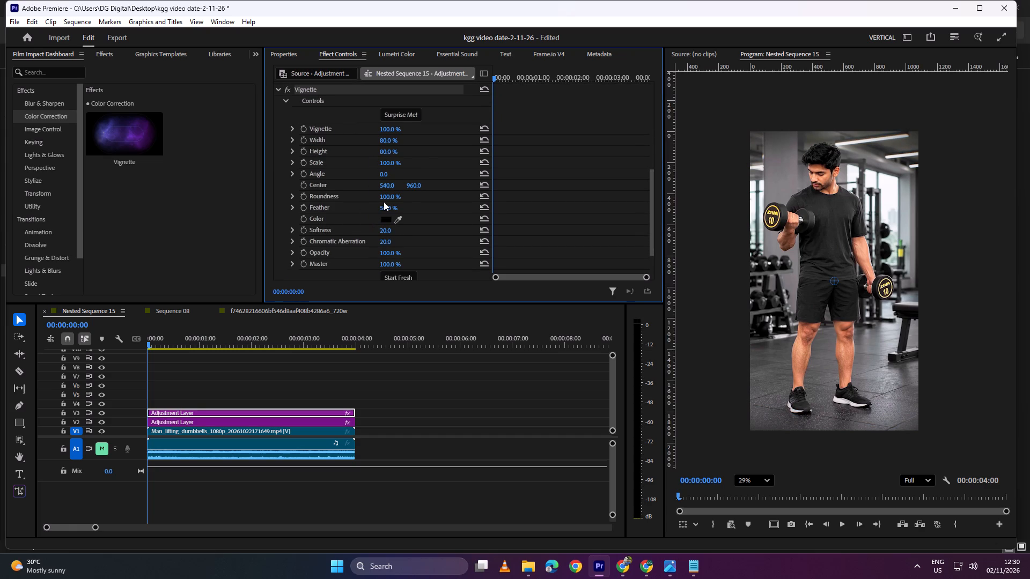
drag(384, 206, 394, 207)
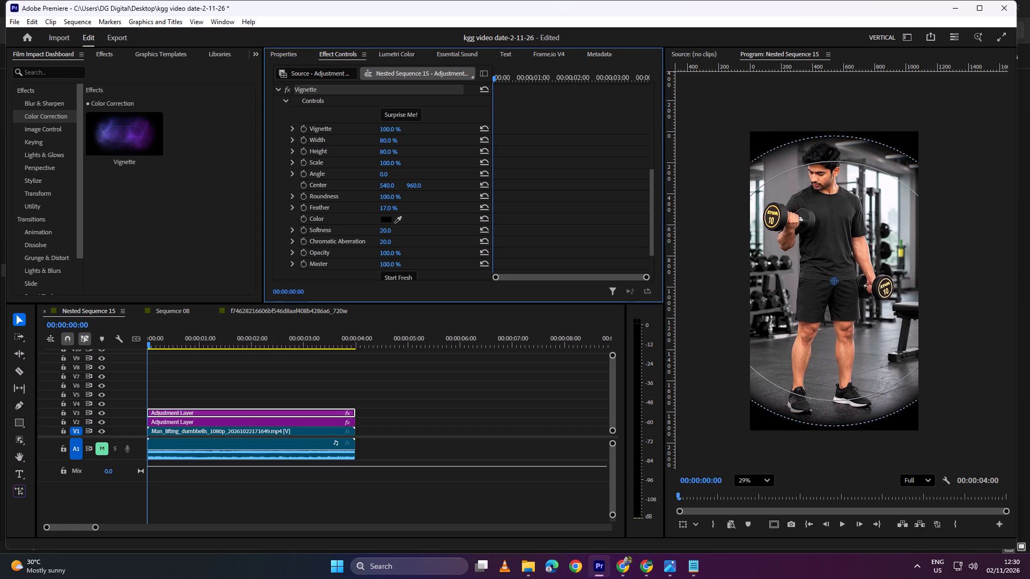
drag(394, 207, 406, 207)
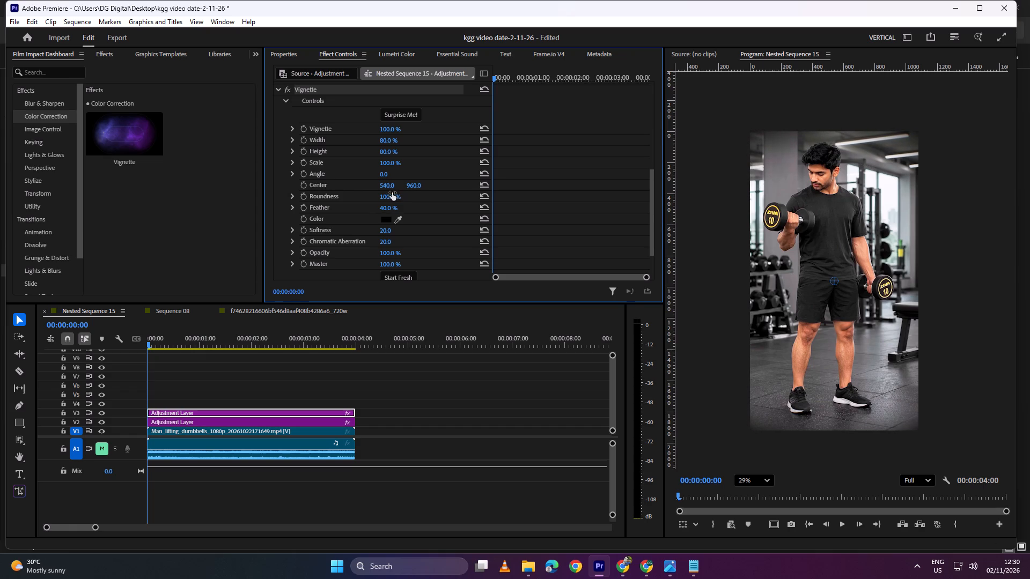
drag(390, 197, 400, 202)
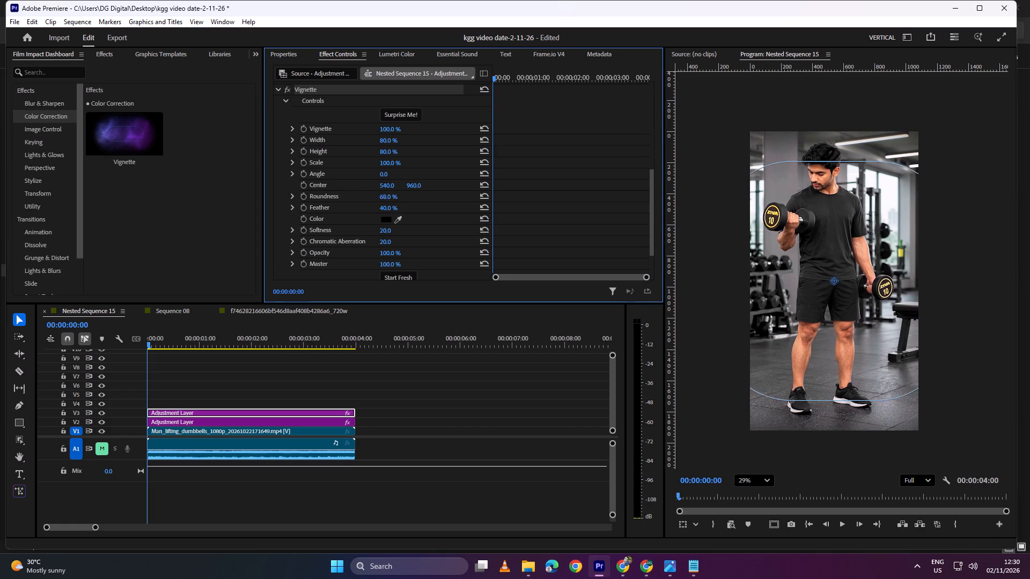
drag(400, 202, 465, 196)
drag(387, 175, 423, 173)
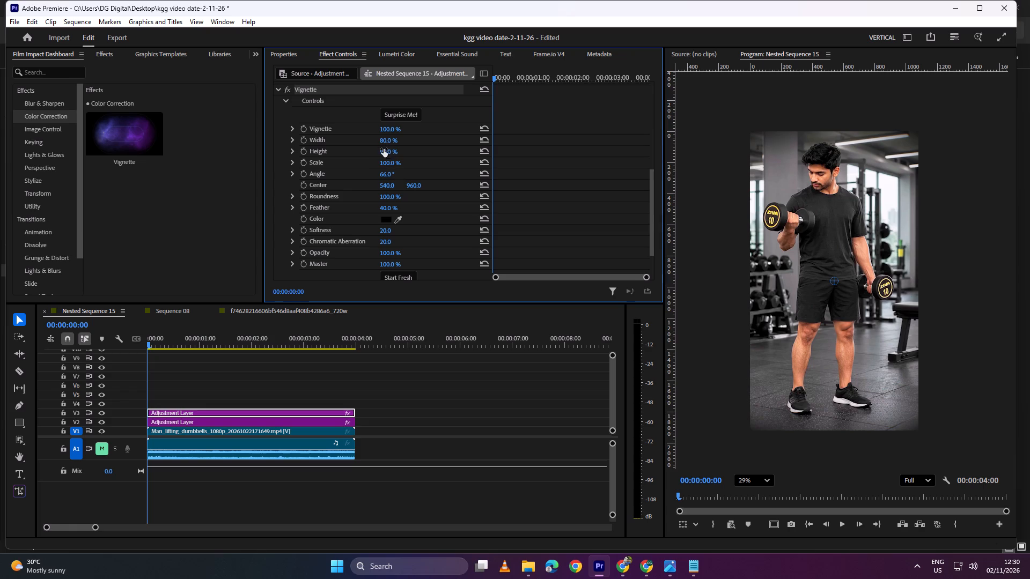
Set the Vignette's Height to 73% and Width to 84%, keeping the Vignette amount at 100%.
drag(384, 149, 392, 160)
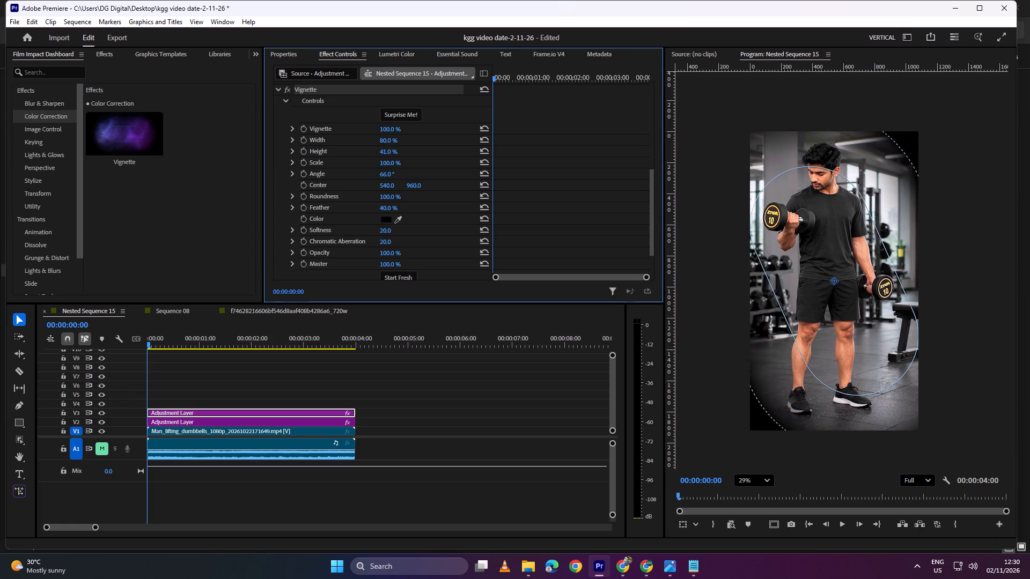
drag(392, 160, 395, 160)
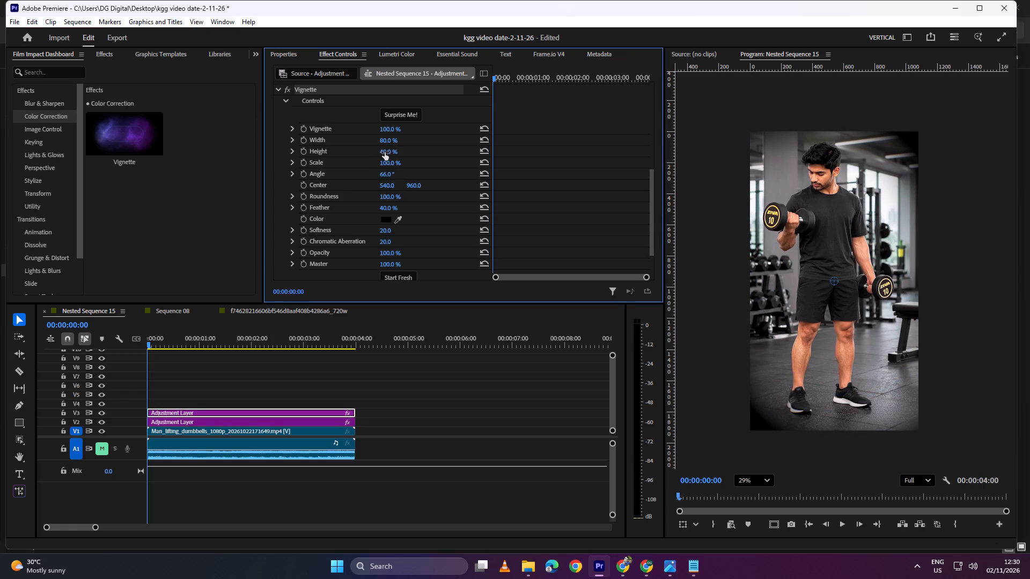
drag(385, 152, 367, 158)
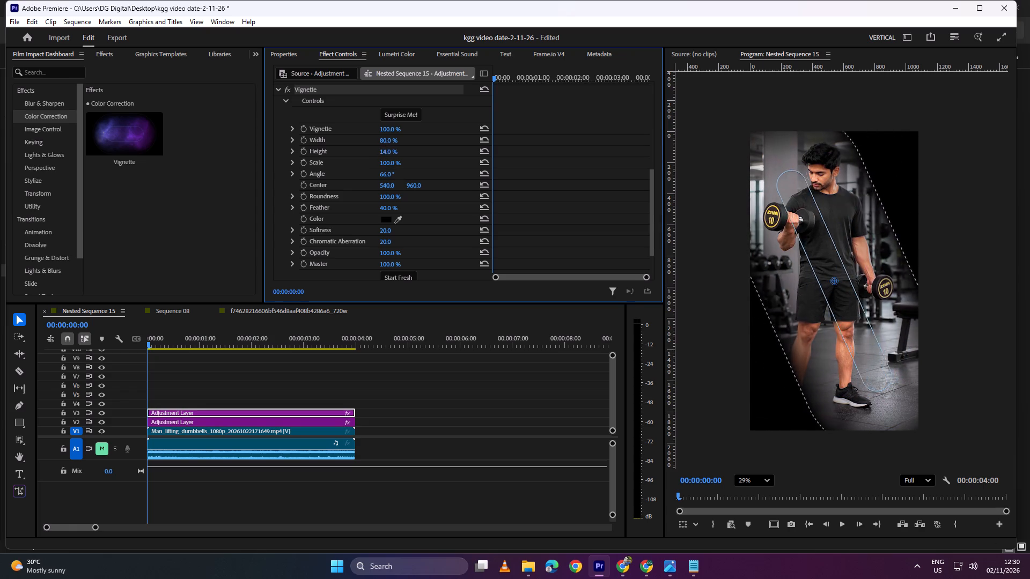
drag(367, 158, 399, 151)
drag(386, 128, 449, 128)
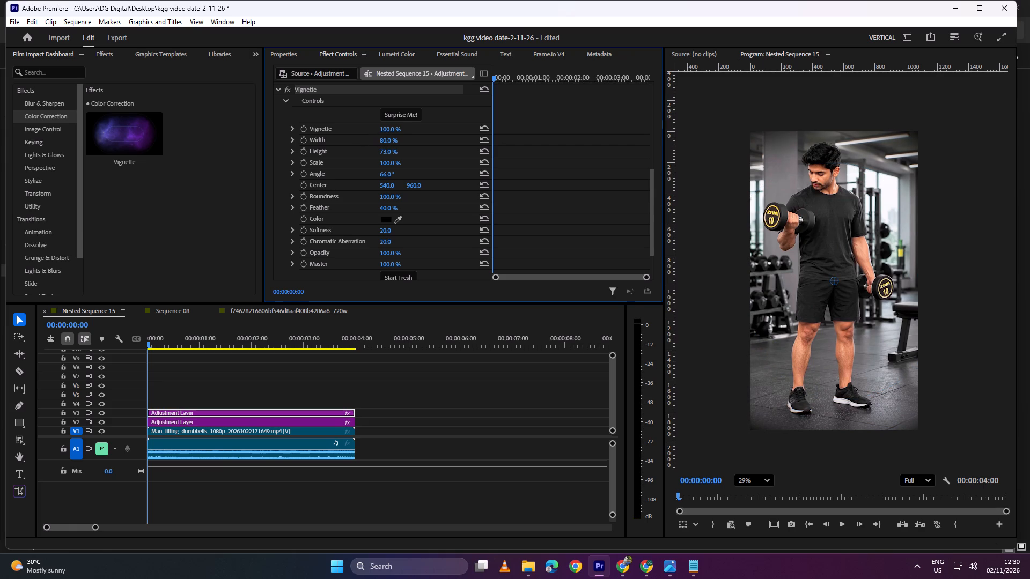
drag(449, 128, 513, 115)
drag(386, 140, 435, 140)
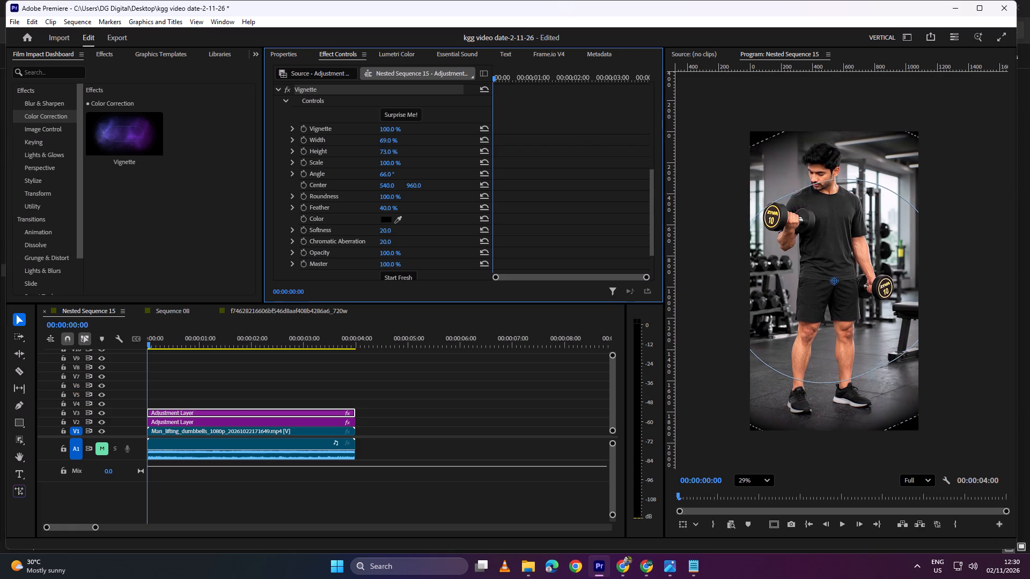
drag(435, 140, 442, 137)
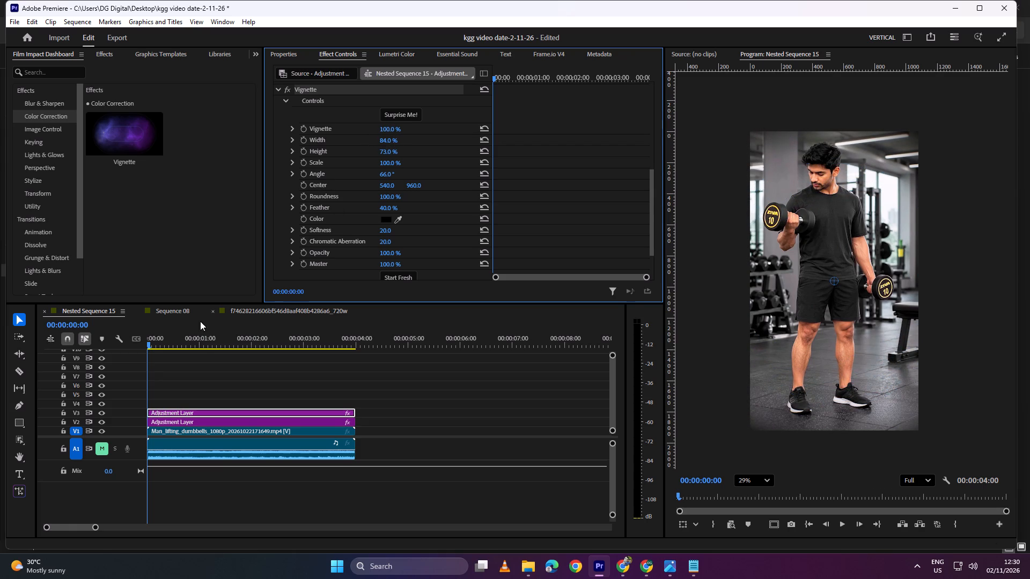
Play the sequence from the start to about 00:00:02:14 to check the vignette, and return the playhead to the start.
drag(201, 336, 4, 369)
key(space)
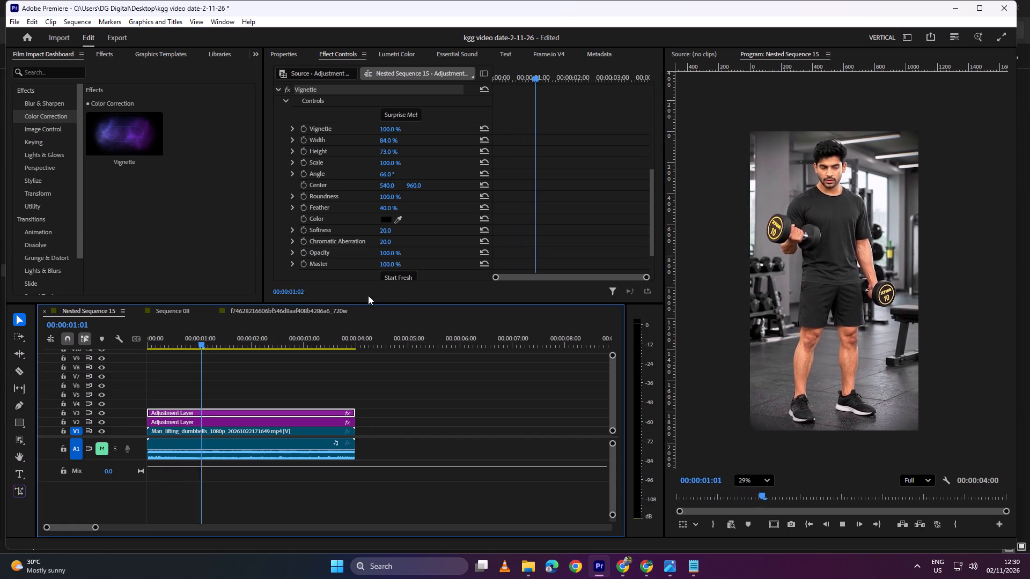
key(space)
key(space)
key(space)
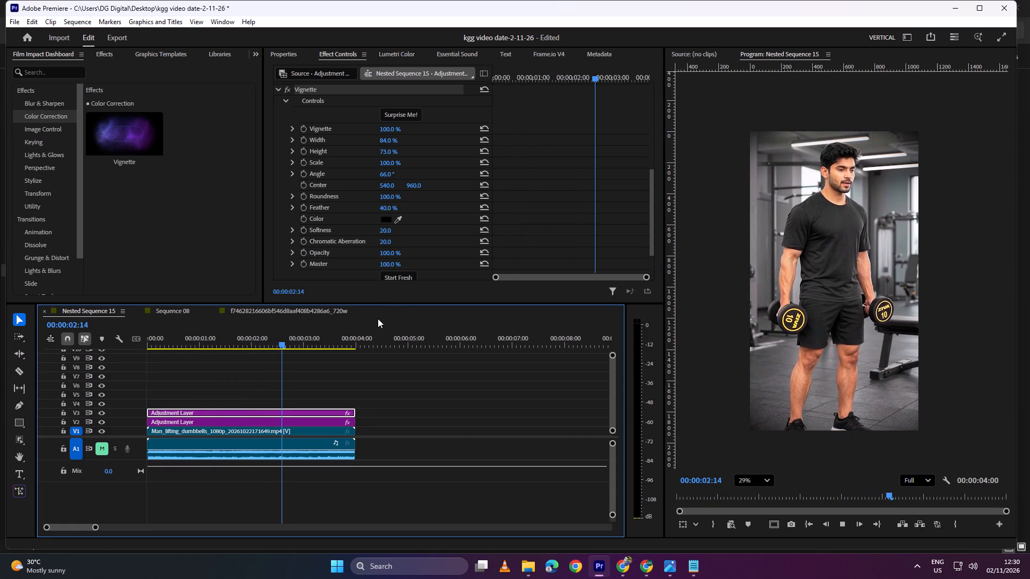
alt+scroll(274, 426, up, 18)
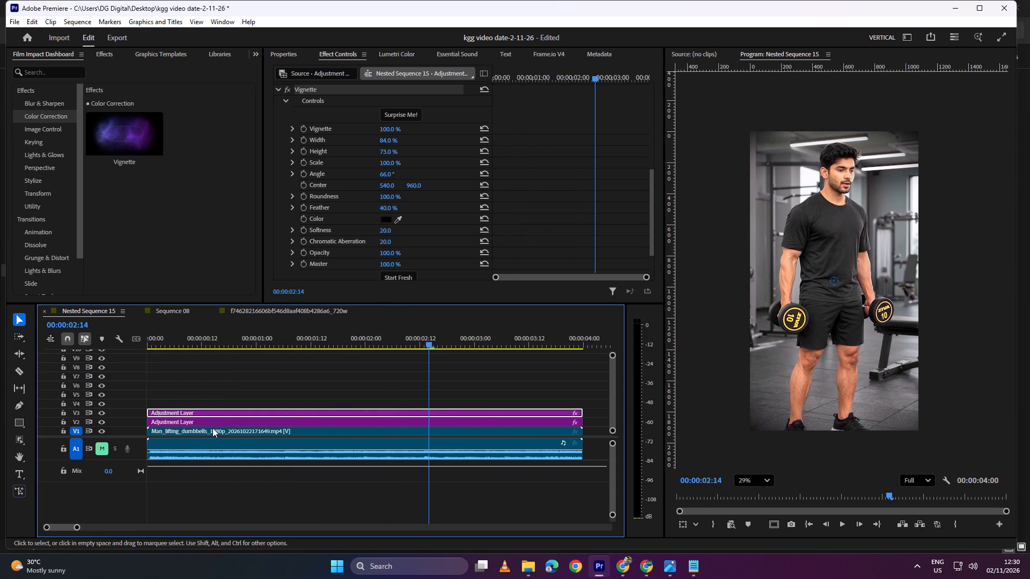
scroll(216, 425, up, 6)
alt+scroll(215, 425, up, 11)
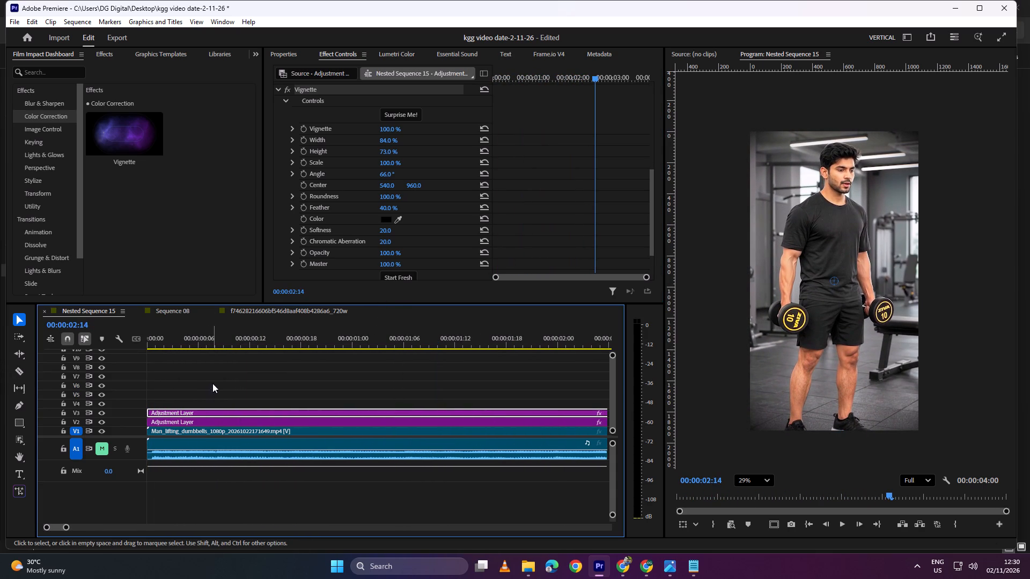
drag(257, 337, 0, 377)
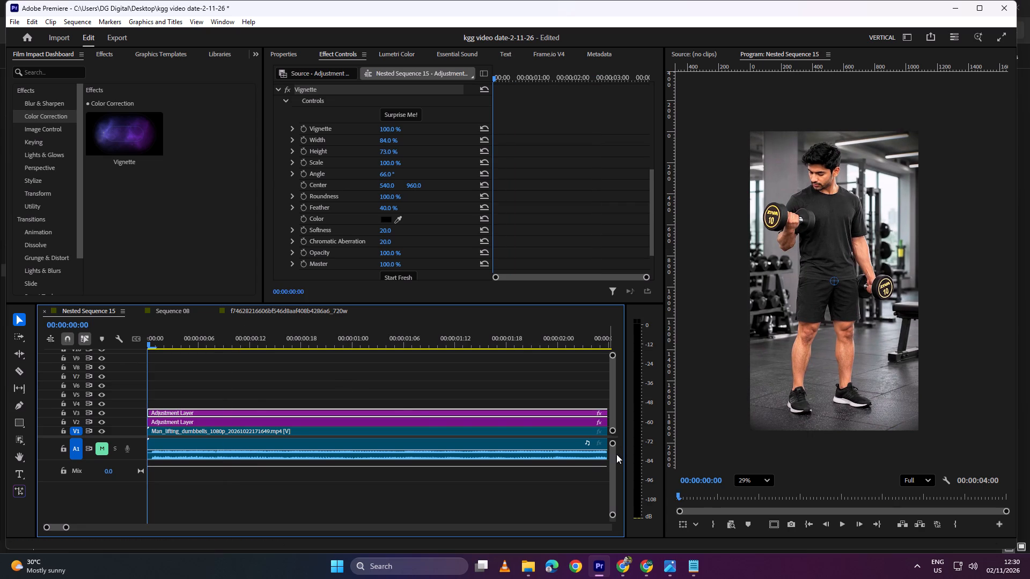
alt+scroll(420, 416, down, 8)
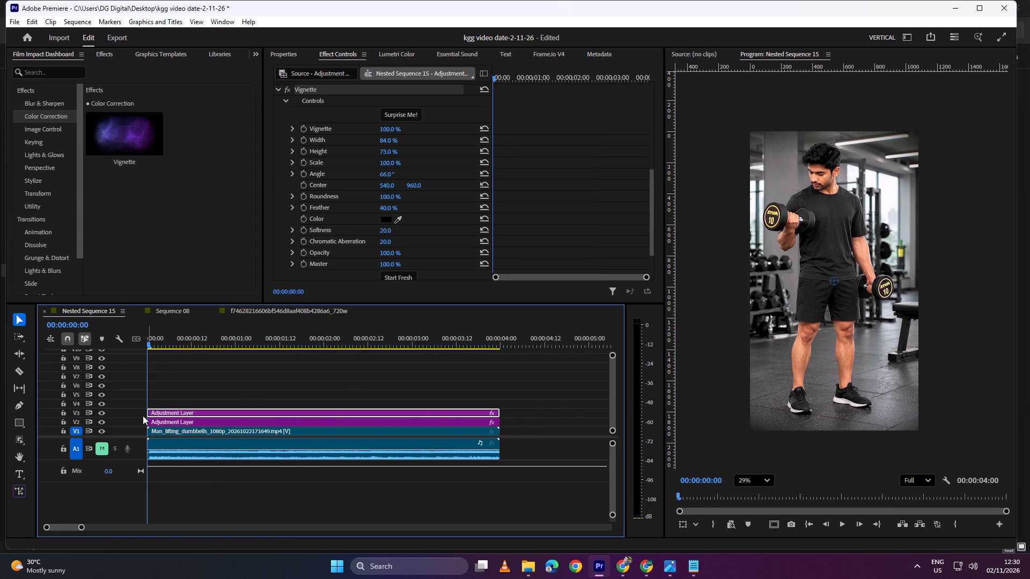
click(173, 304)
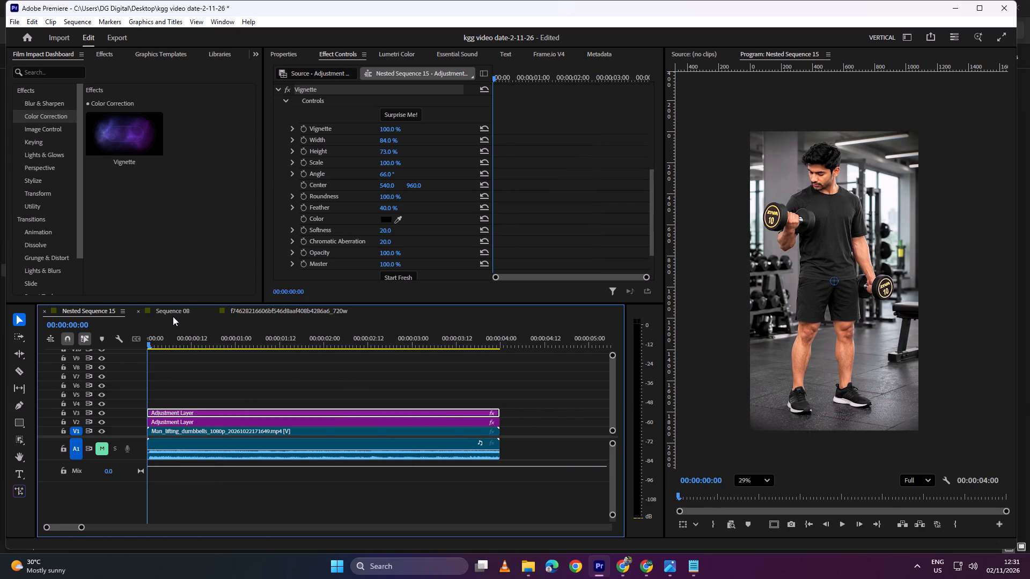
click(173, 316)
key(space)
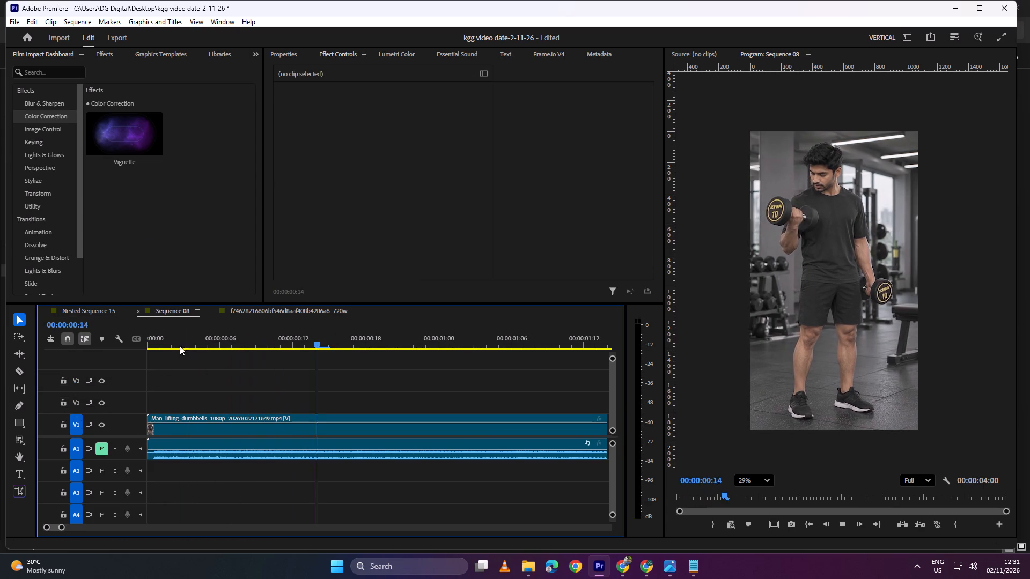
key(space)
click(248, 309)
drag(185, 337, 30, 370)
key(space)
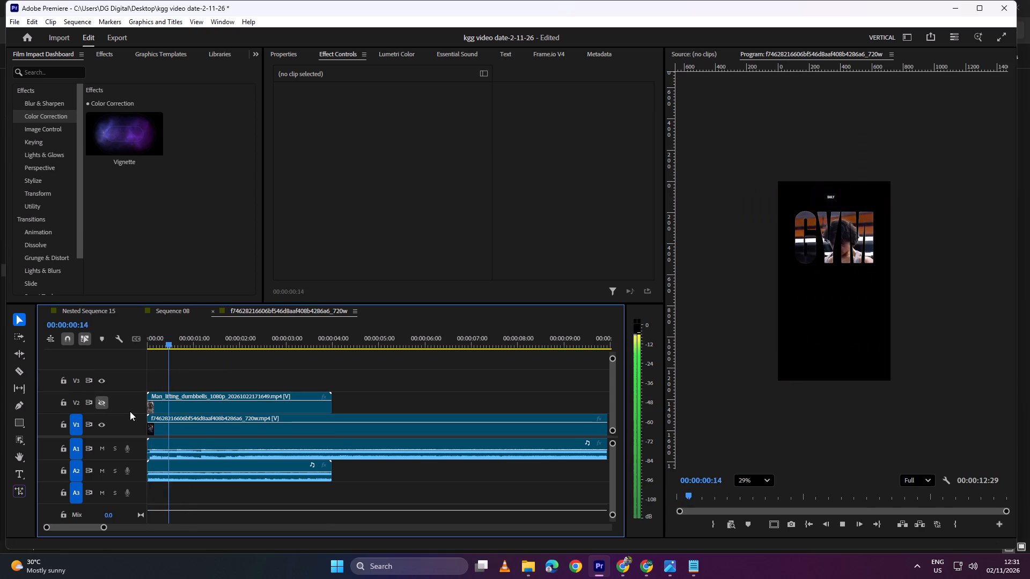
key(space)
Unlink the Man_lifting_dumbbells clip in the reference sequence and delete its audio from track A2.
click(208, 473)
right_click(208, 473)
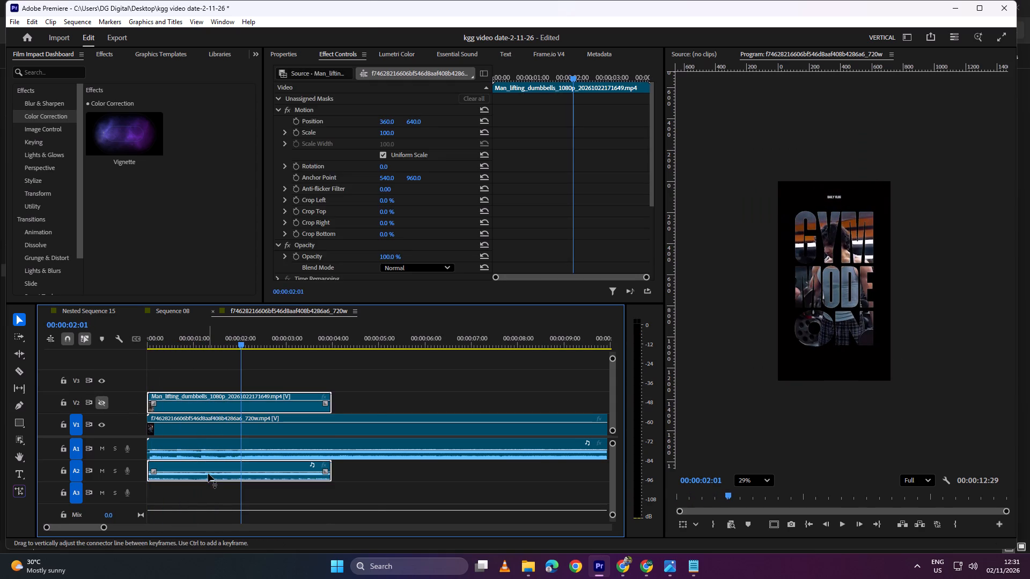
click(245, 199)
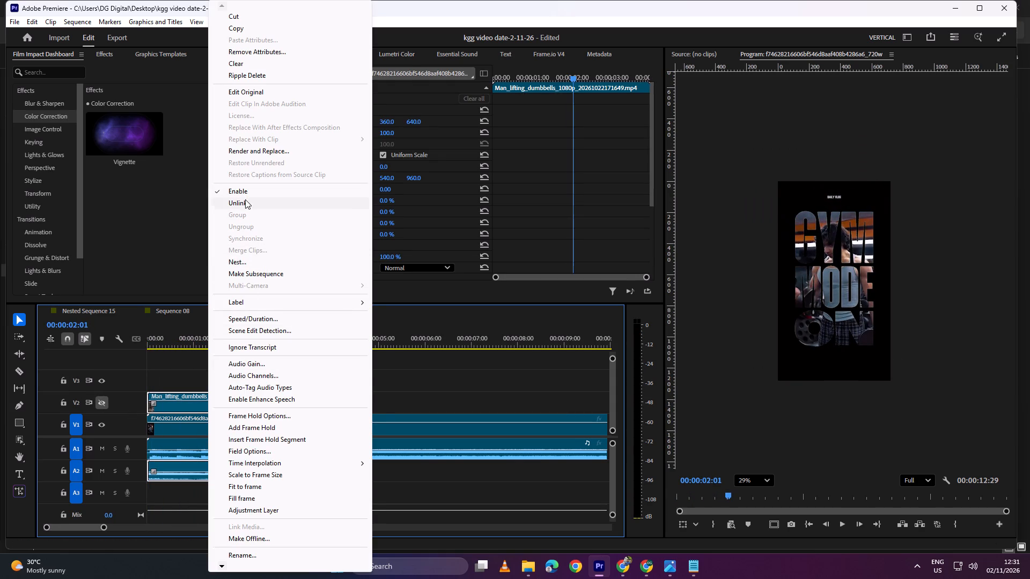
click(212, 480)
key(BackSpace)
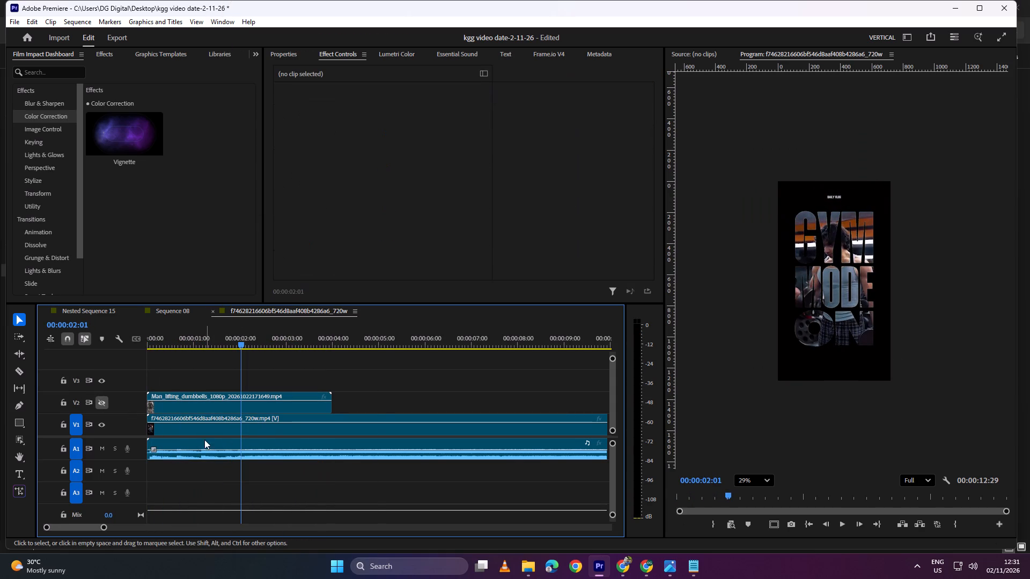
Play the reference sequence from the start and replay the part around 3 seconds to study its title timing and transition.
drag(257, 339, 47, 344)
key(space)
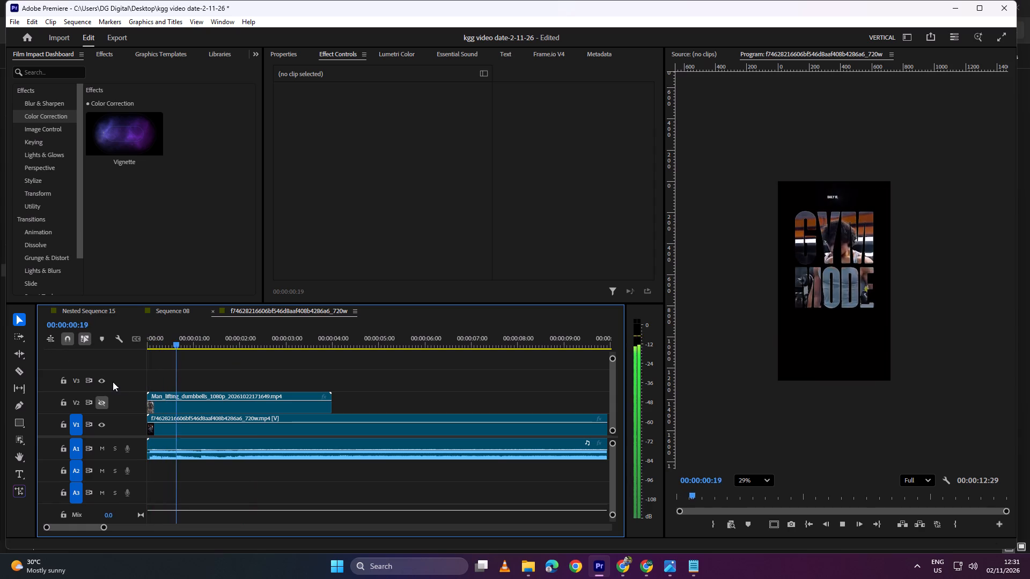
key(space)
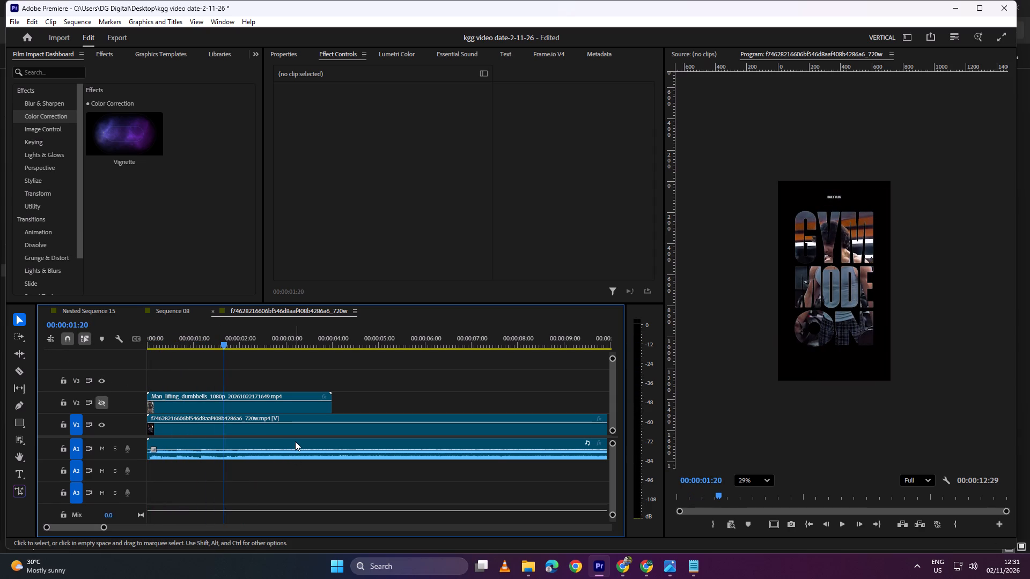
click(227, 430)
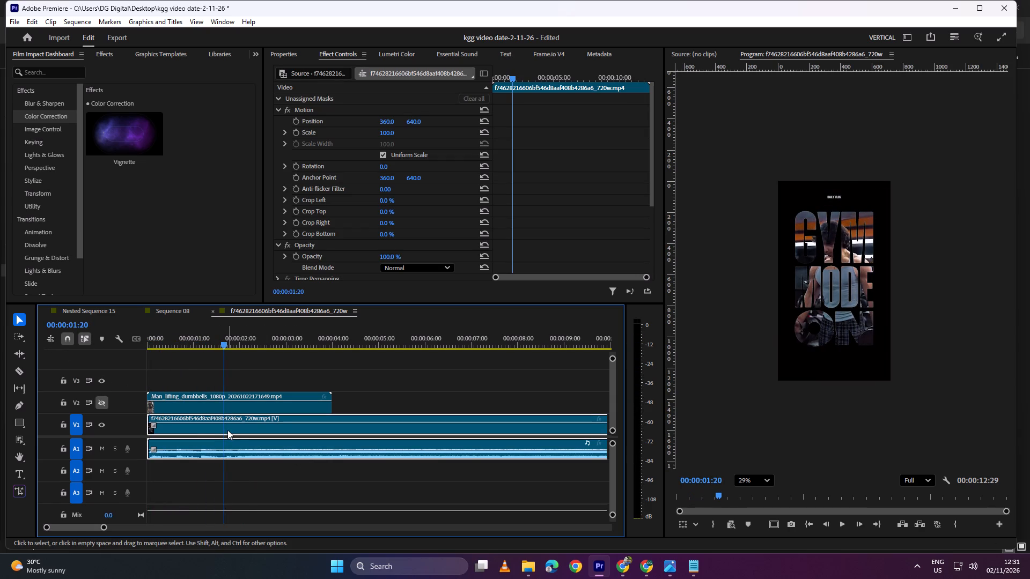
click(185, 428)
key(space)
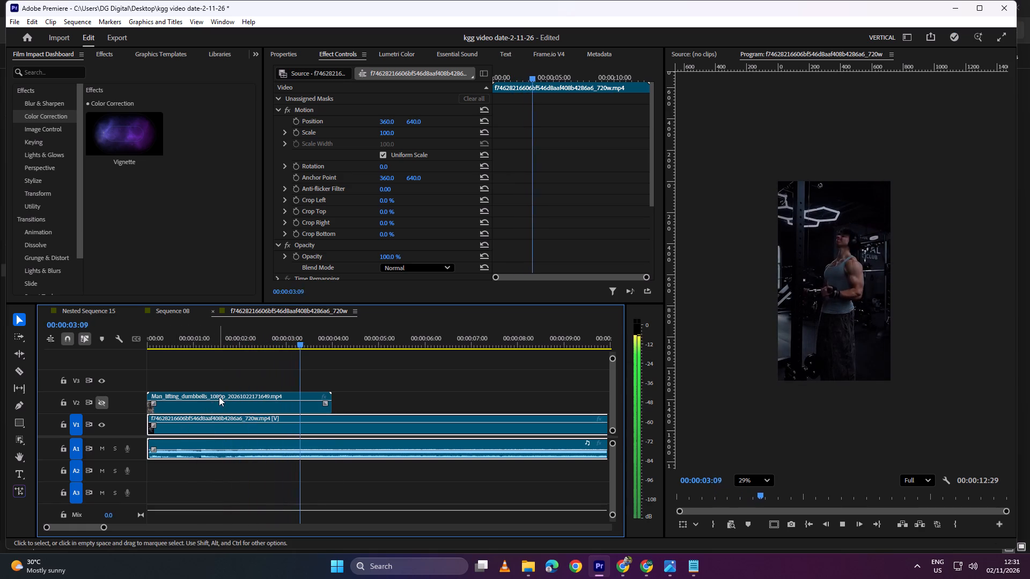
key(space)
drag(300, 337, 273, 340)
key(space)
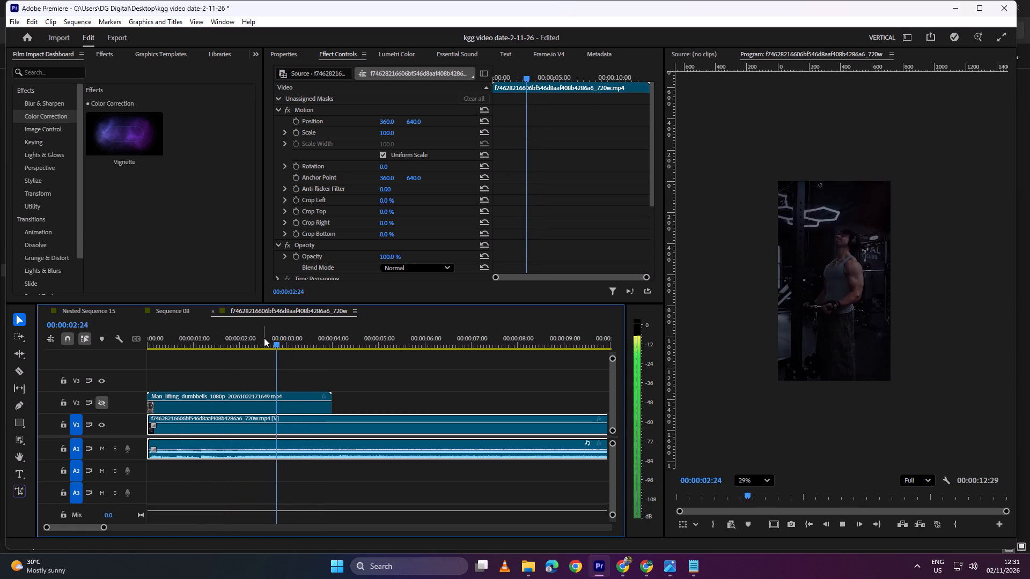
key(space)
drag(306, 338, 126, 352)
key(space)
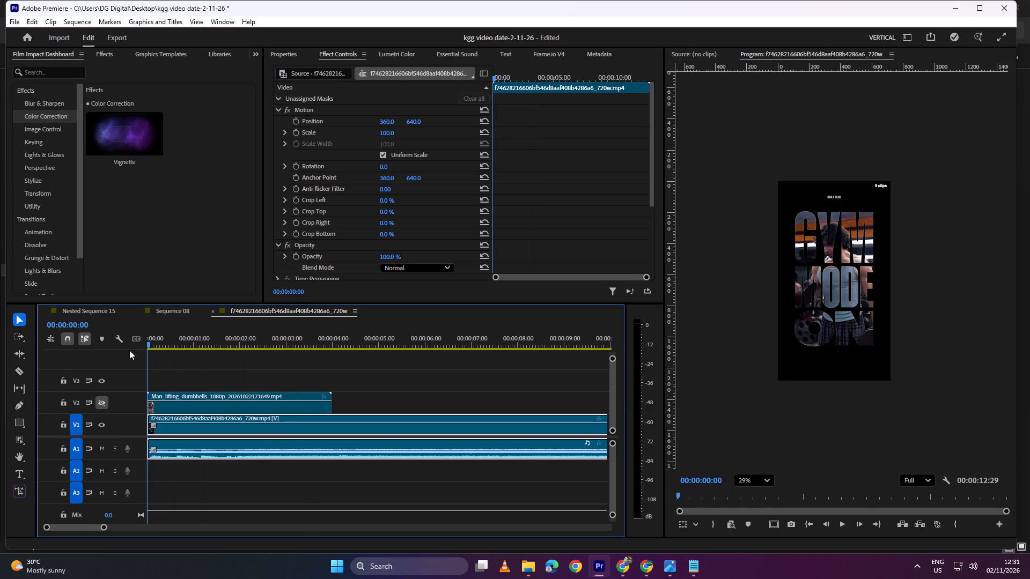
key(space)
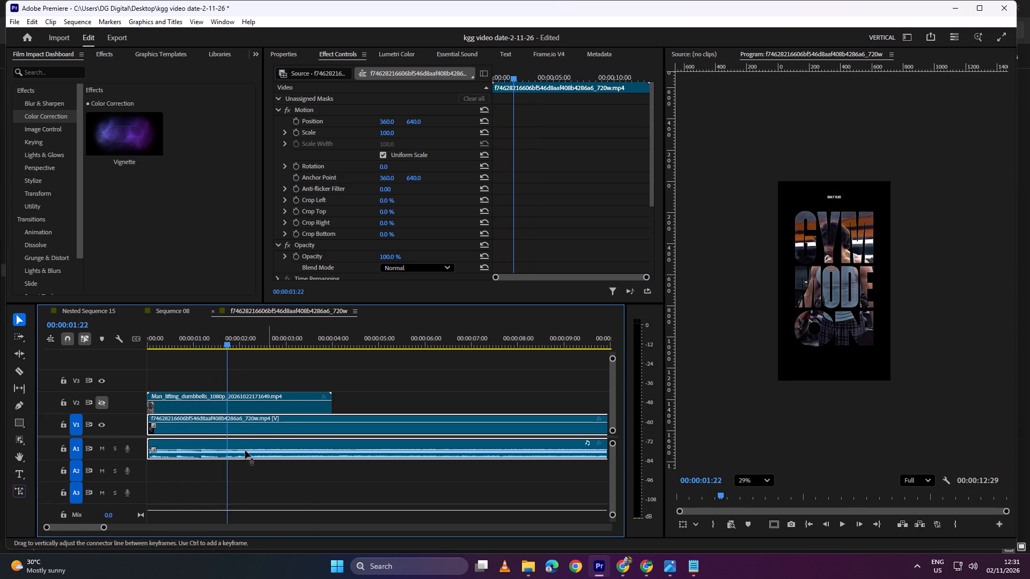
click(242, 432)
drag(252, 431, 101, 309)
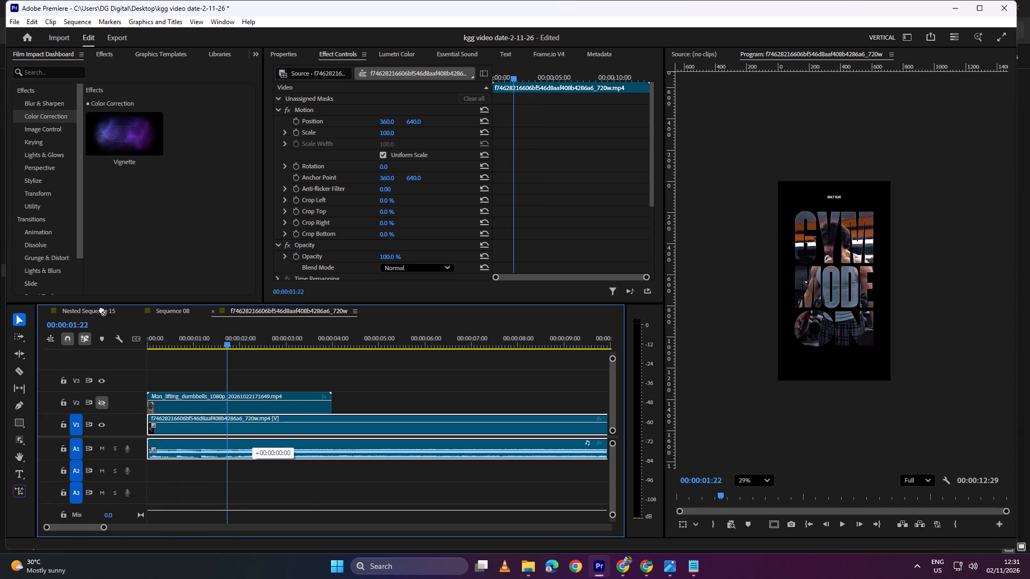
drag(101, 309, 261, 402)
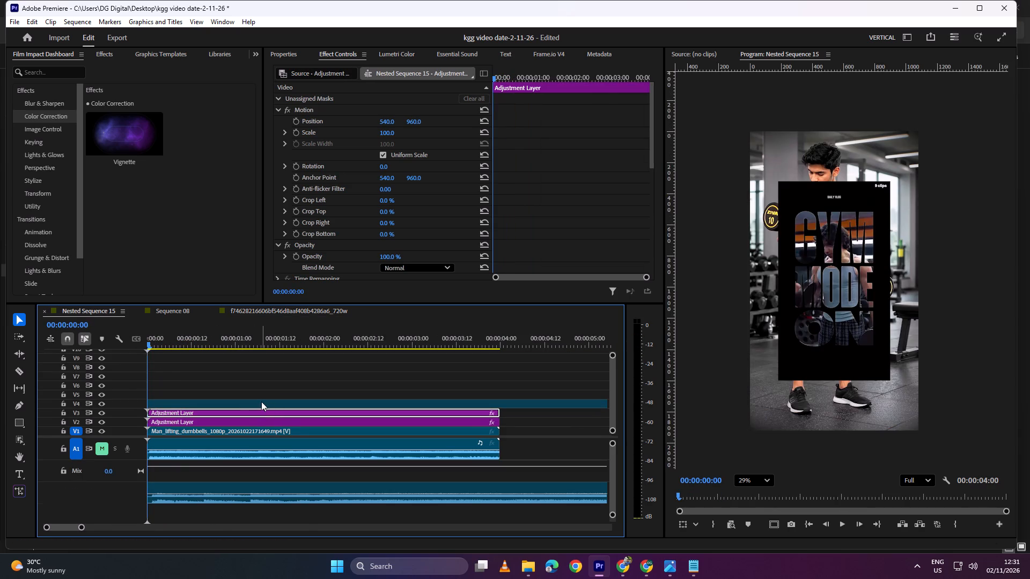
Play the opening second of Nested Sequence 15 to check the timing of the reference title words.
key(space)
key(space)
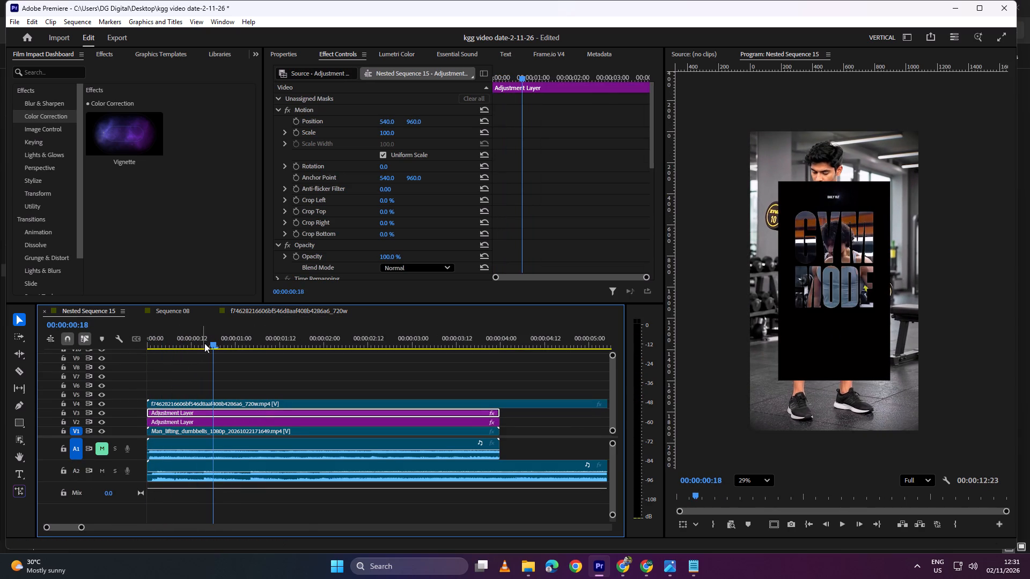
drag(213, 339, 104, 352)
key(space)
key(space)
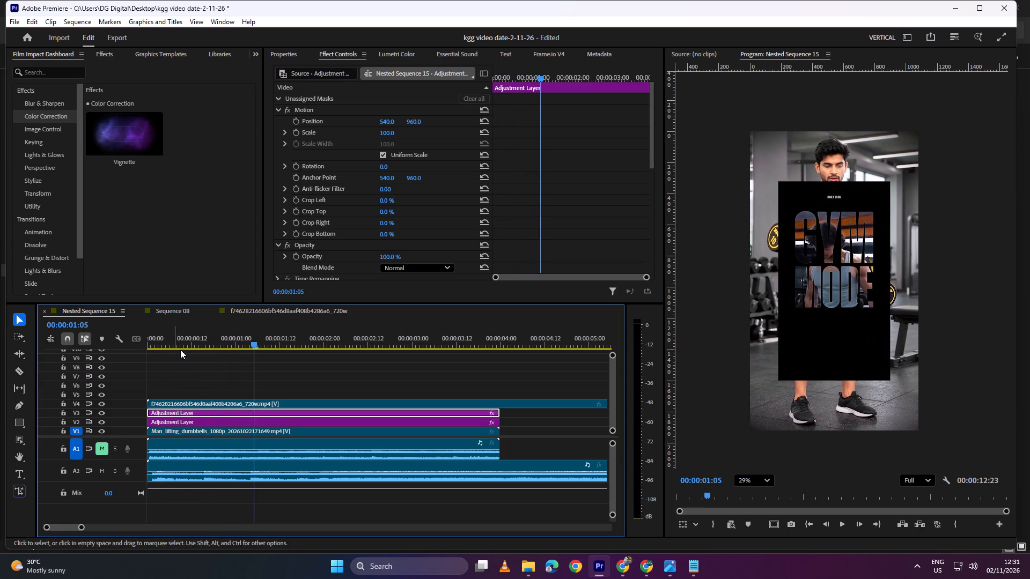
drag(217, 342, 171, 343)
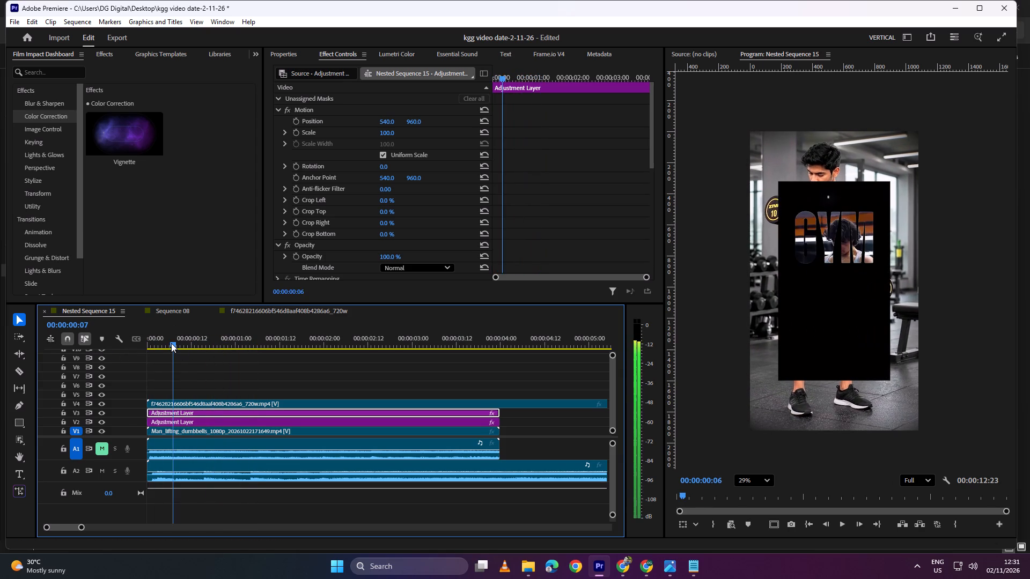
Add markers on the selected Adjustment Layer at 00:00:00:15, 00:00:01:04 and 00:00:02:09, following the reference clip's beats.
drag(171, 343, 148, 344)
key(space)
key(space)
key(space)
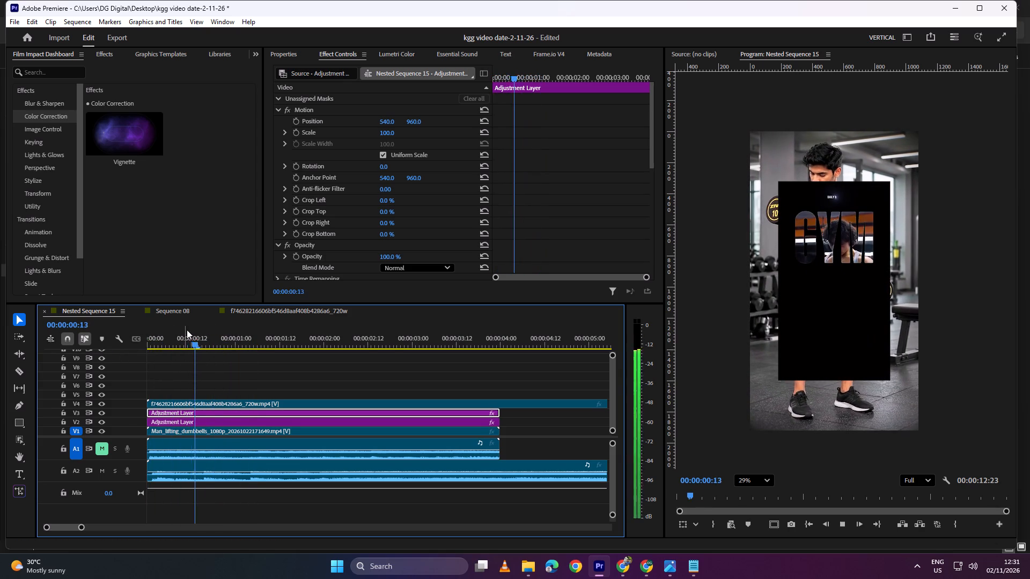
key(space)
drag(212, 335, 207, 341)
key(m)
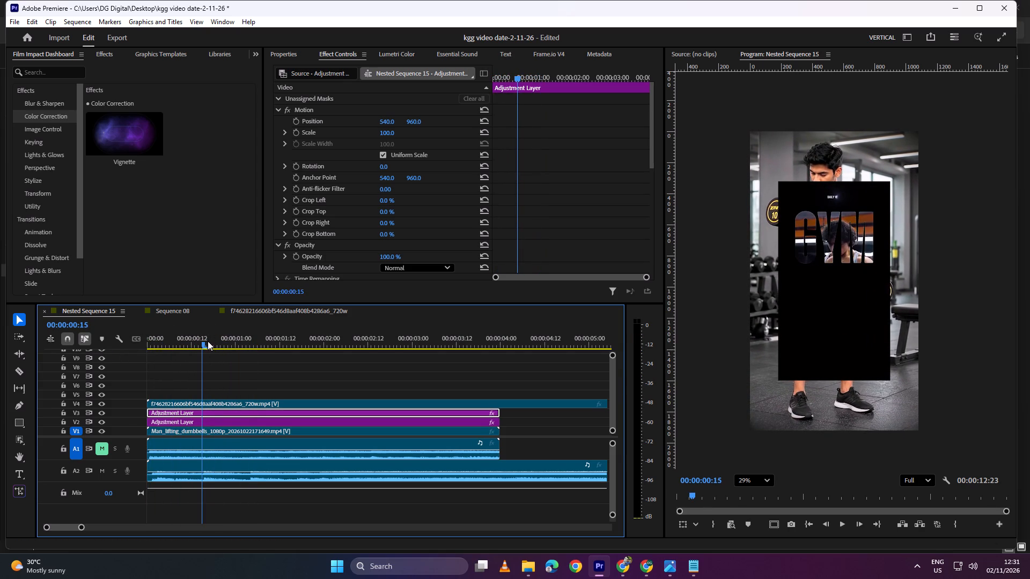
drag(205, 344, 254, 339)
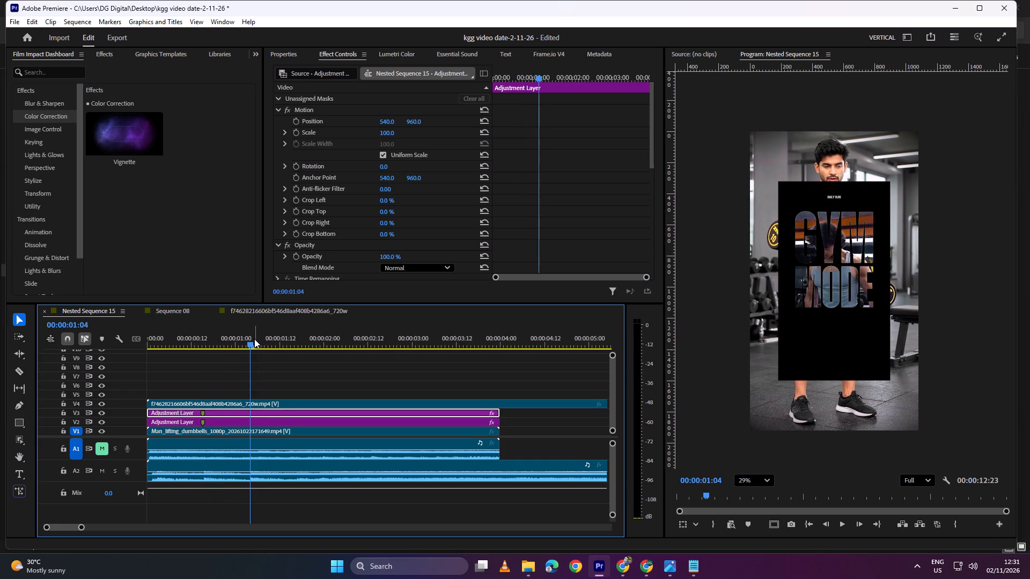
key(m)
drag(249, 339, 264, 342)
key(space)
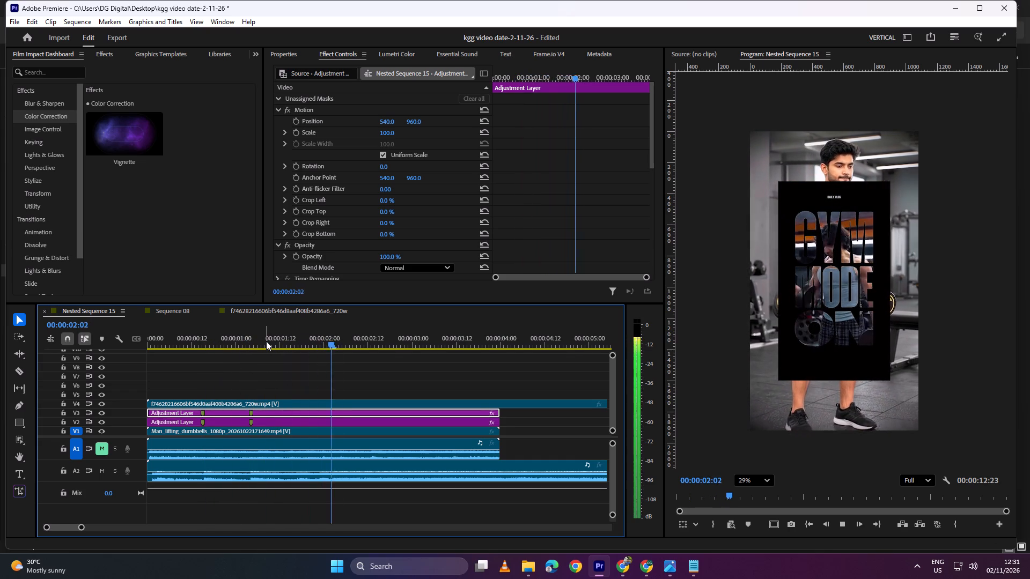
key(space)
key(m)
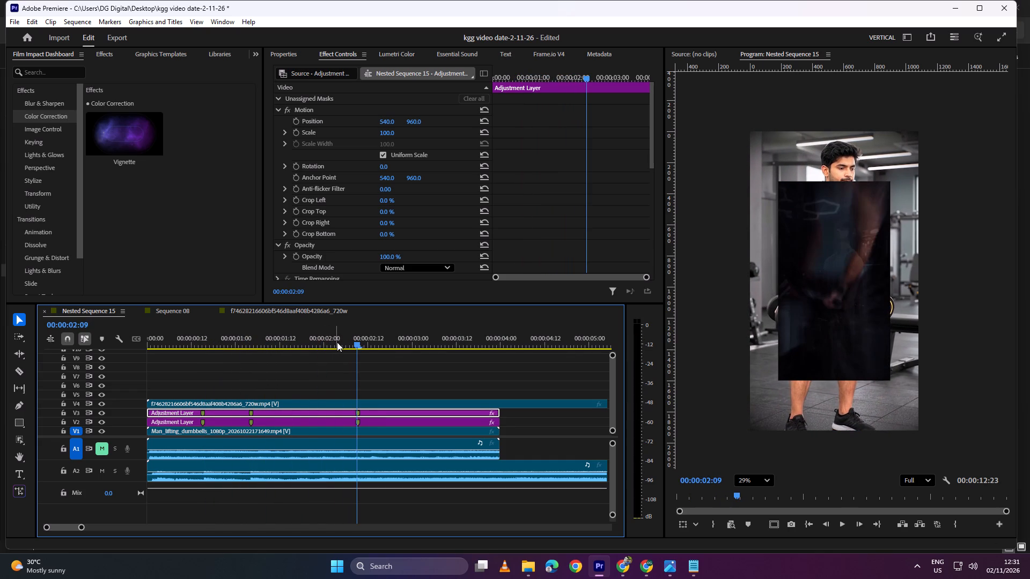
Play on from the last marker to about 00:00:03:20 and return the playhead to the start.
key(space)
alt+scroll(327, 373, down, 8)
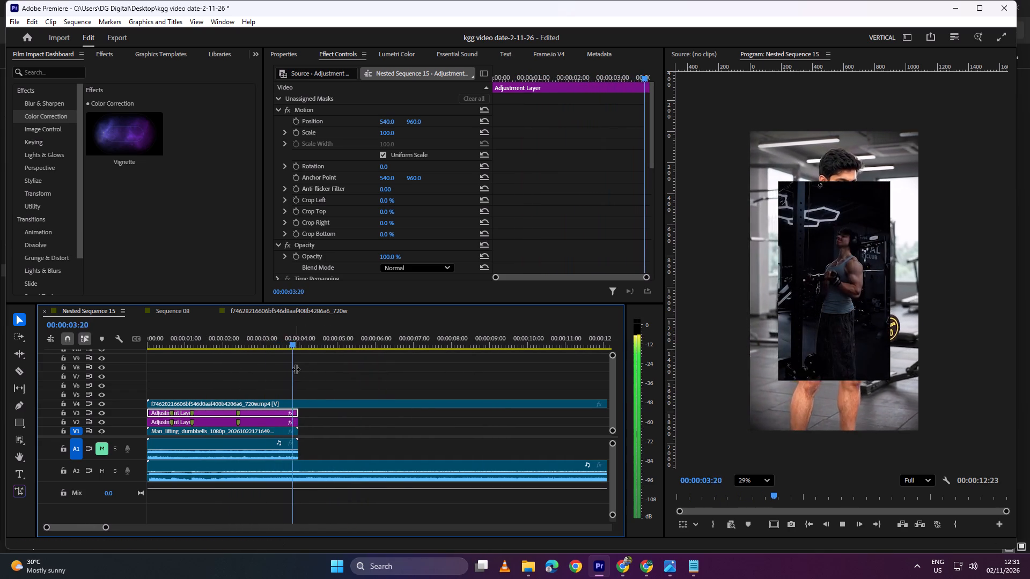
key(space)
alt+scroll(292, 385, down, 9)
drag(229, 337, 35, 363)
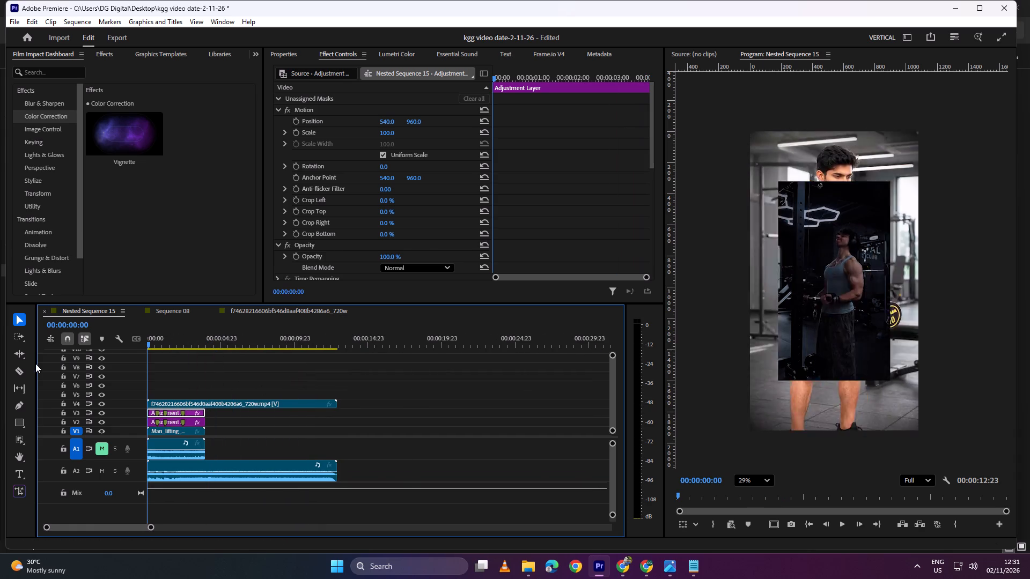
drag(35, 363, 24, 366)
Hide the video output of track V4 that holds the reference clip.
click(102, 403)
alt+scroll(178, 404, up, 15)
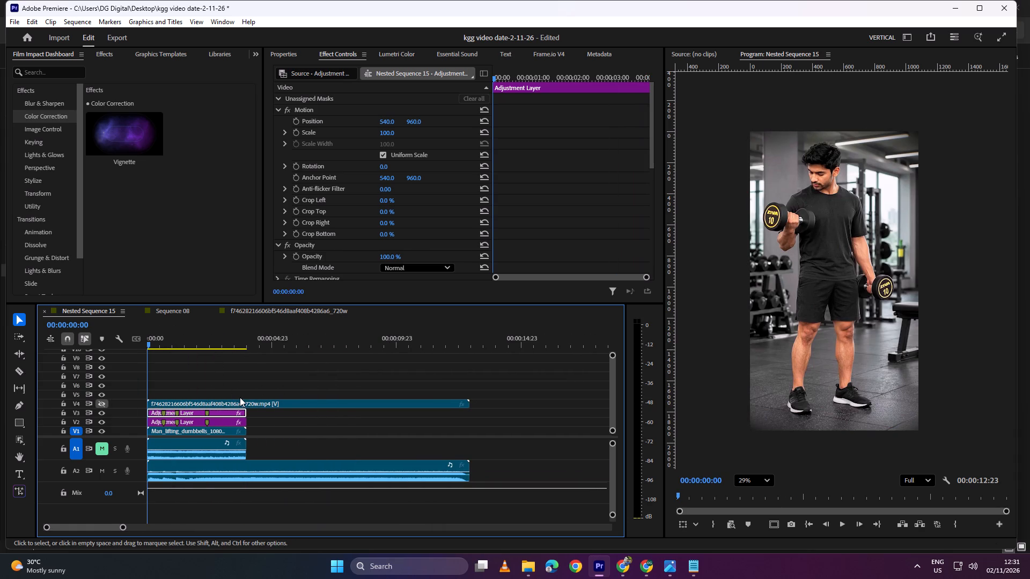
alt+scroll(240, 397, up, 18)
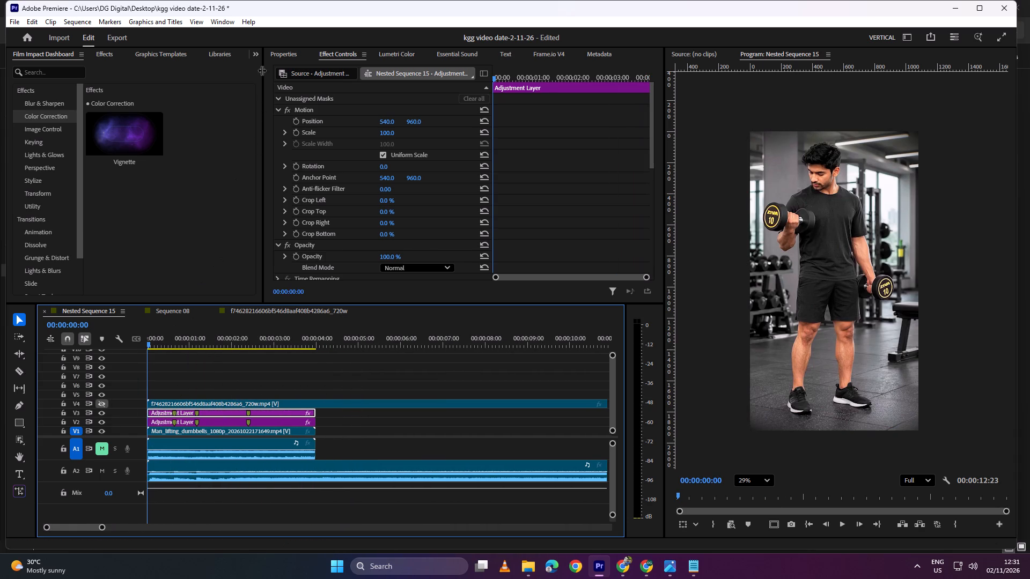
Show the kgg video date-2-11-26 project's media items and browse to the end of the list.
click(260, 54)
click(274, 122)
scroll(223, 228, down, 11)
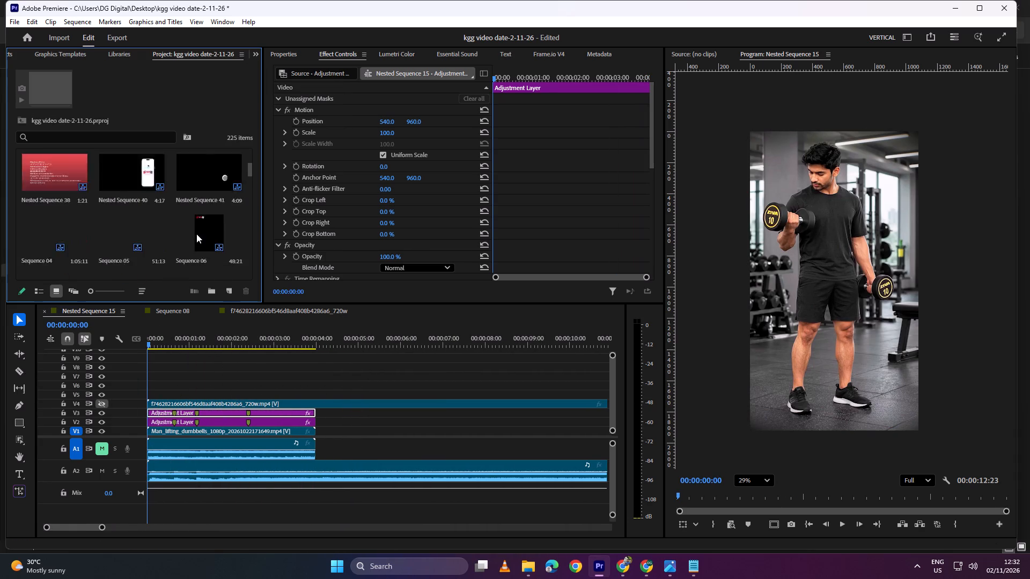
scroll(196, 234, down, 20)
scroll(196, 234, down, 5)
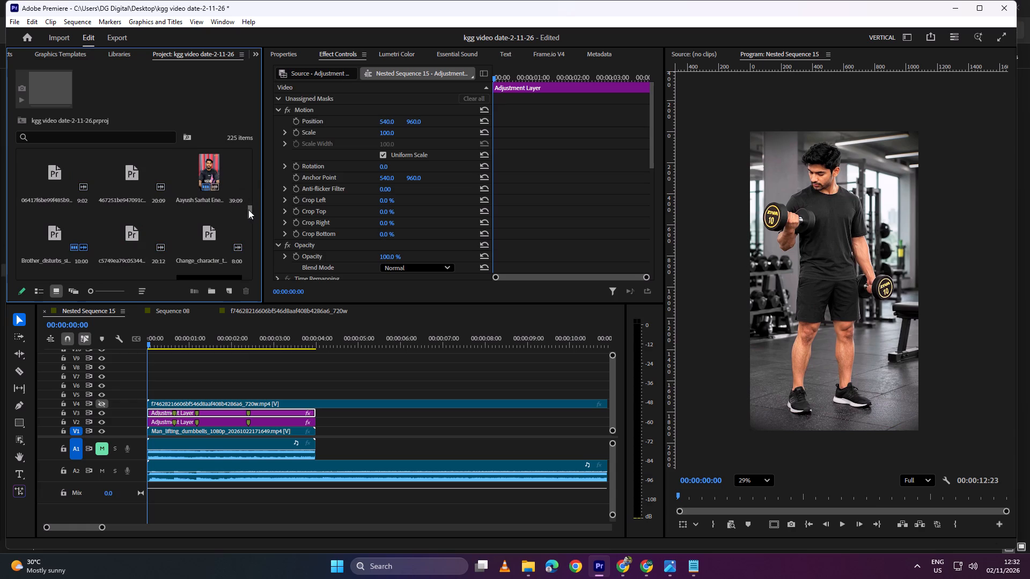
drag(250, 211, 243, 287)
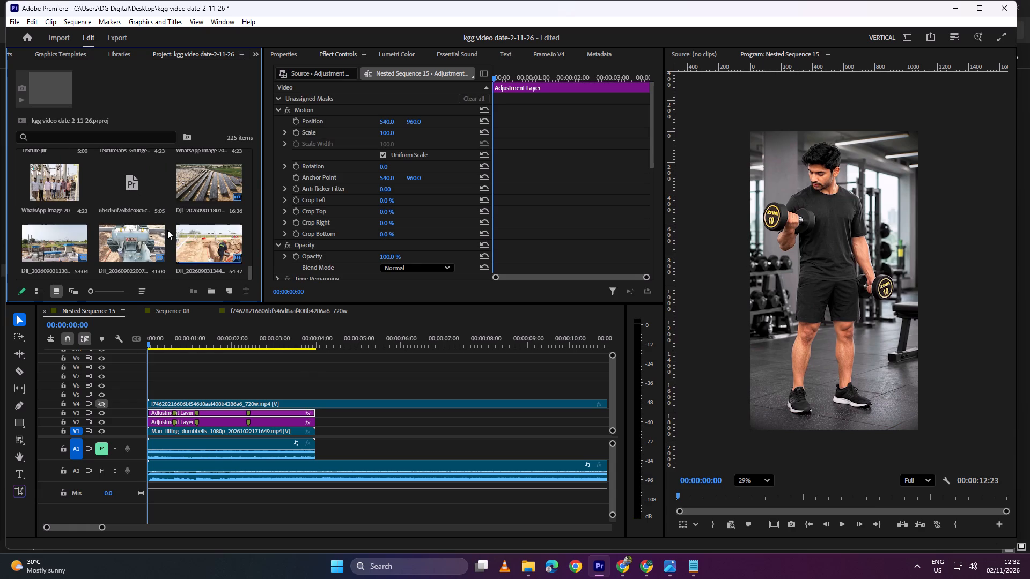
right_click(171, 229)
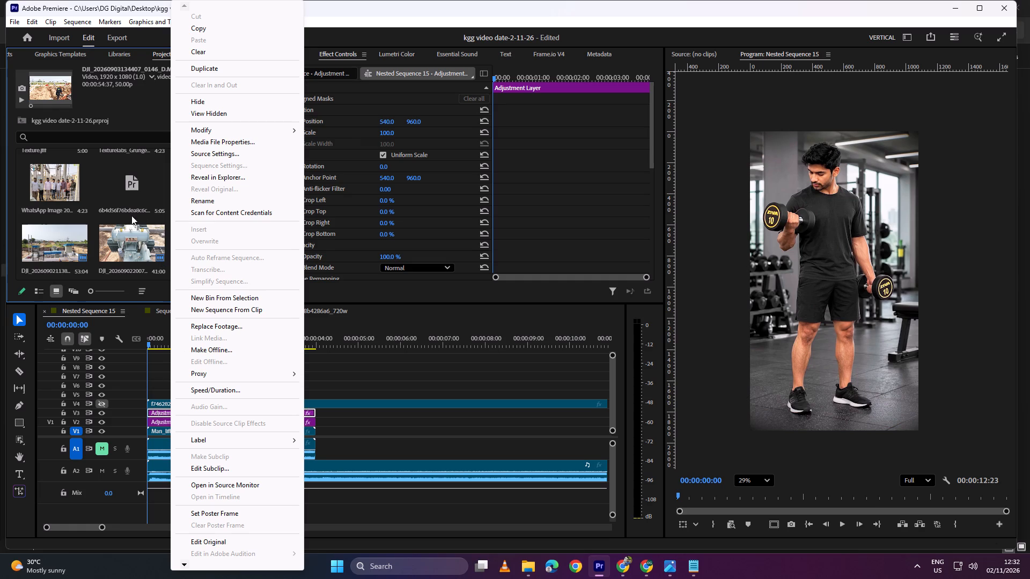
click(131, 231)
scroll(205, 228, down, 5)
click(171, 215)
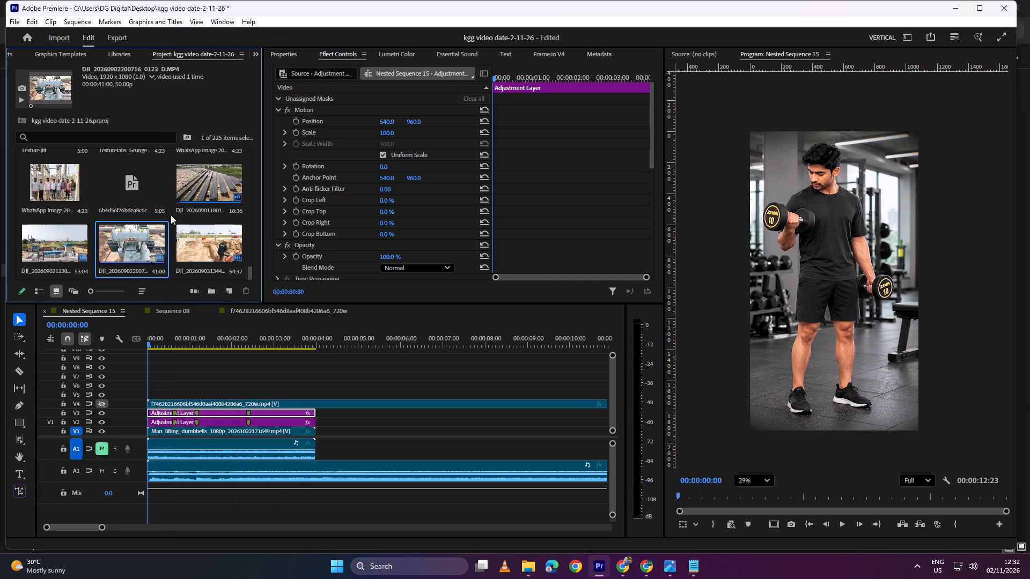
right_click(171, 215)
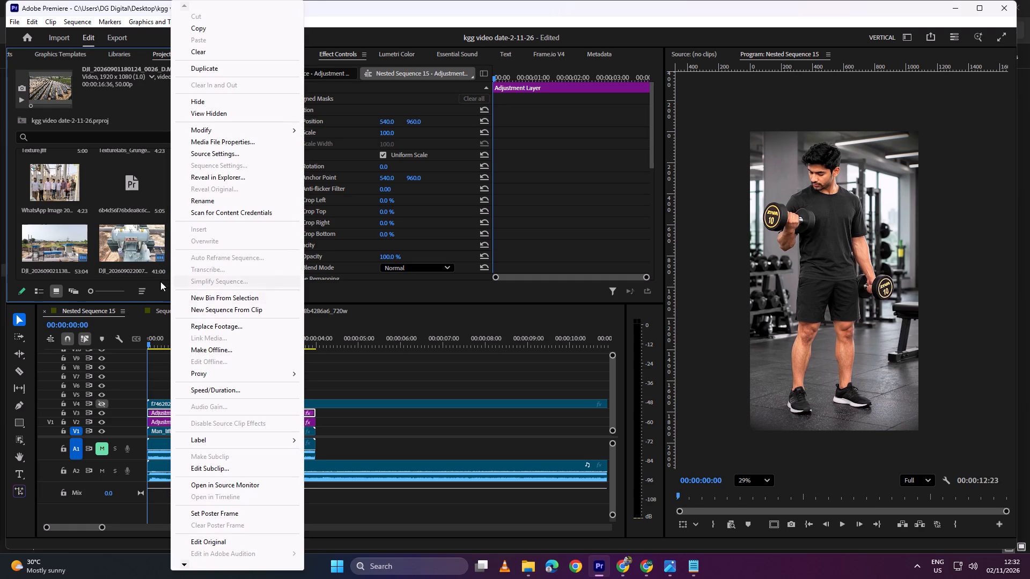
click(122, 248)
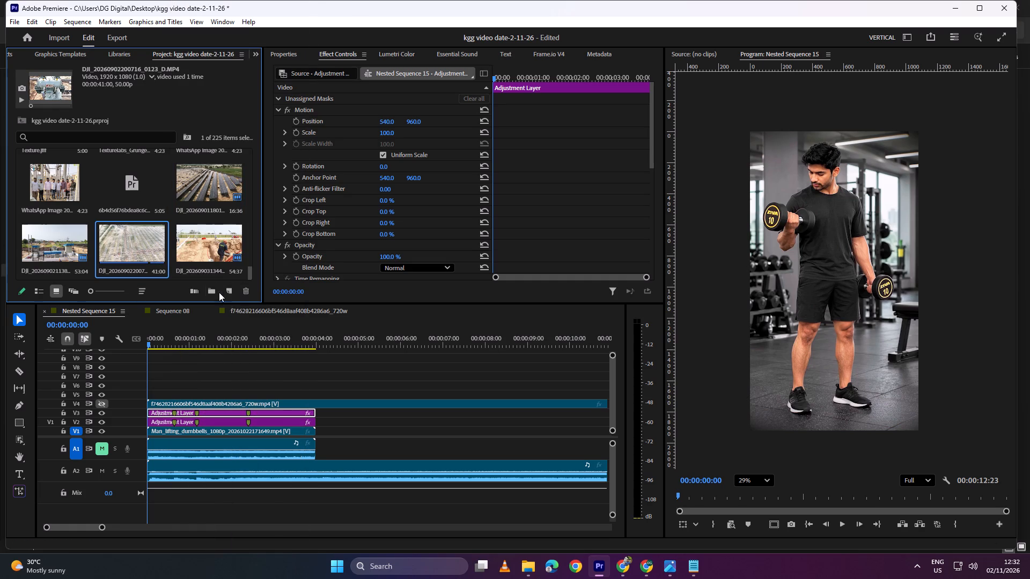
Create a new black Color Matte in the project at the sequence size, keeping the default name.
click(229, 291)
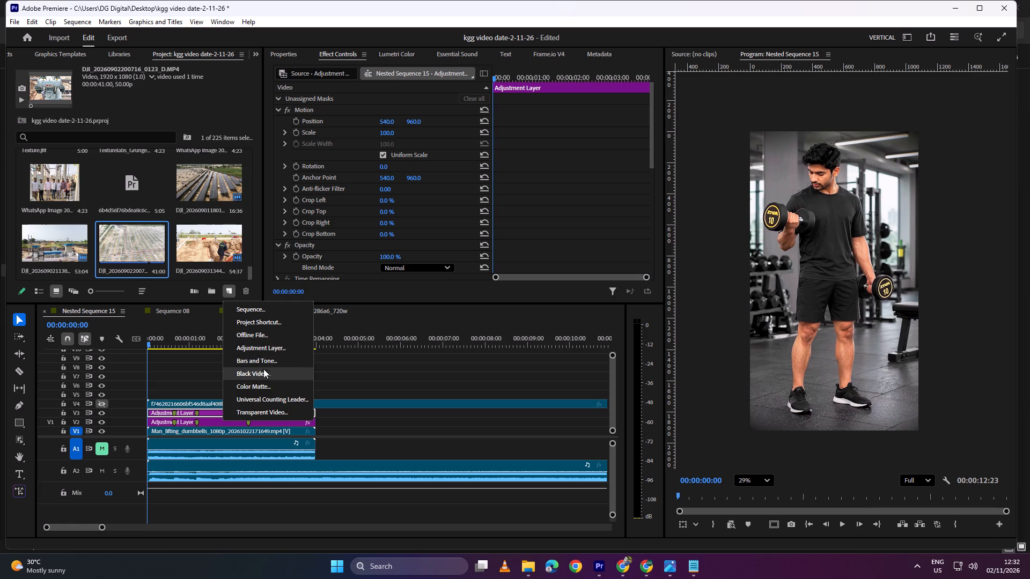
click(260, 384)
click(548, 332)
drag(458, 278, 565, 137)
click(587, 366)
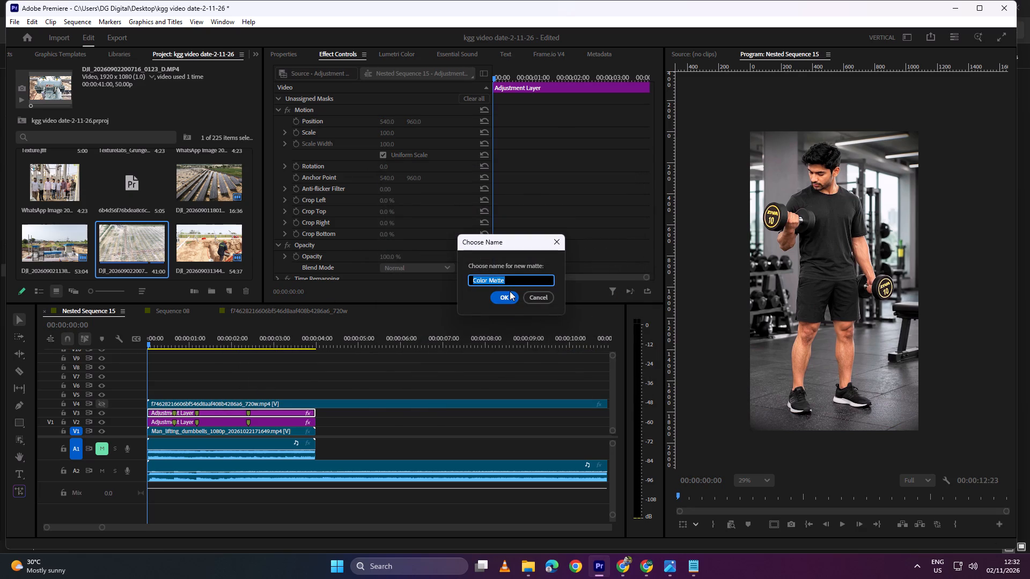
click(510, 292)
Place the new black Color Matte on track V5 at the start of Nested Sequence 15.
scroll(122, 243, up, 4)
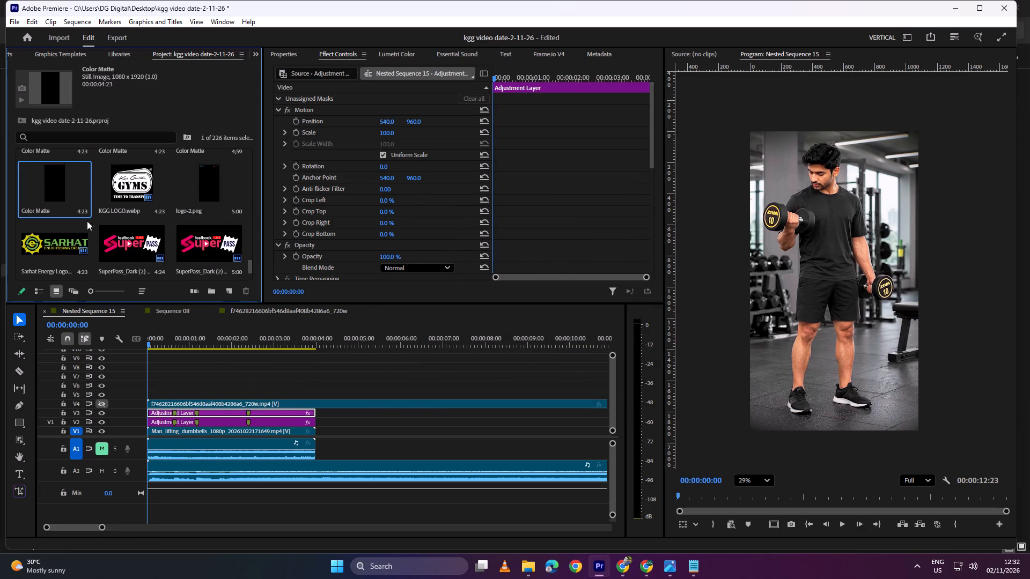
drag(65, 192, 144, 392)
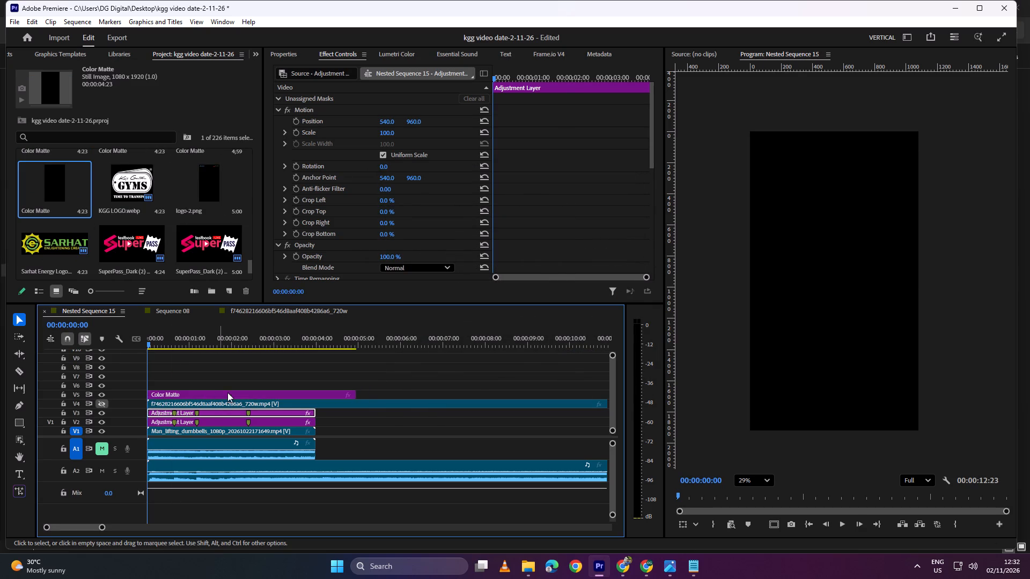
Add the text "pre" in the upper part of the frame at 00:00:01:06, over the black matte.
click(228, 393)
drag(241, 342, 202, 342)
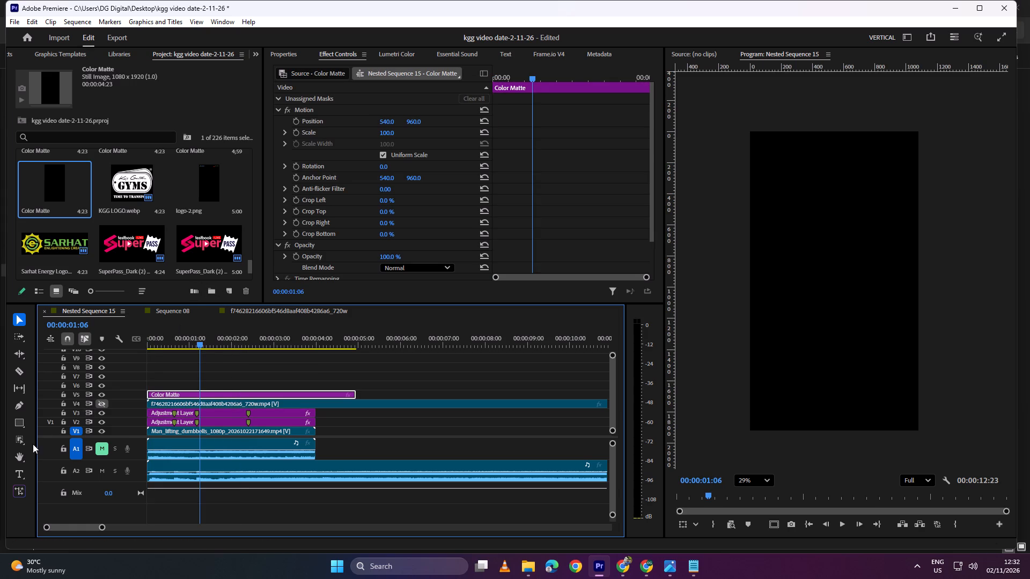
click(20, 473)
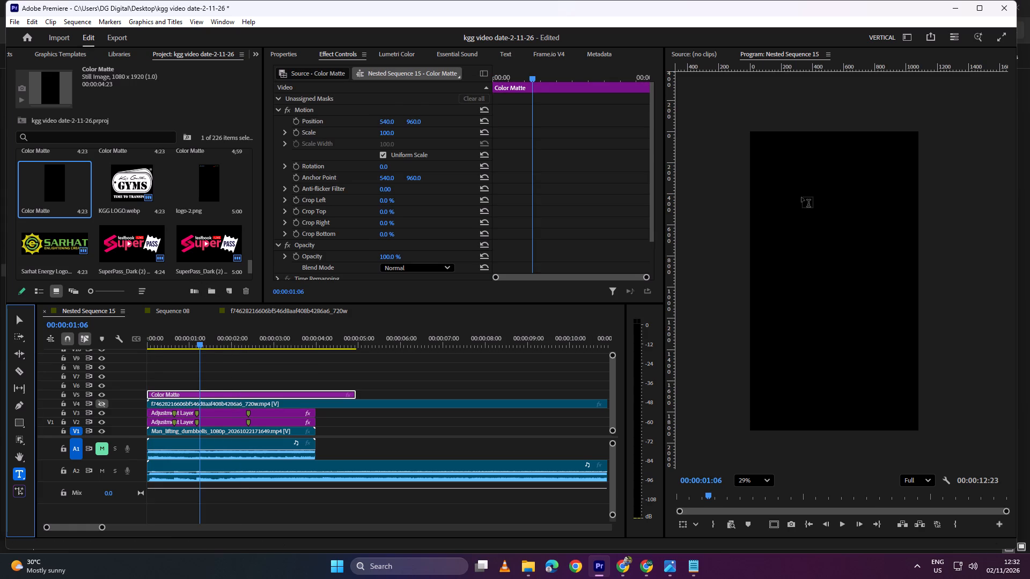
click(801, 197)
text(pre)
Format the "pre" text in the Impact font, all caps, at font size 383.
triple_click(819, 197)
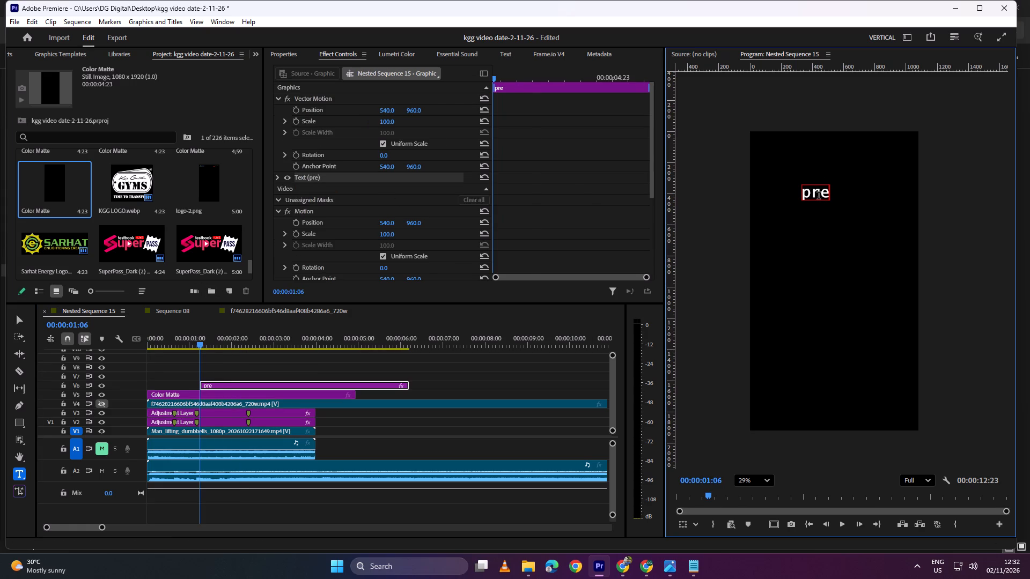
click(285, 51)
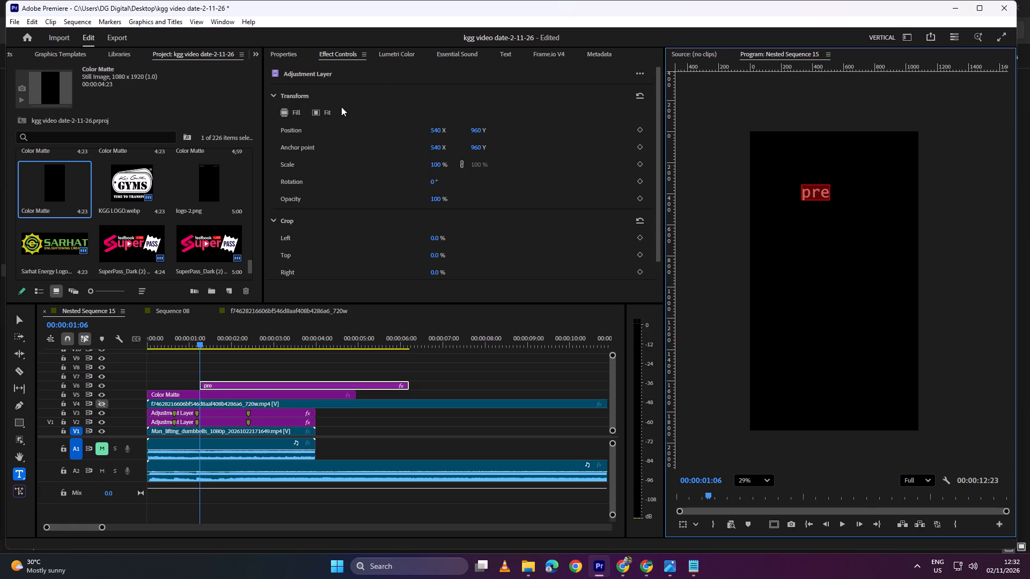
click(336, 167)
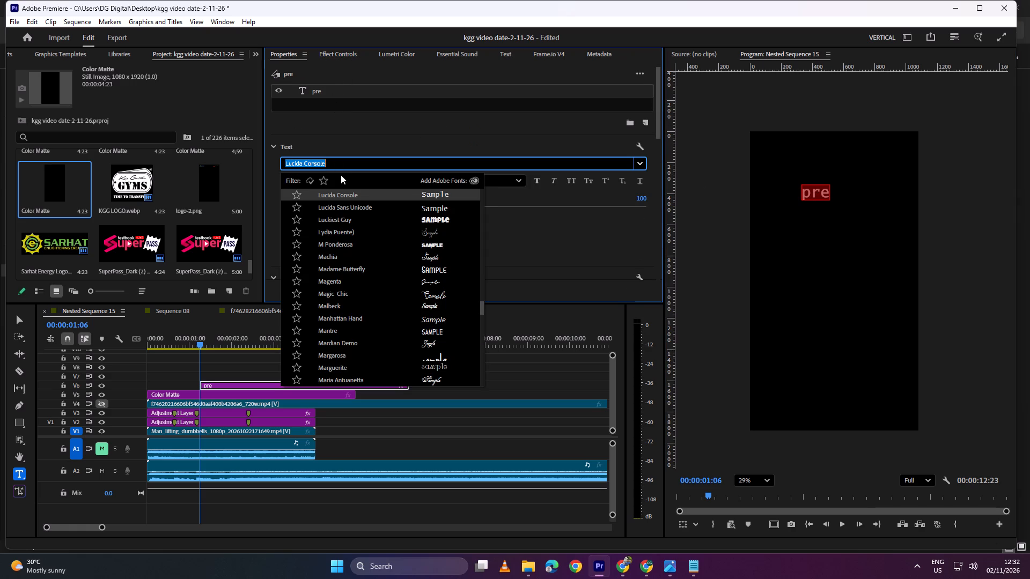
text(imp)
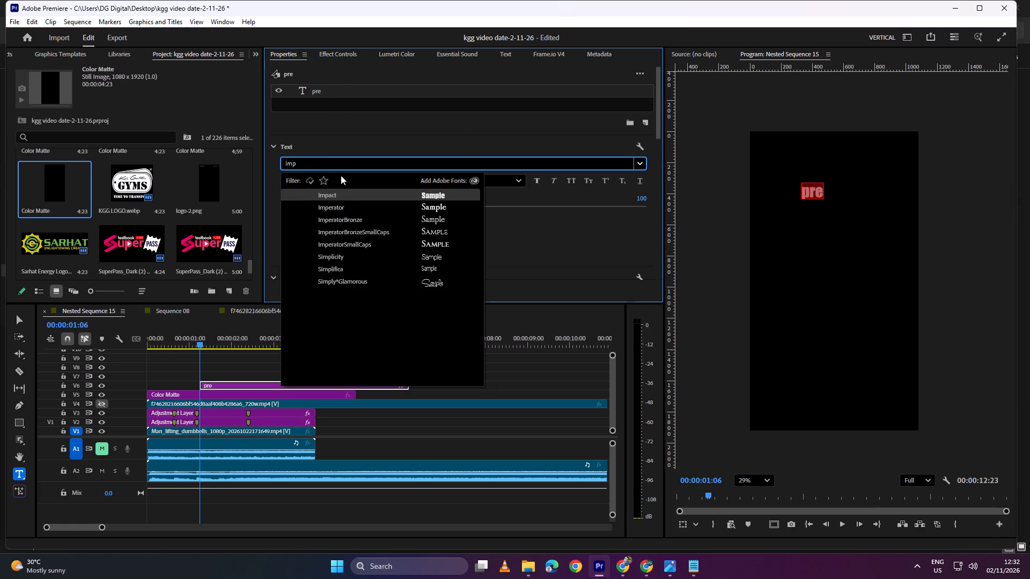
click(436, 192)
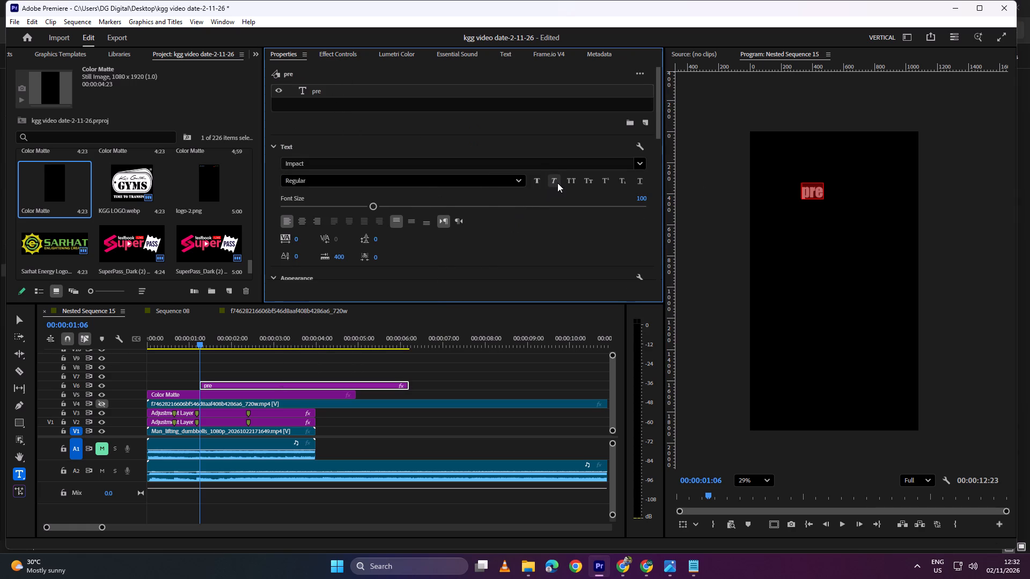
click(570, 181)
drag(378, 204, 468, 206)
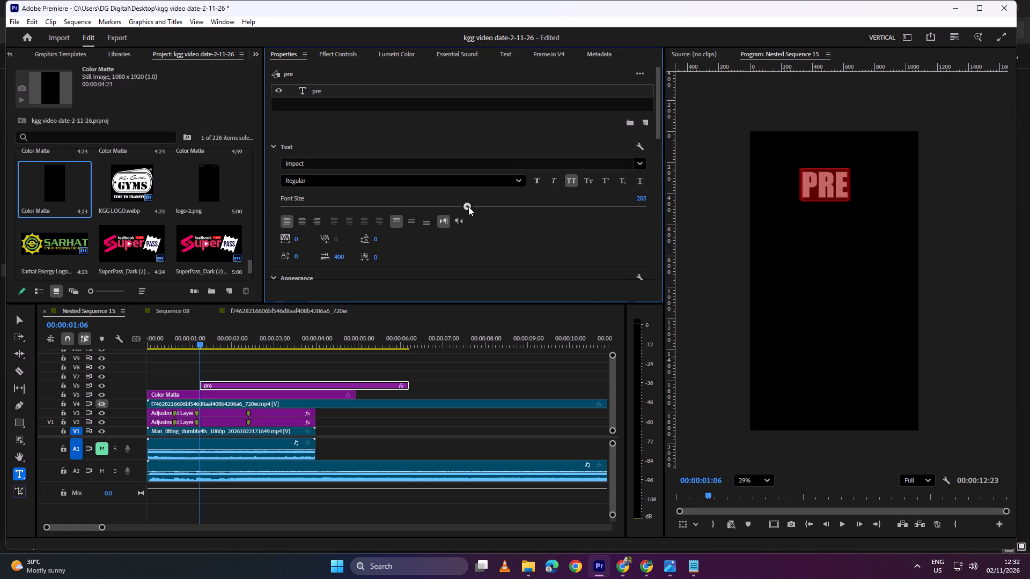
drag(468, 206, 628, 203)
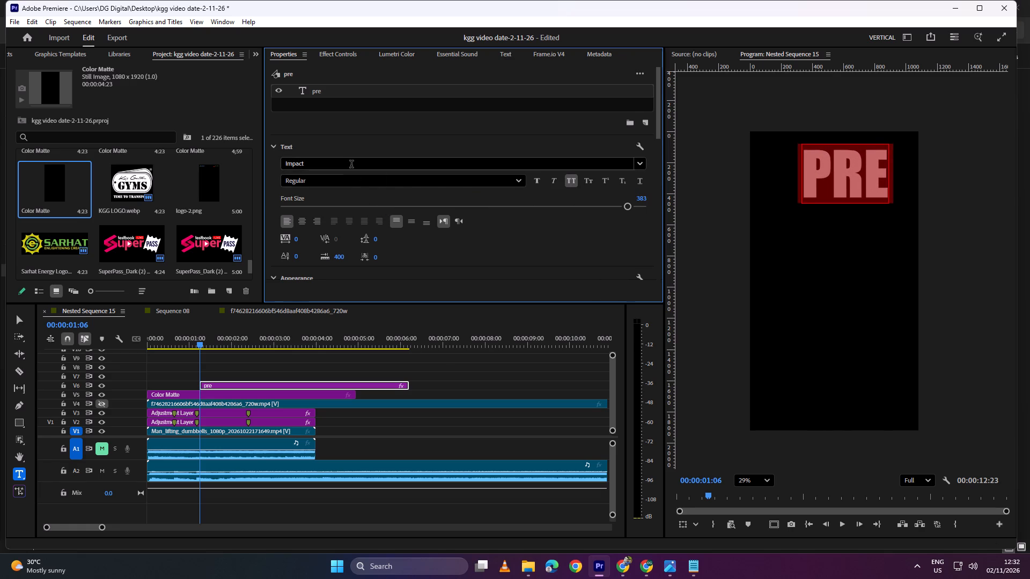
Change the "pre" text's font to Open Sans with the ExtraBold style.
click(352, 159)
text(open)
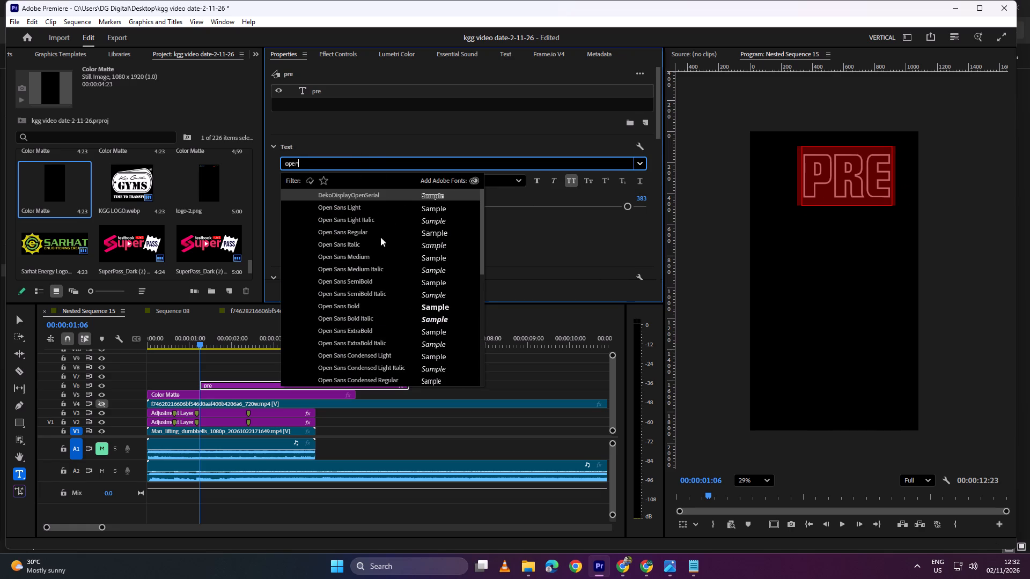
click(444, 318)
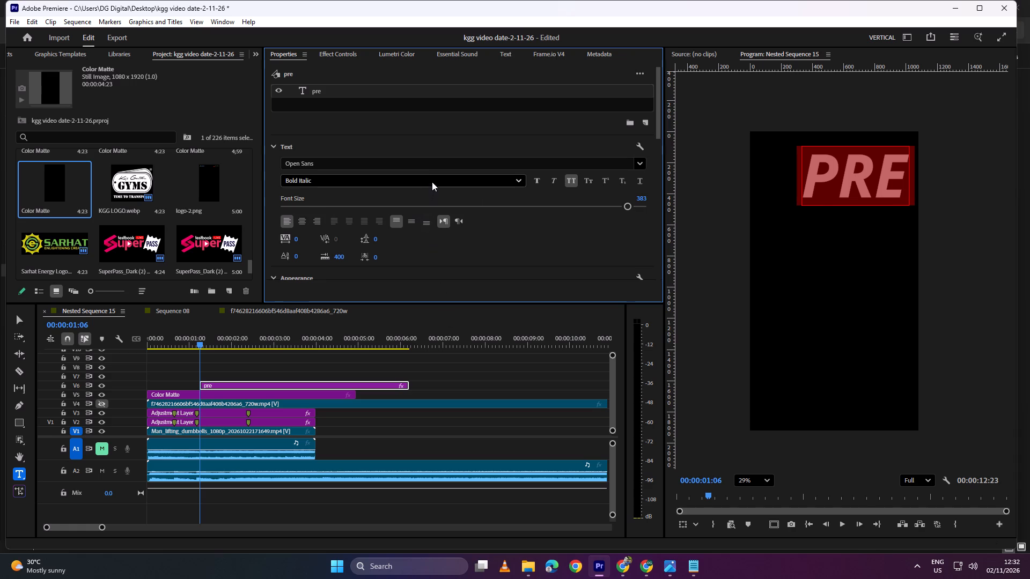
click(432, 179)
click(328, 328)
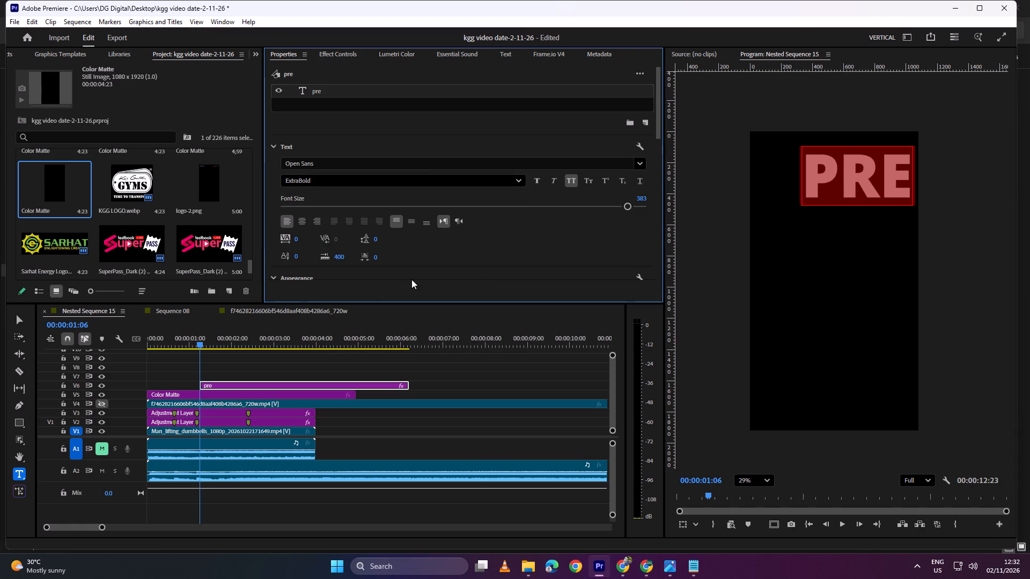
Center the "pre" text horizontally in the frame.
click(339, 51)
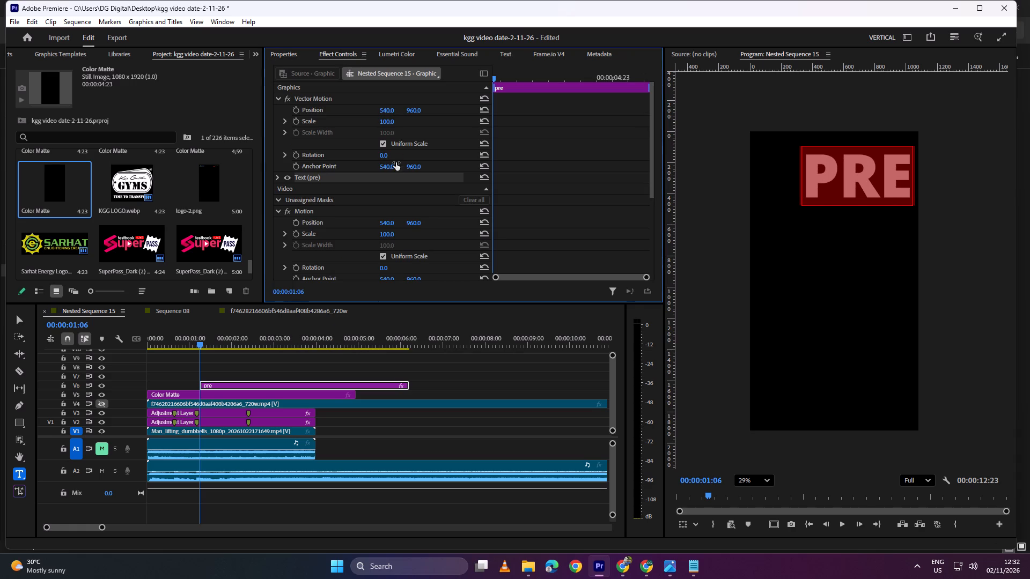
click(288, 54)
scroll(520, 221, down, 12)
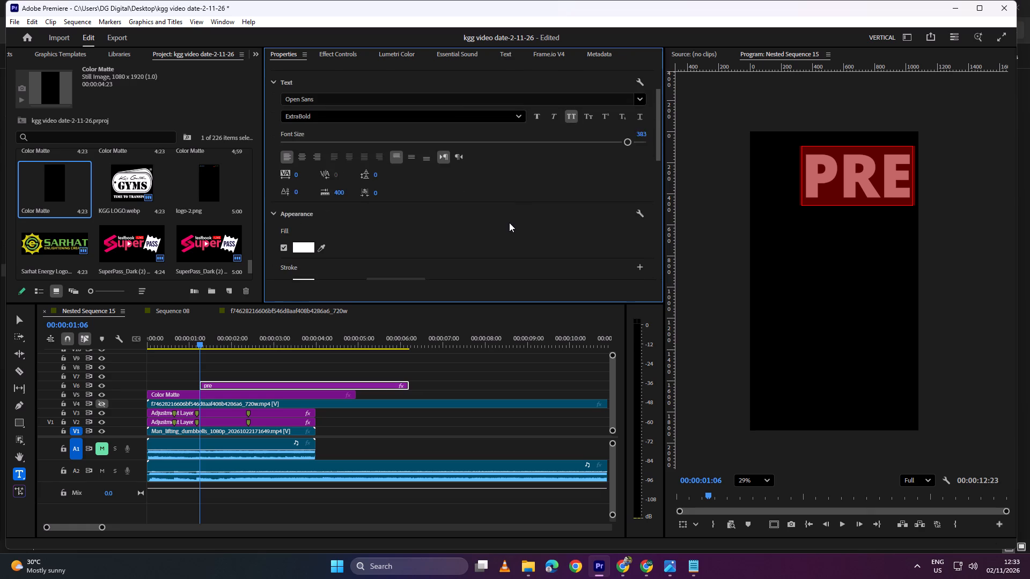
scroll(509, 222, down, 15)
triple_click(453, 191)
click(453, 191)
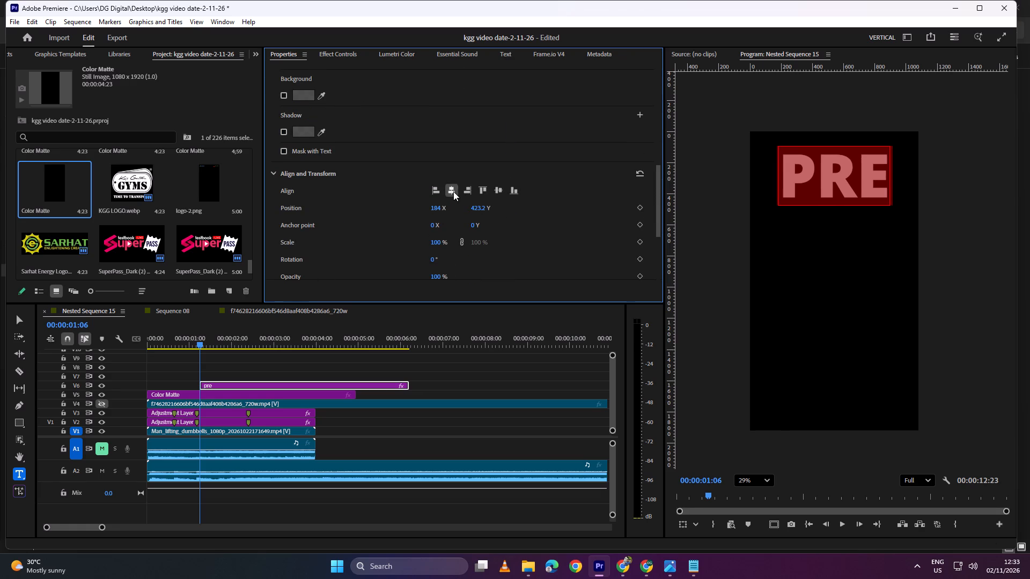
Add a second line reading "sal" beneath "pre" in the same text layer.
click(880, 168)
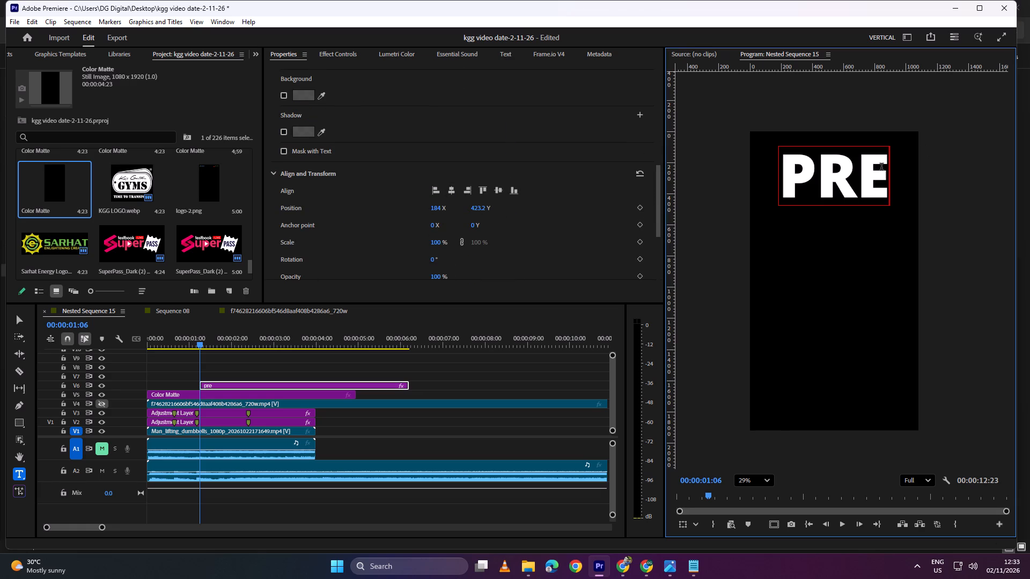
key(Return)
text(sal)
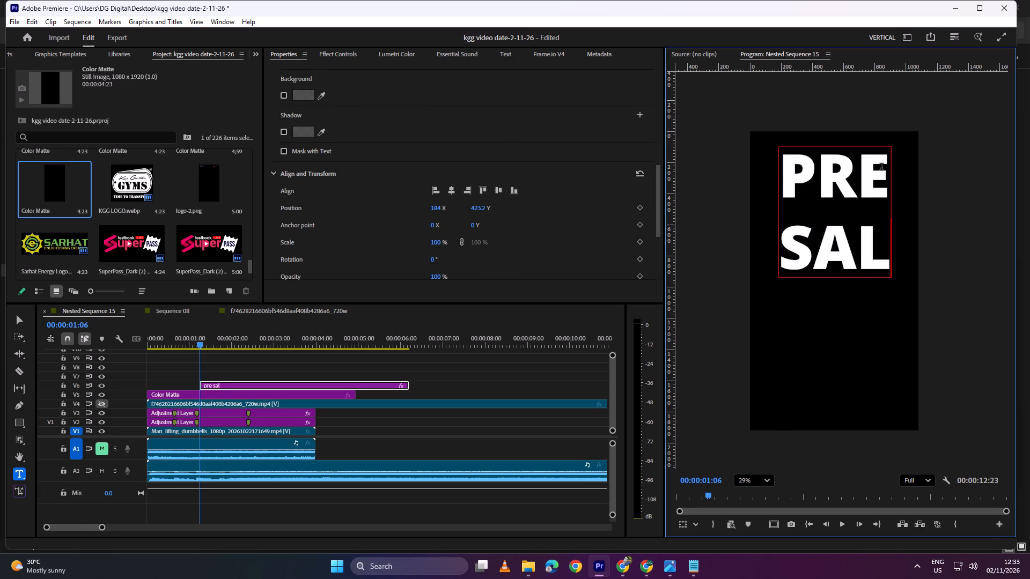
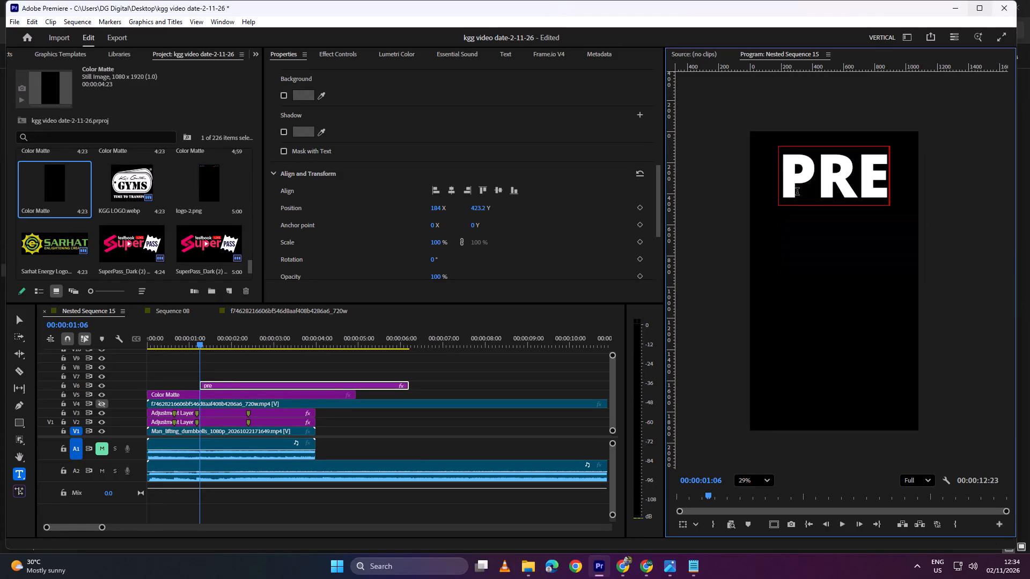
Add "seles" and "is live" as the second and third lines beneath "pre" in the same text layer.
key(Return)
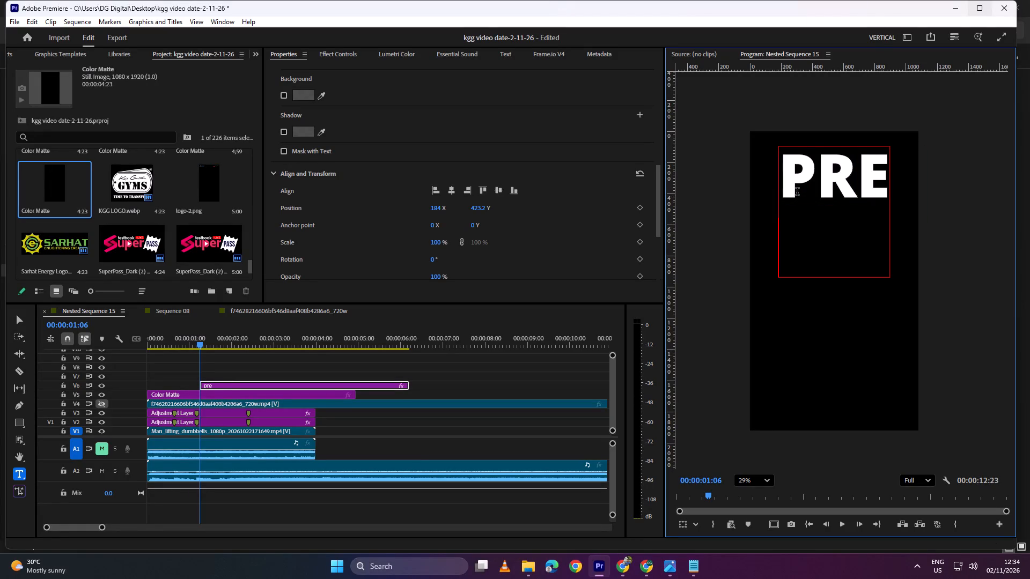
text(seles)
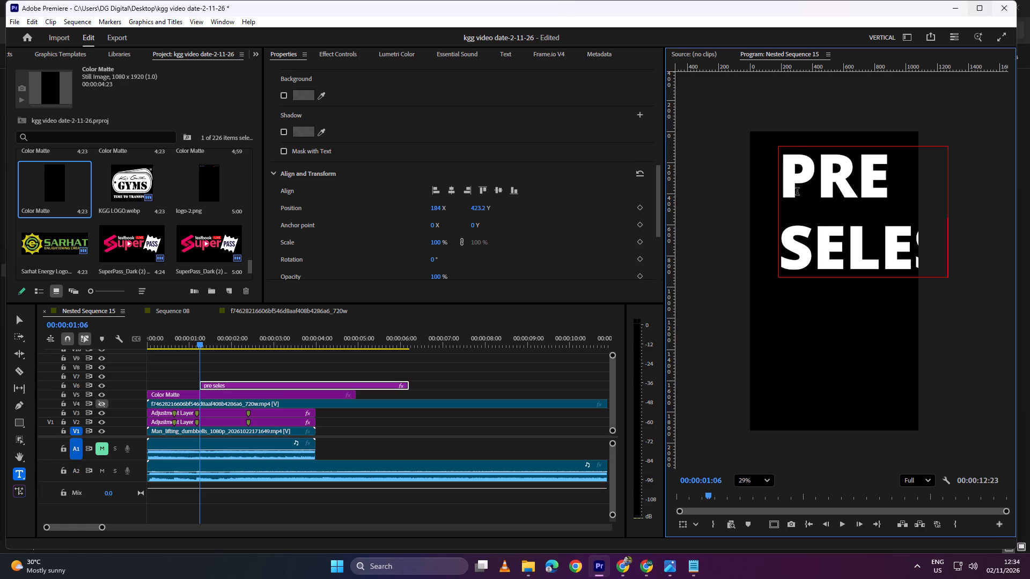
key(Return)
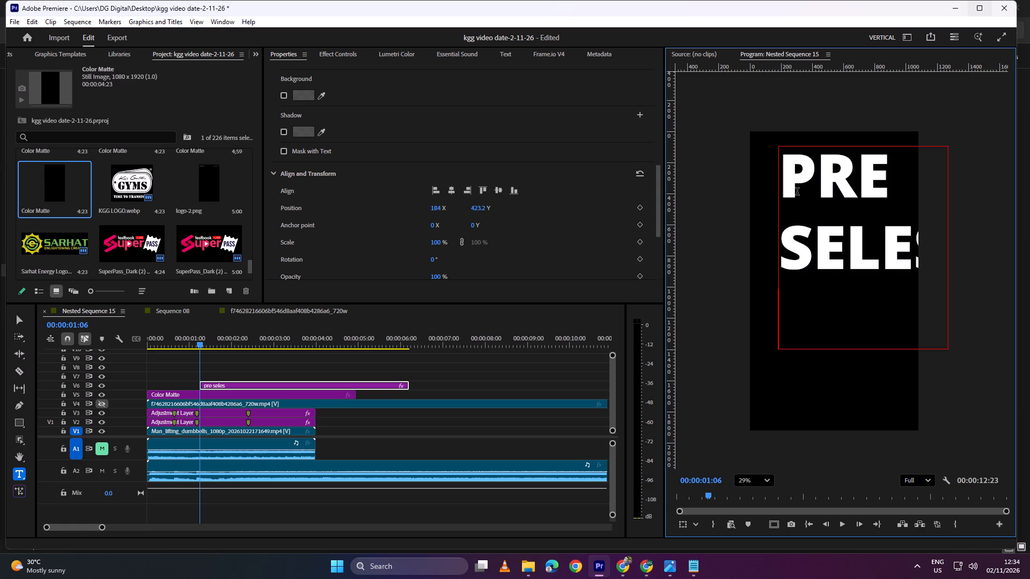
text(is)
key(space)
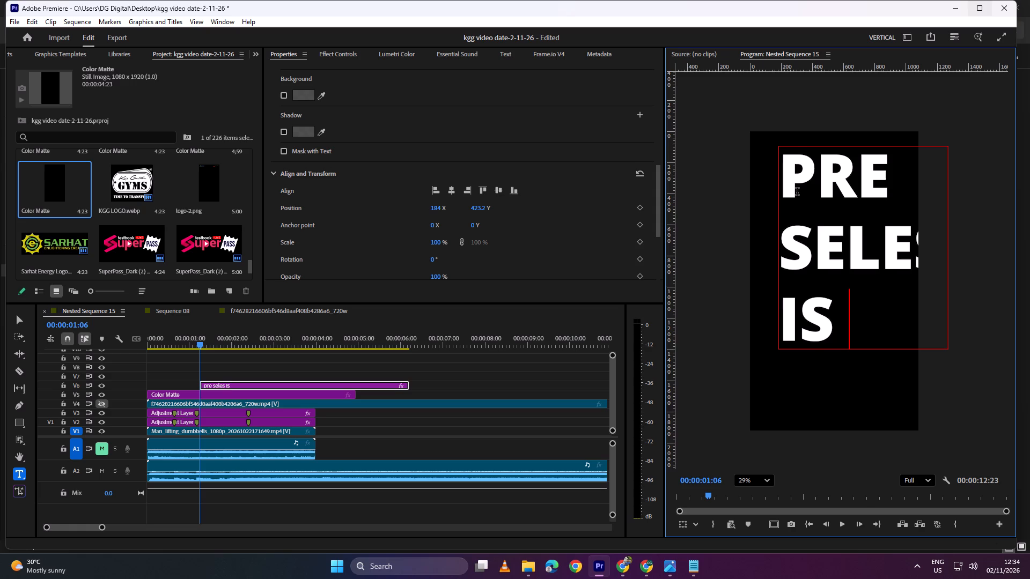
text(live)
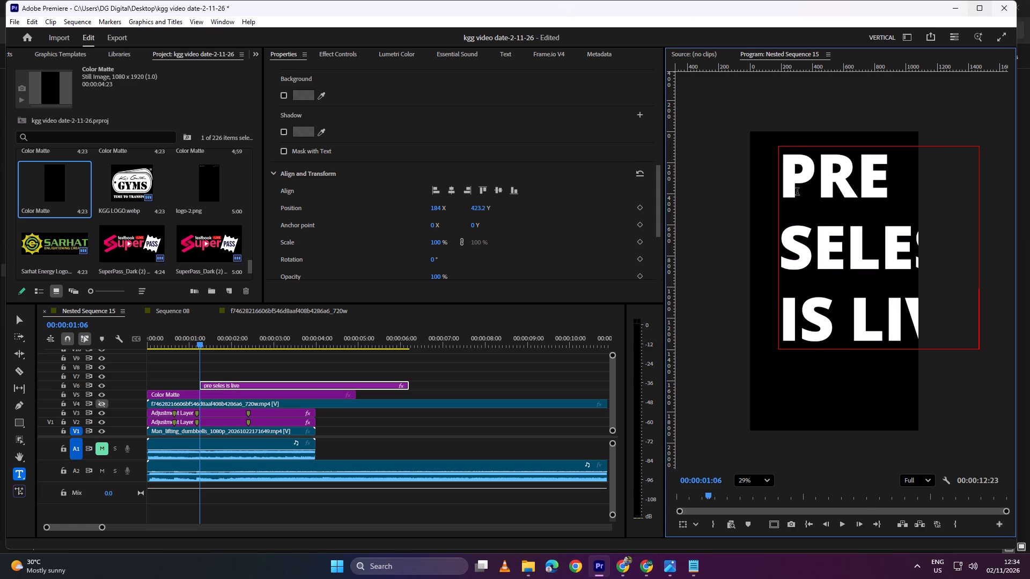
Center-align all three text lines and center the text block horizontally in the frame.
triple_click(855, 251)
triple_click(855, 251)
triple_click(812, 187)
click(812, 187)
click(812, 187)
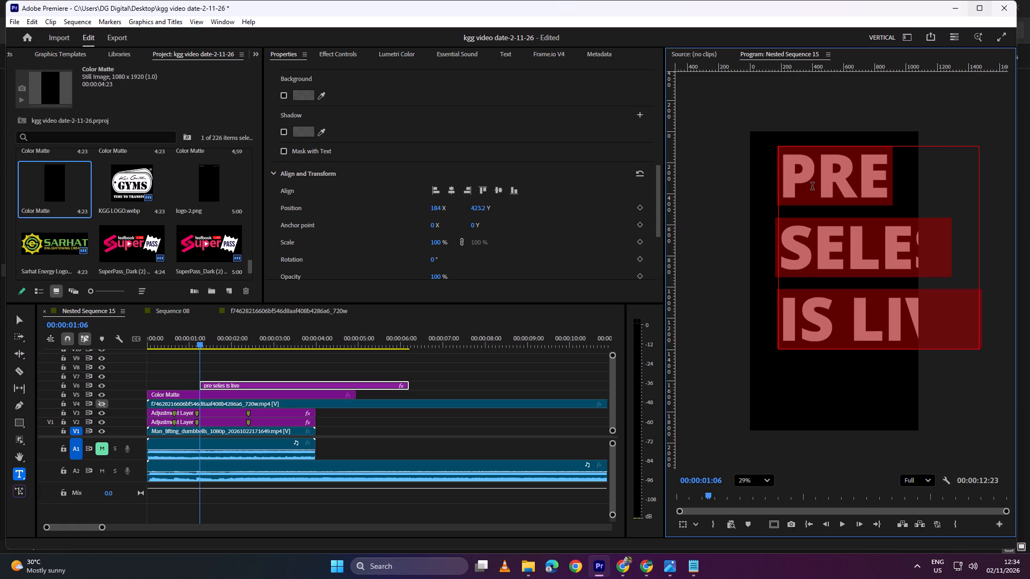
scroll(371, 181, down, 4)
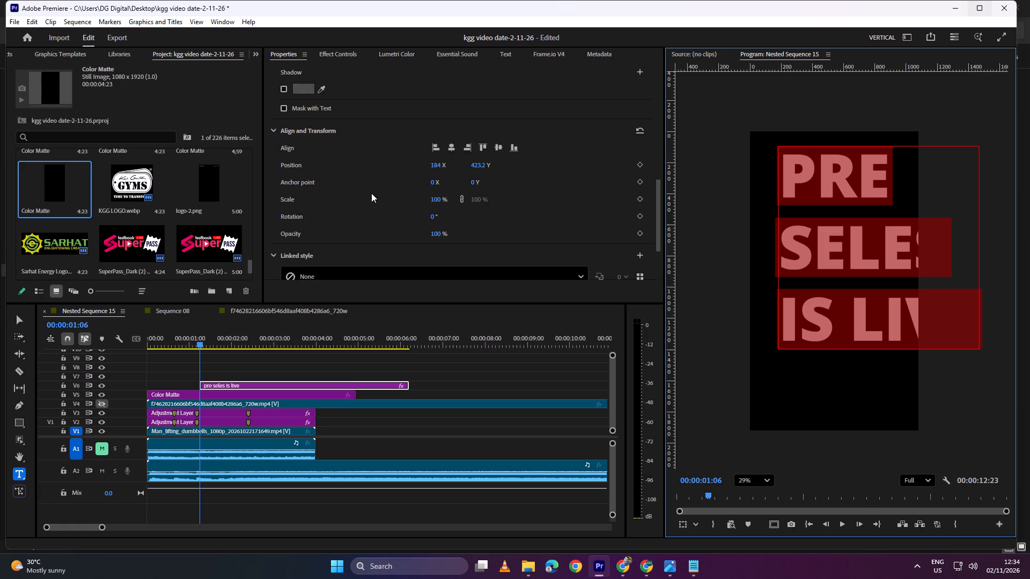
scroll(371, 193, down, 7)
scroll(337, 256, down, 4)
scroll(333, 259, up, 14)
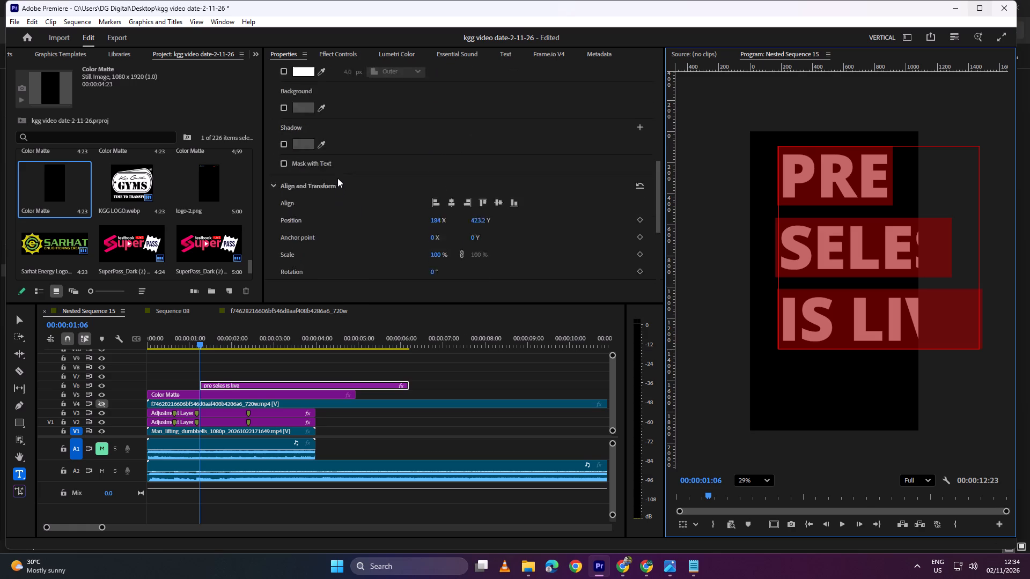
scroll(337, 178, up, 16)
triple_click(301, 122)
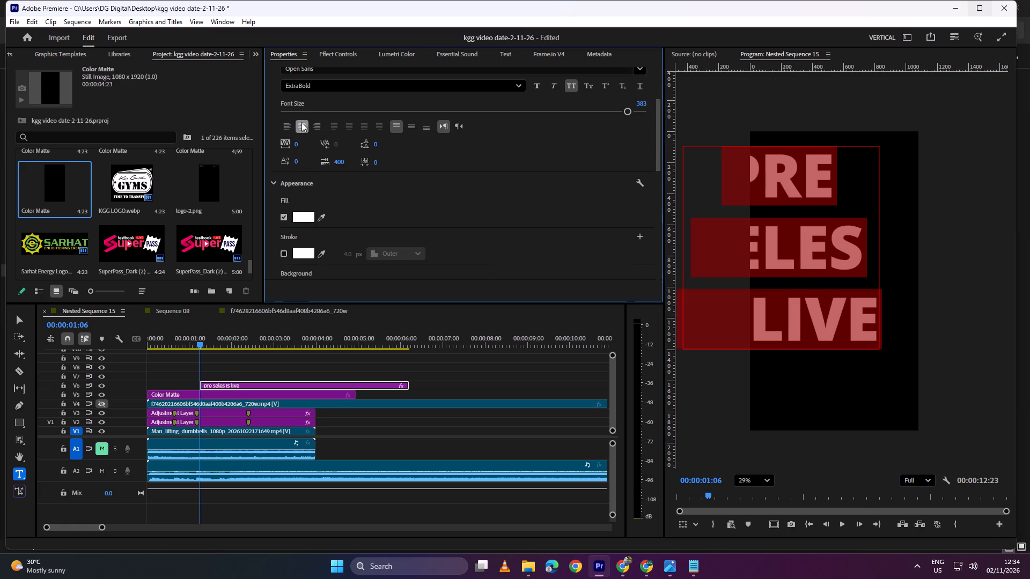
double_click(301, 122)
scroll(467, 189, down, 15)
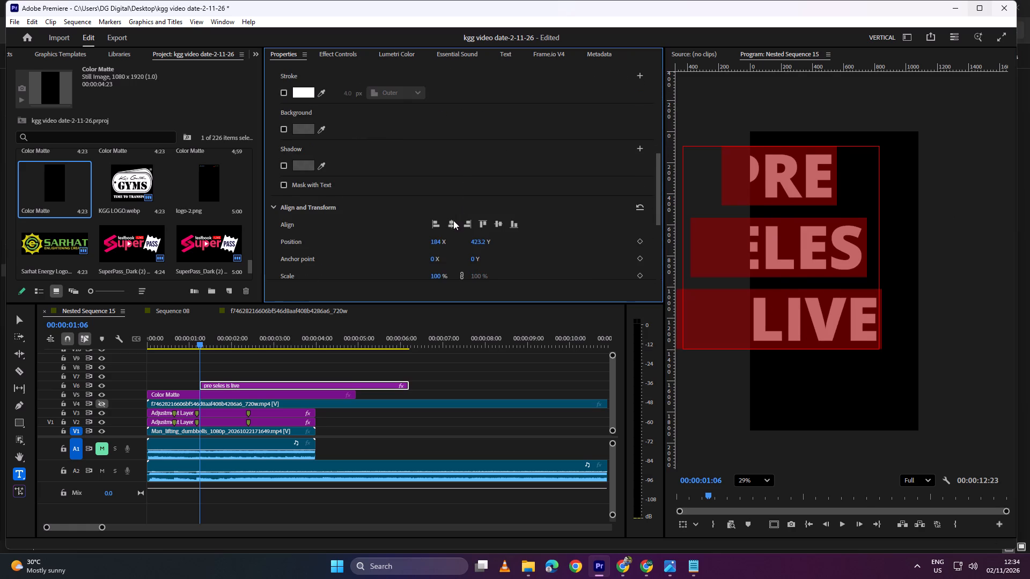
triple_click(453, 221)
click(453, 221)
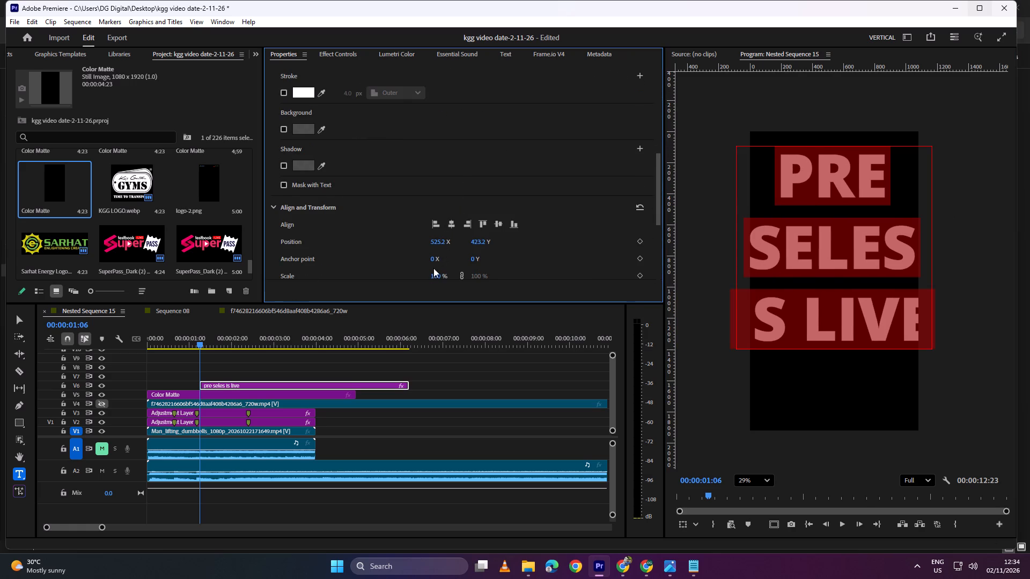
Scale the three-line text down to 75% and center it vertically in the frame.
drag(436, 275, 422, 276)
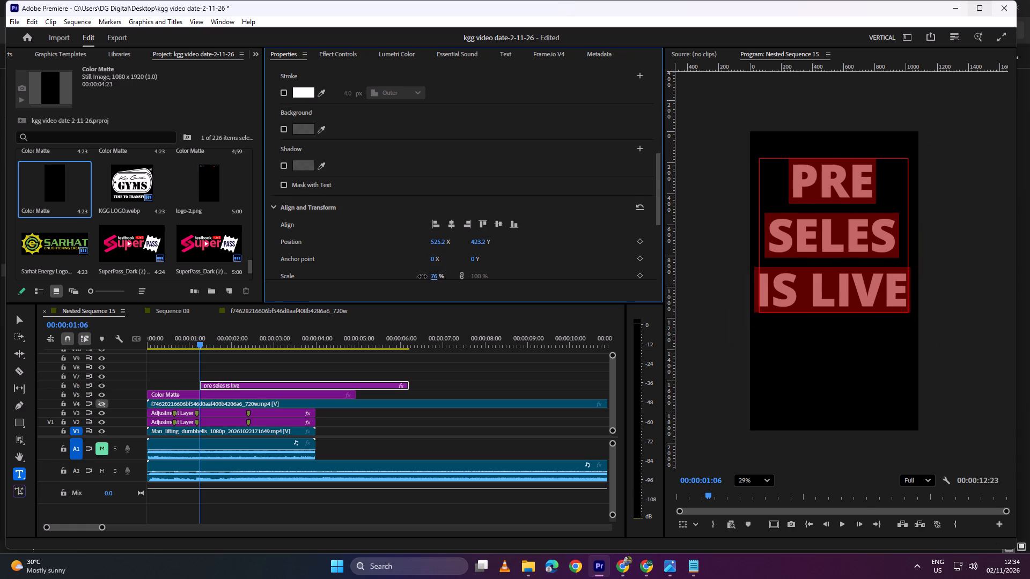
drag(422, 276, 422, 276)
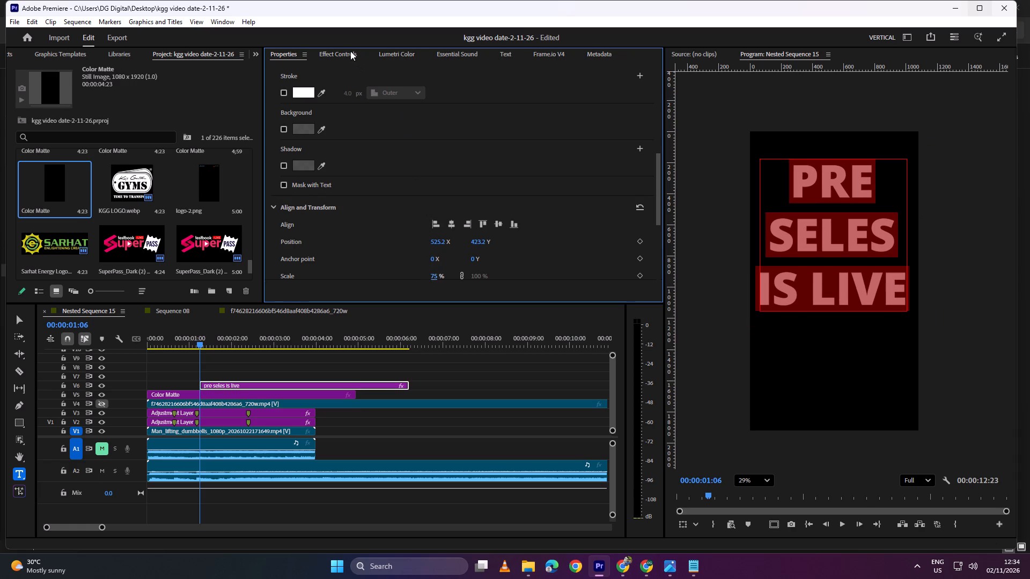
triple_click(497, 225)
click(497, 225)
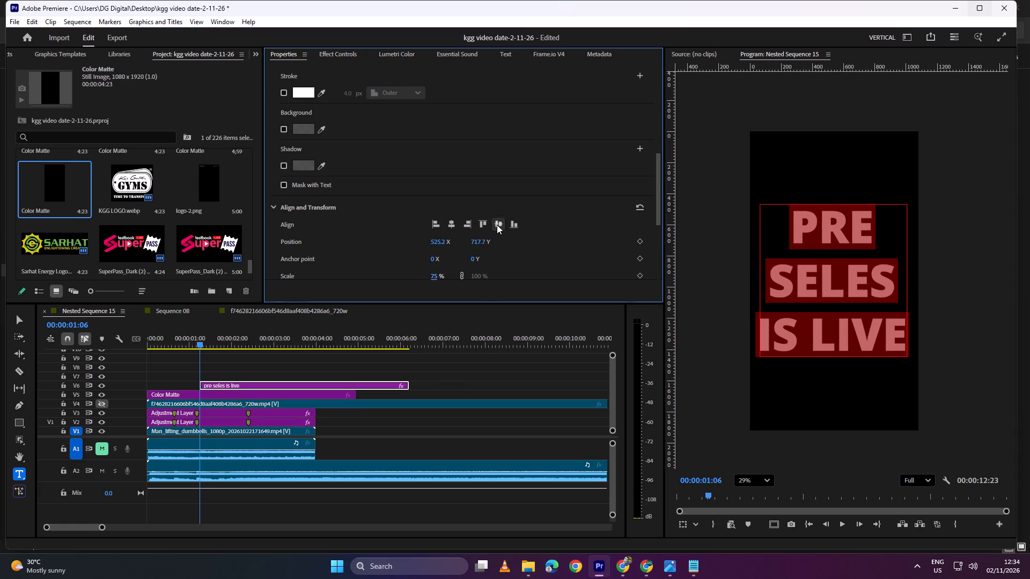
click(470, 375)
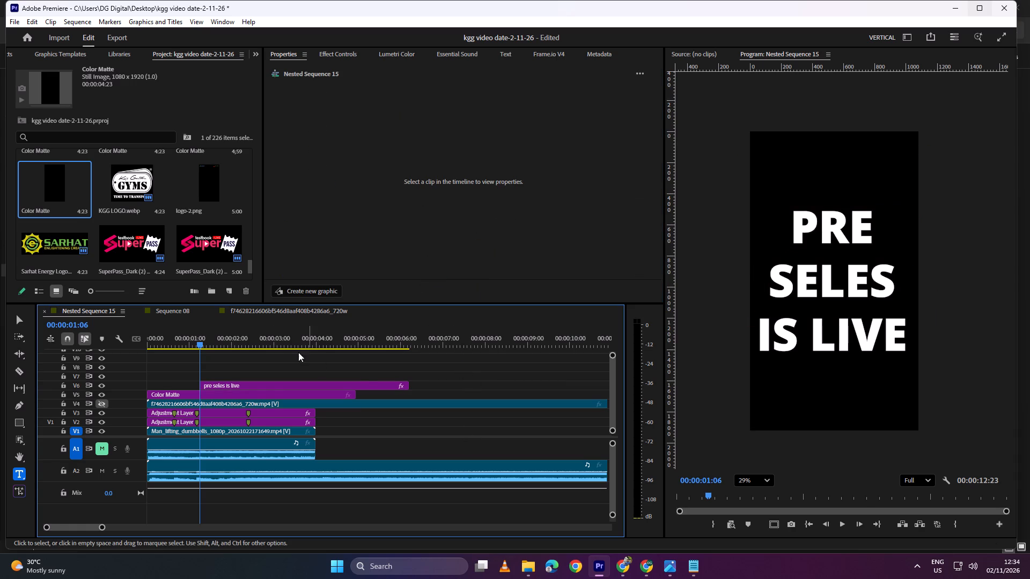
Move the "pre seles is live" text clip to the start of the sequence and preview the opening.
drag(268, 340, 82, 354)
key(space)
key(space)
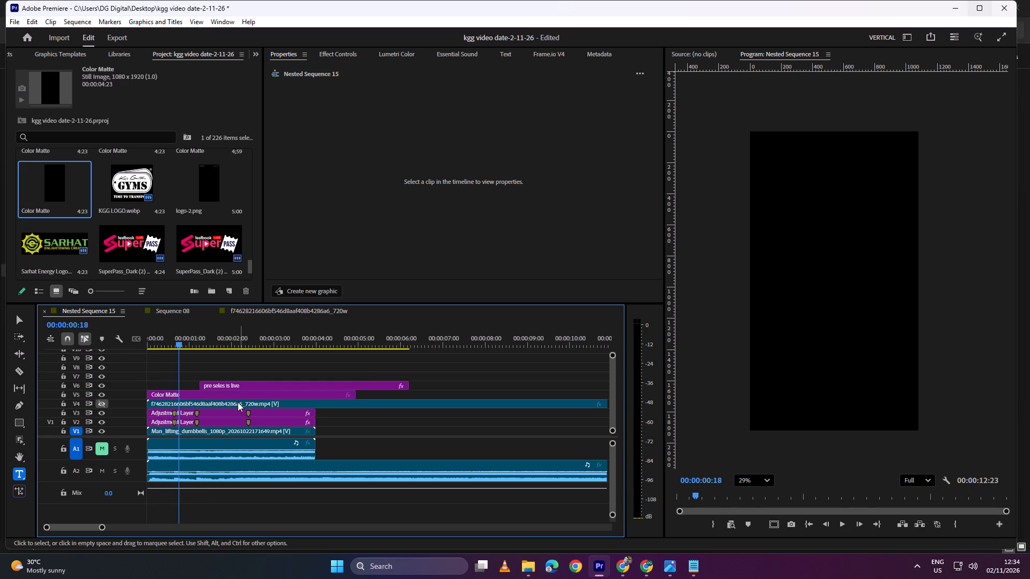
drag(239, 384, 175, 384)
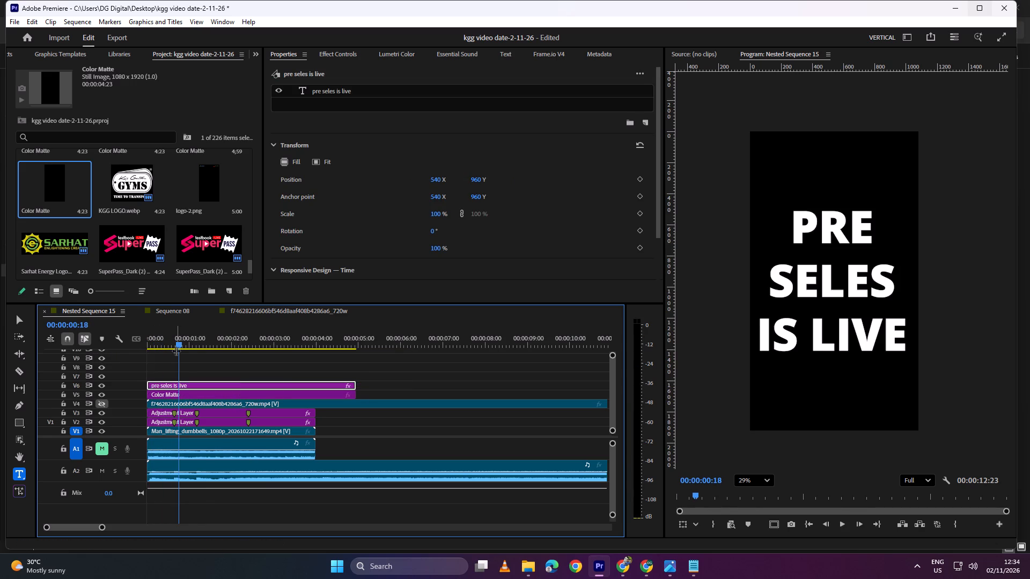
drag(202, 341, 127, 359)
key(space)
key(space)
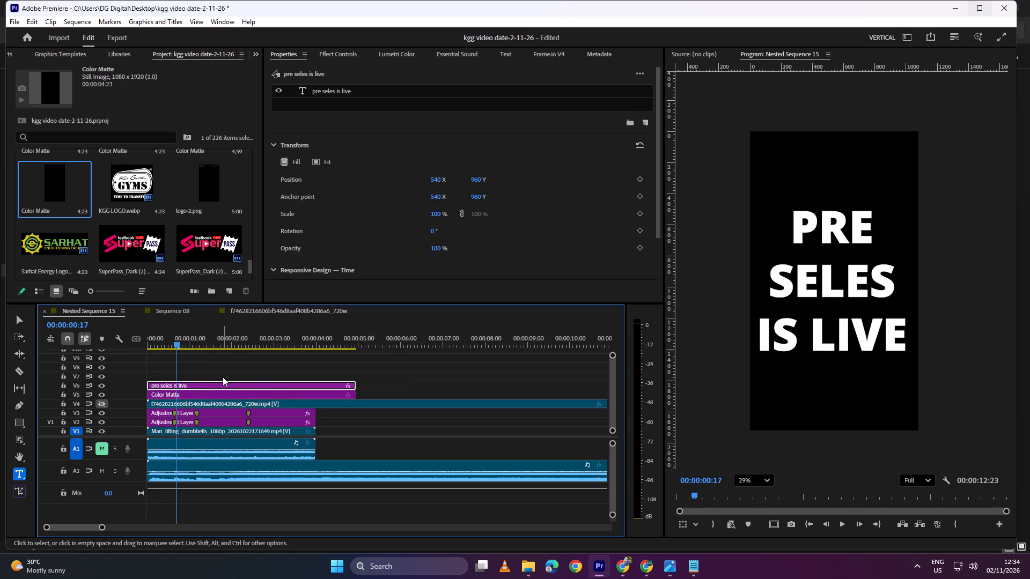
Change the font of the "pre seles is live" text to Impact.
click(217, 386)
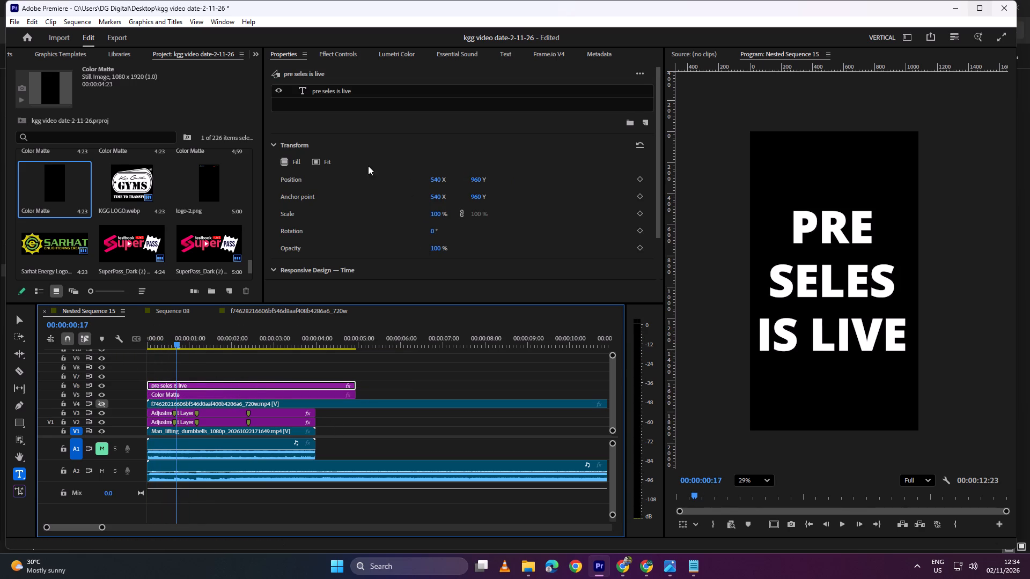
double_click(335, 91)
click(323, 160)
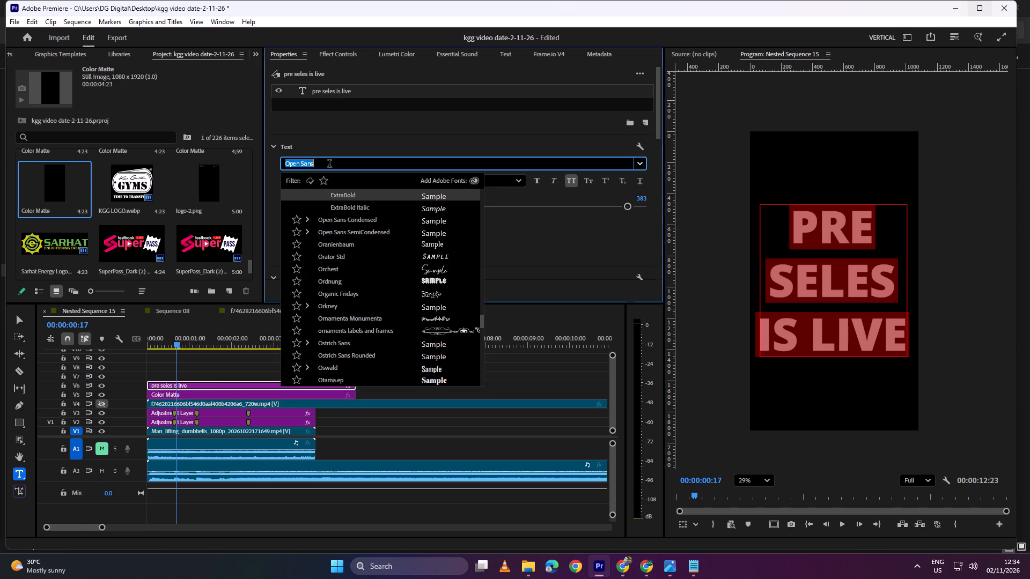
text(imp)
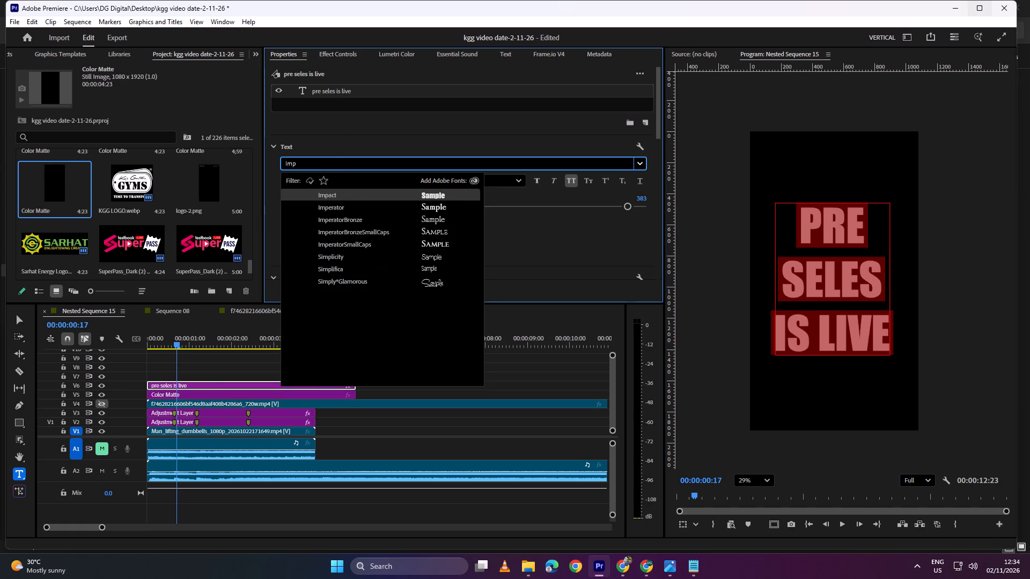
click(442, 199)
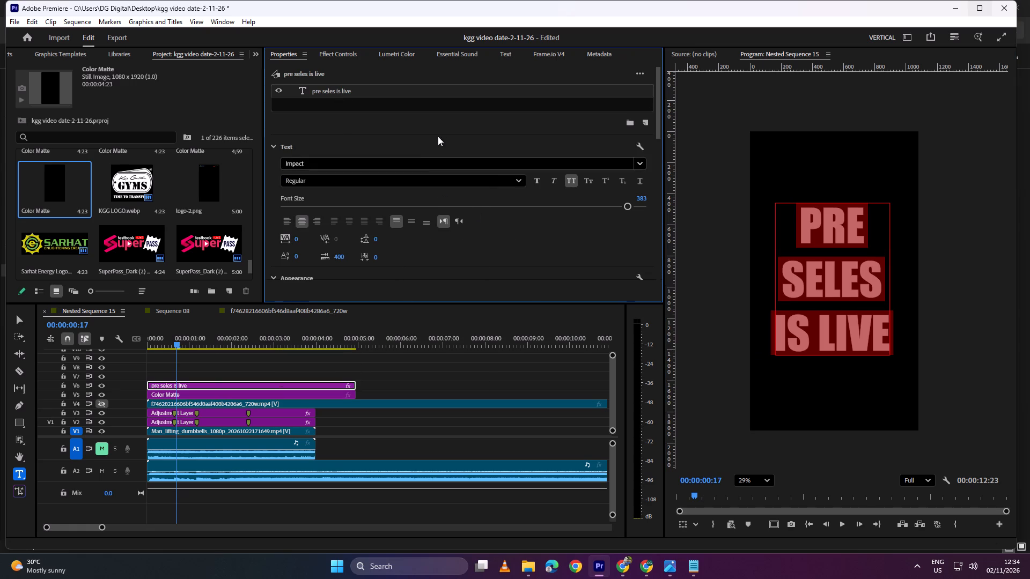
Enlarge the three-line text to font size 467 and tighten its leading to -87.
drag(643, 196, 664, 197)
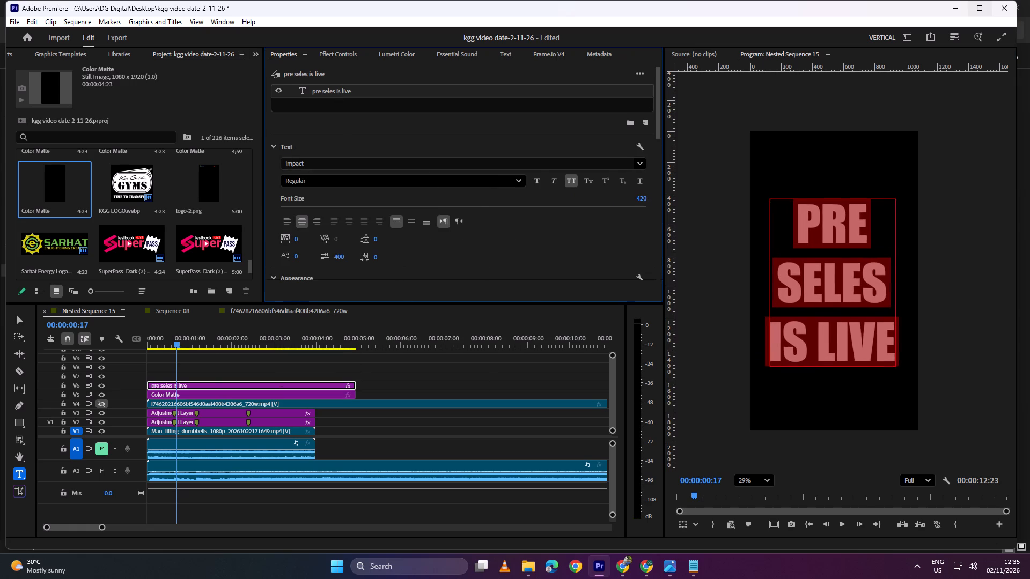
drag(664, 197, 679, 194)
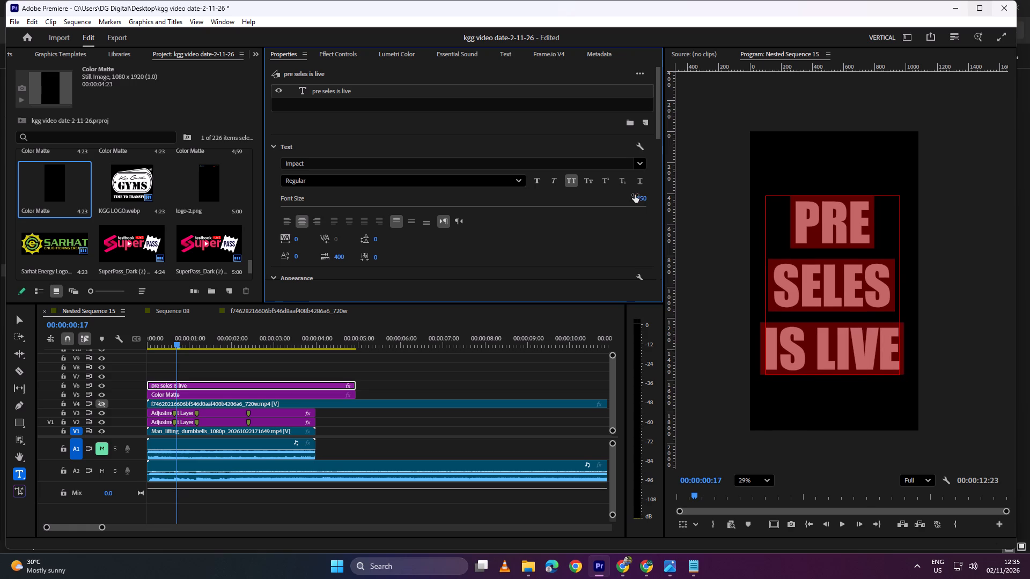
drag(377, 238, 357, 243)
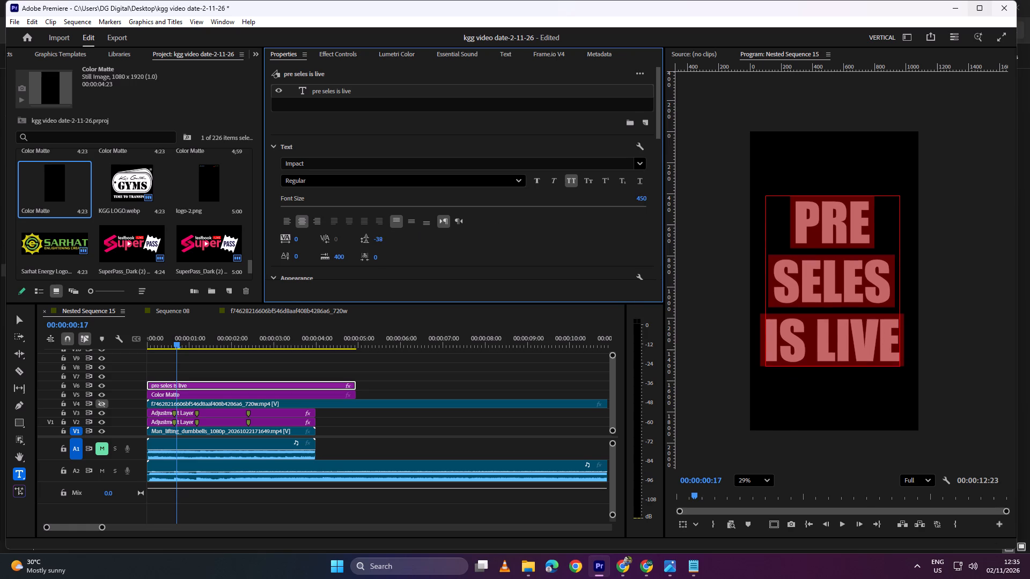
drag(357, 243, 333, 249)
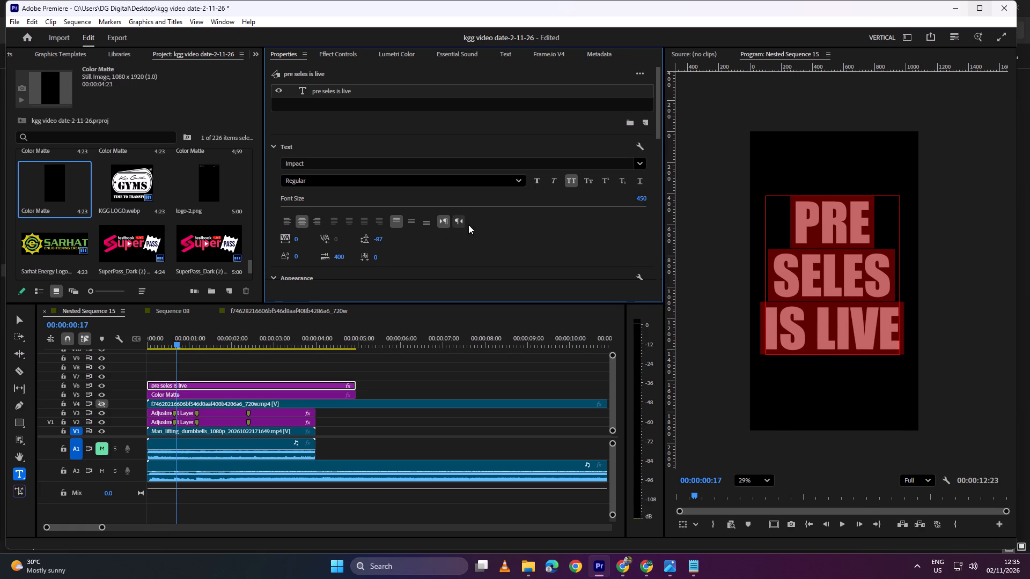
click(490, 184)
click(493, 182)
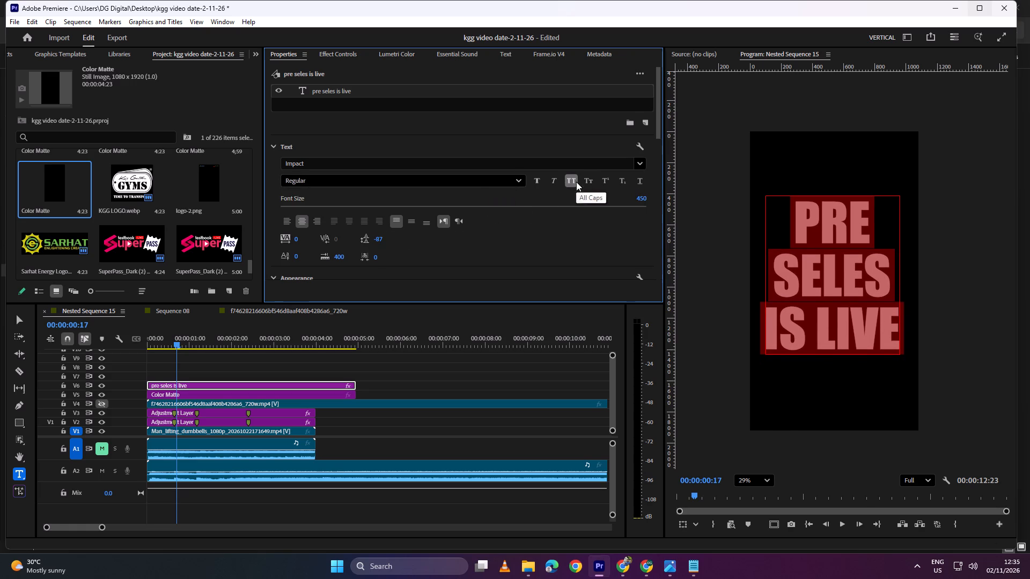
drag(642, 196, 657, 196)
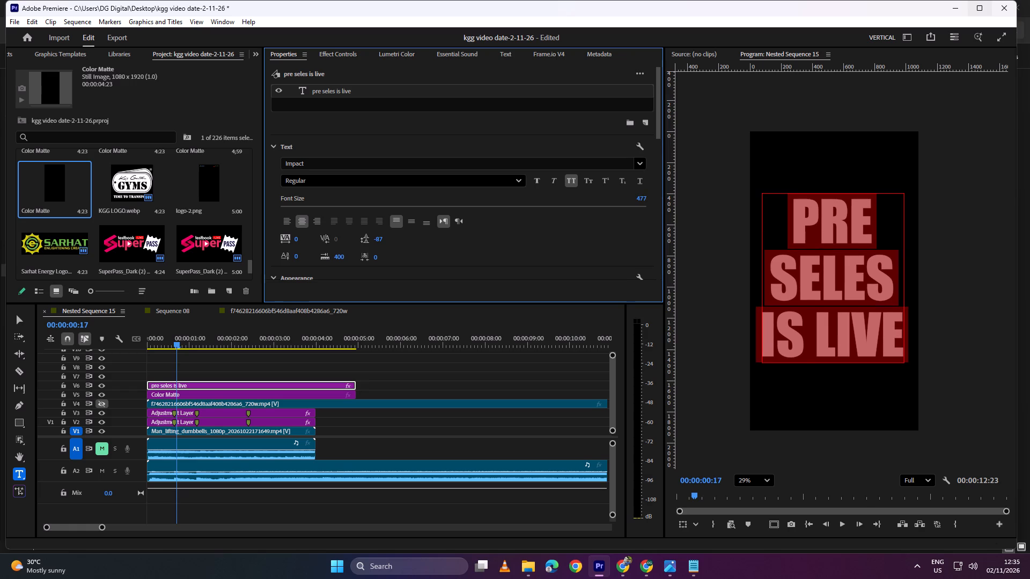
drag(657, 196, 653, 199)
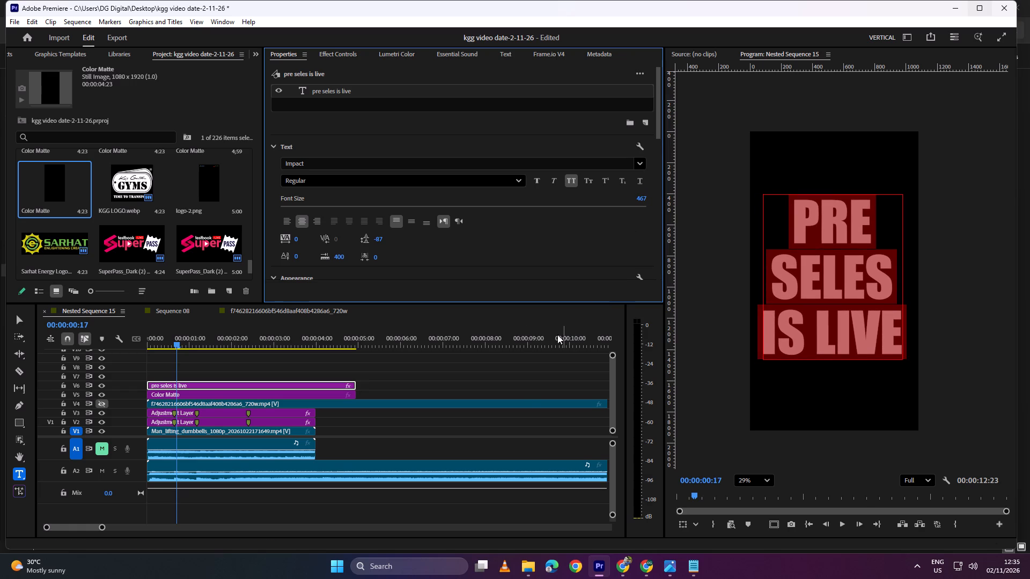
click(529, 377)
Re-center the resized text layer horizontally and vertically in the frame.
scroll(823, 304, down, 4)
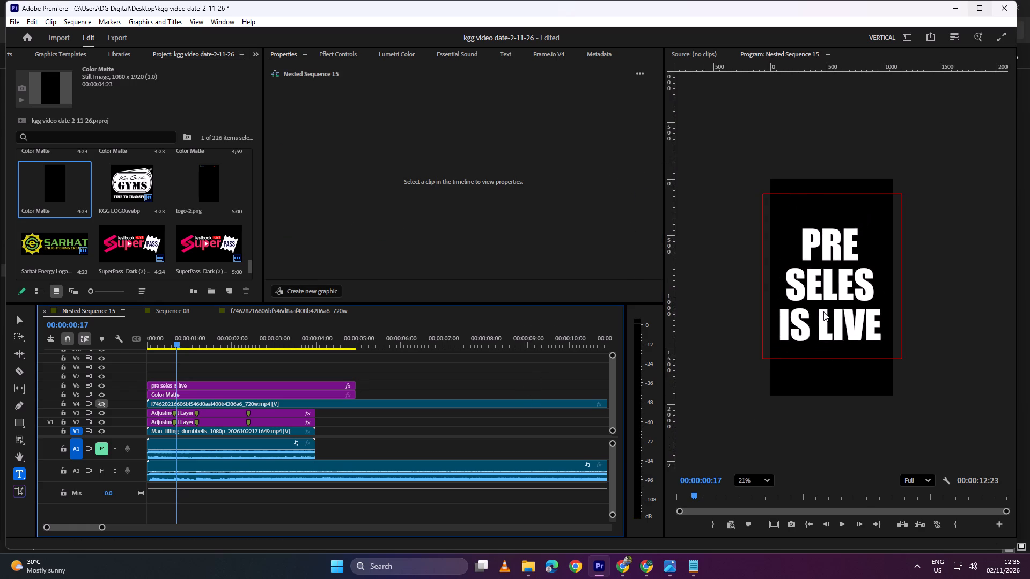
scroll(823, 311, up, 5)
click(241, 388)
drag(246, 386, 237, 386)
click(352, 90)
scroll(532, 242, down, 12)
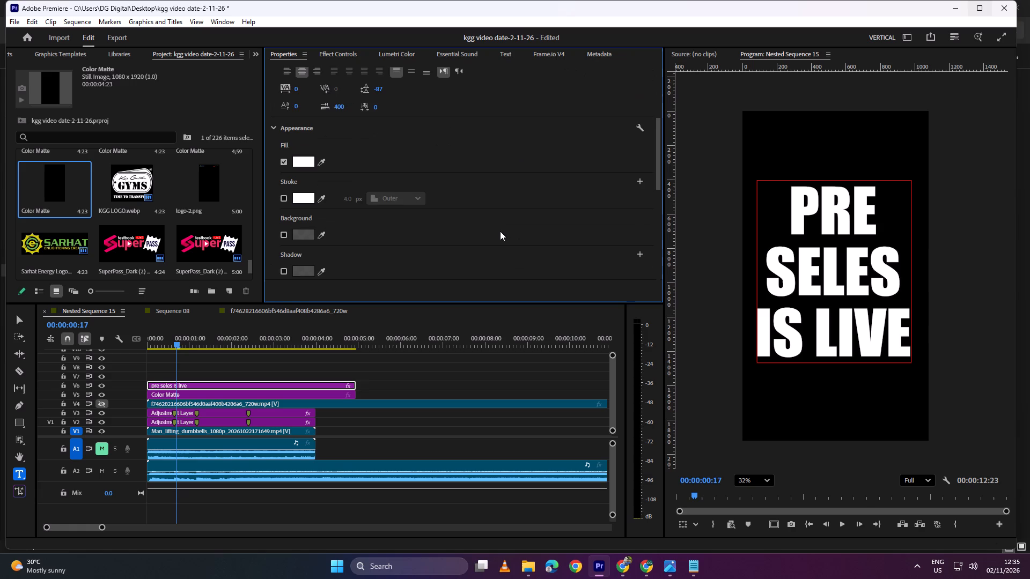
scroll(500, 231, down, 10)
click(446, 246)
double_click(450, 246)
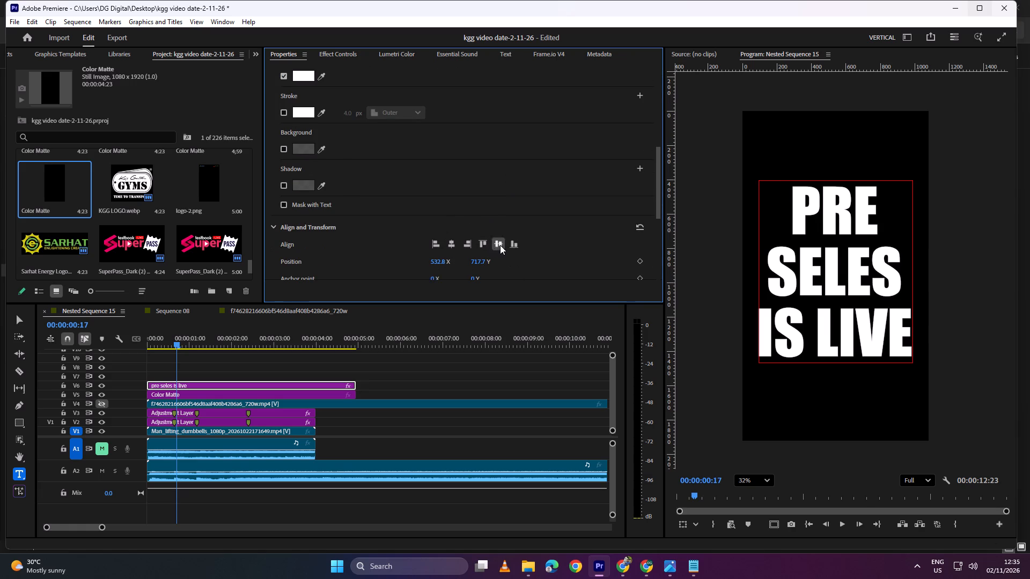
triple_click(500, 245)
triple_click(500, 245)
click(500, 245)
click(428, 372)
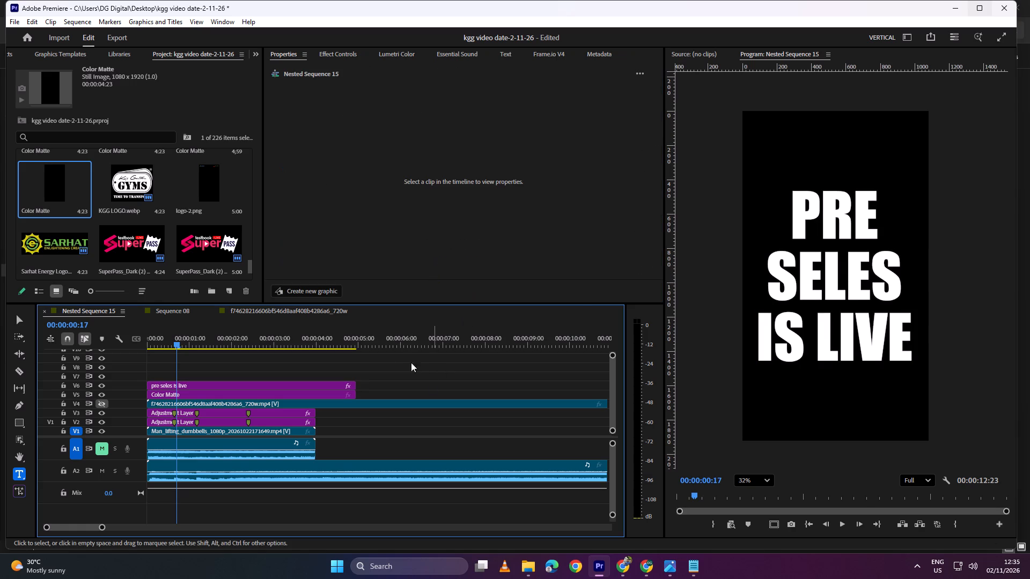
Play back the opening from the first frame to check the enlarged text over the black matte against the music.
drag(335, 343, 43, 379)
click(187, 383)
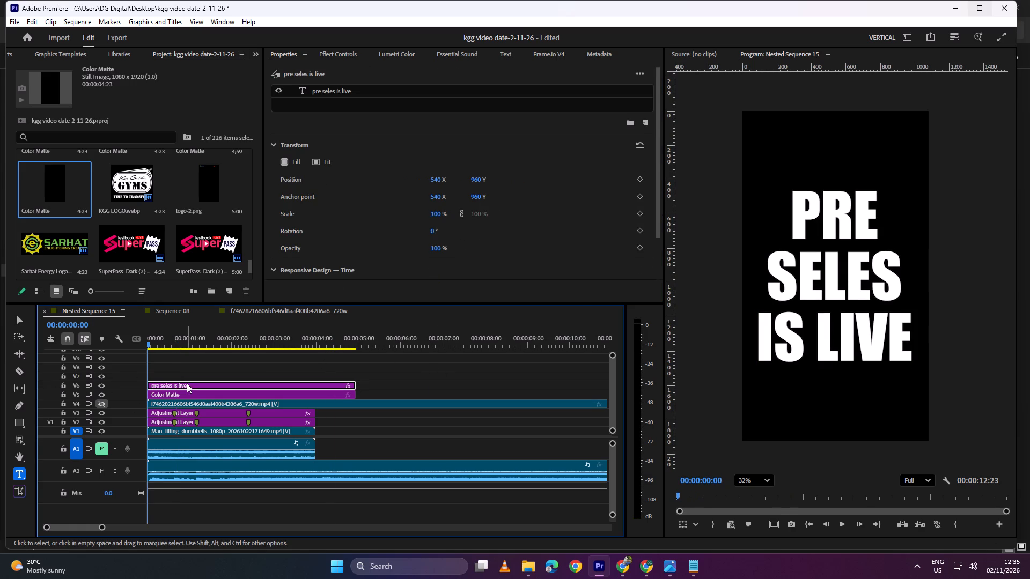
click(164, 404)
drag(183, 342, 100, 354)
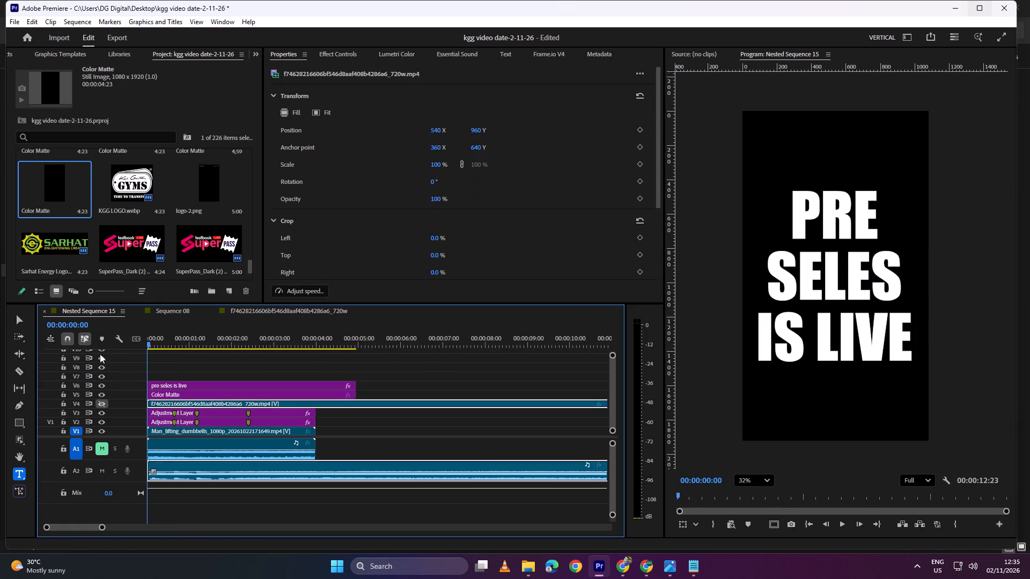
drag(100, 354, 97, 354)
key(space)
key(space)
key(space)
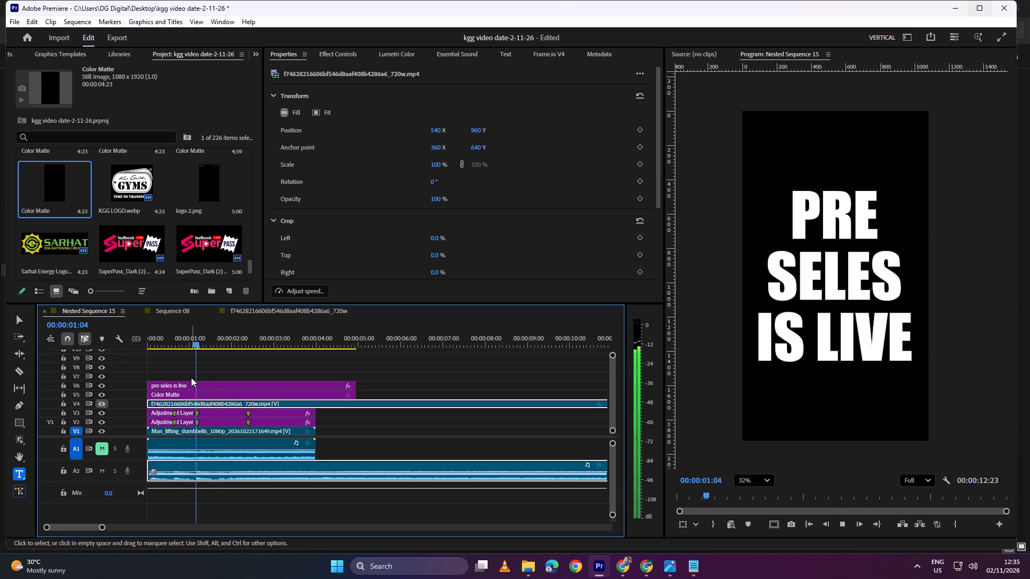
key(space)
drag(235, 343, 138, 347)
key(space)
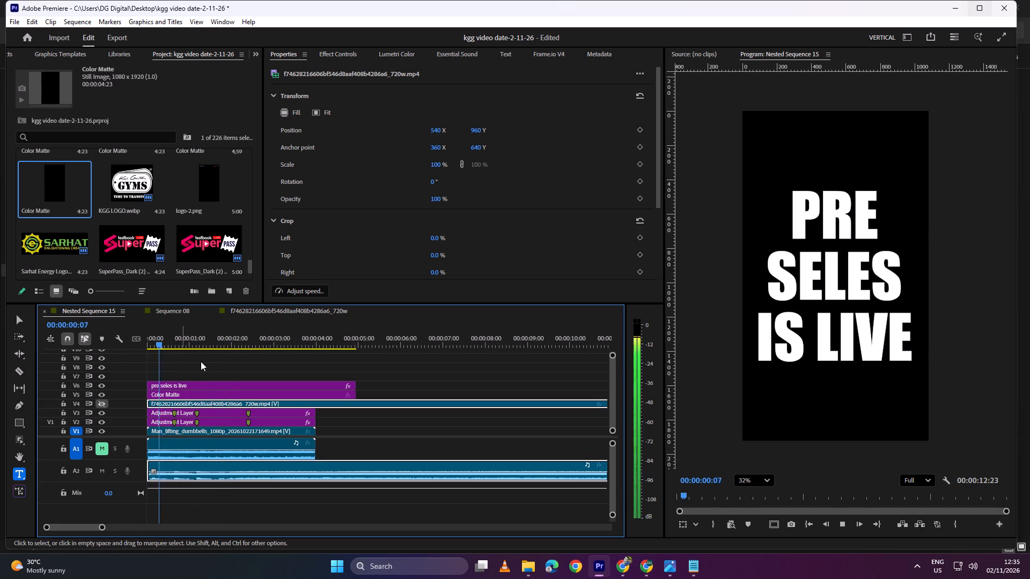
key(space)
drag(188, 342, 124, 351)
Nest the "pre seles is live" text clip and the Color Matte beneath it, keeping the default sequence name.
click(185, 394)
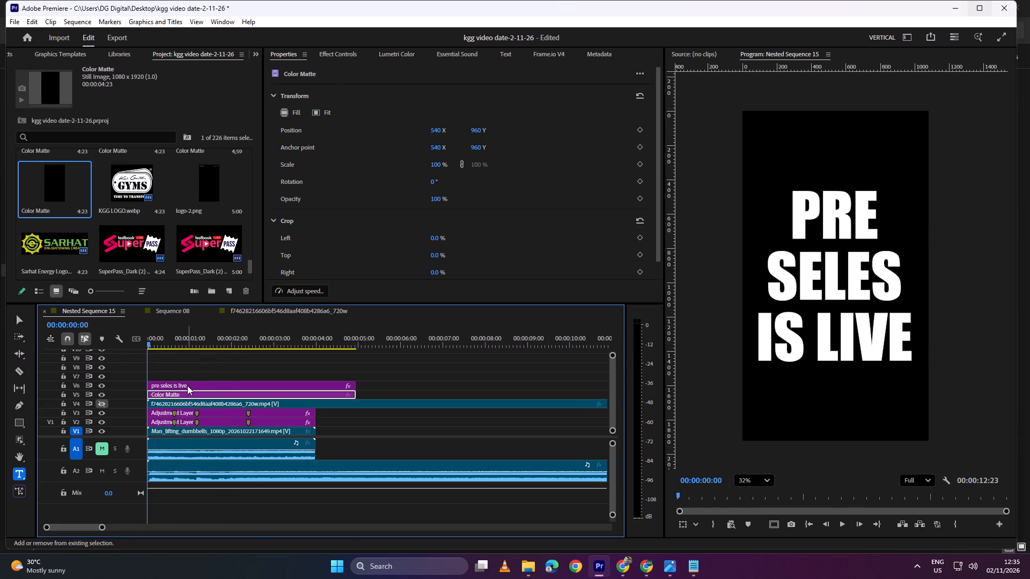
shift+click(187, 385)
right_click(187, 385)
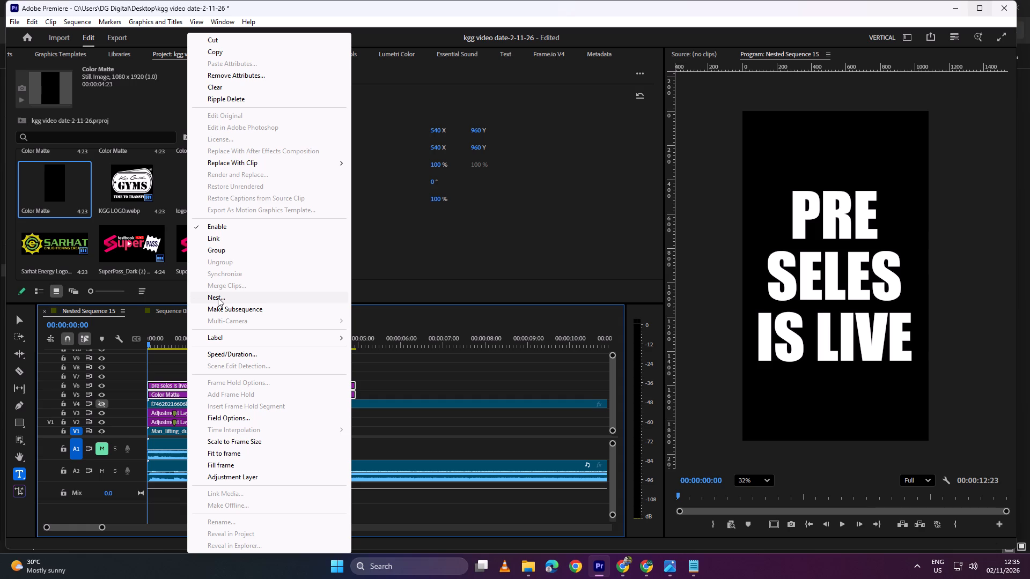
click(218, 298)
click(528, 294)
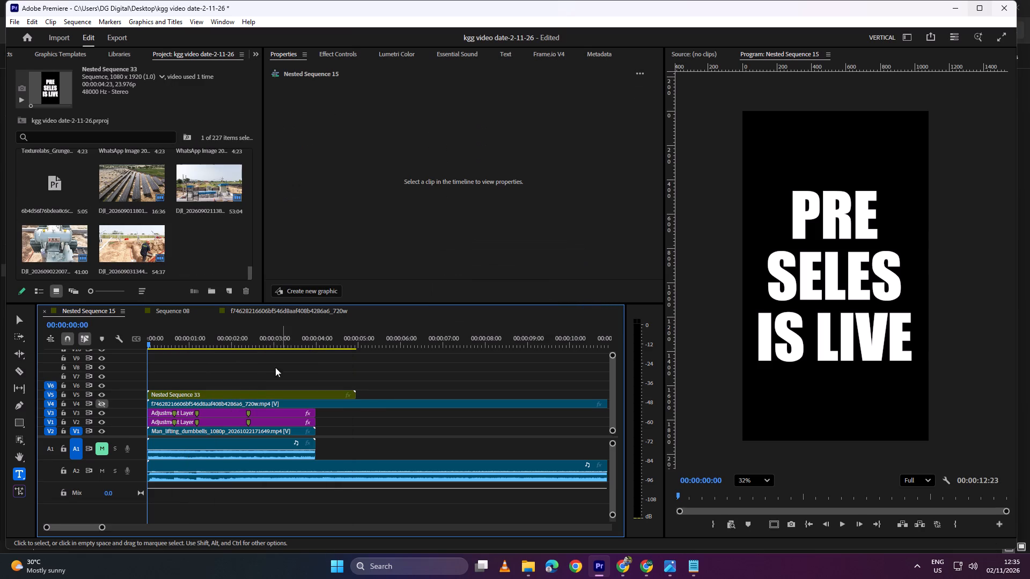
Try the Screen blend mode on the nested text clip, and settle on Multiply so the gym video fills the letters.
click(210, 395)
click(336, 51)
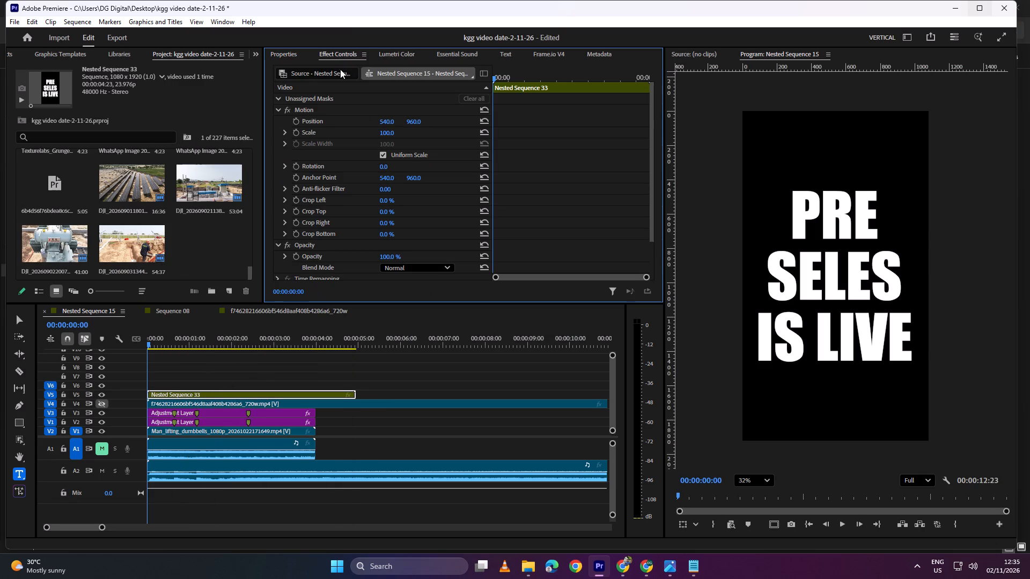
scroll(345, 207, down, 2)
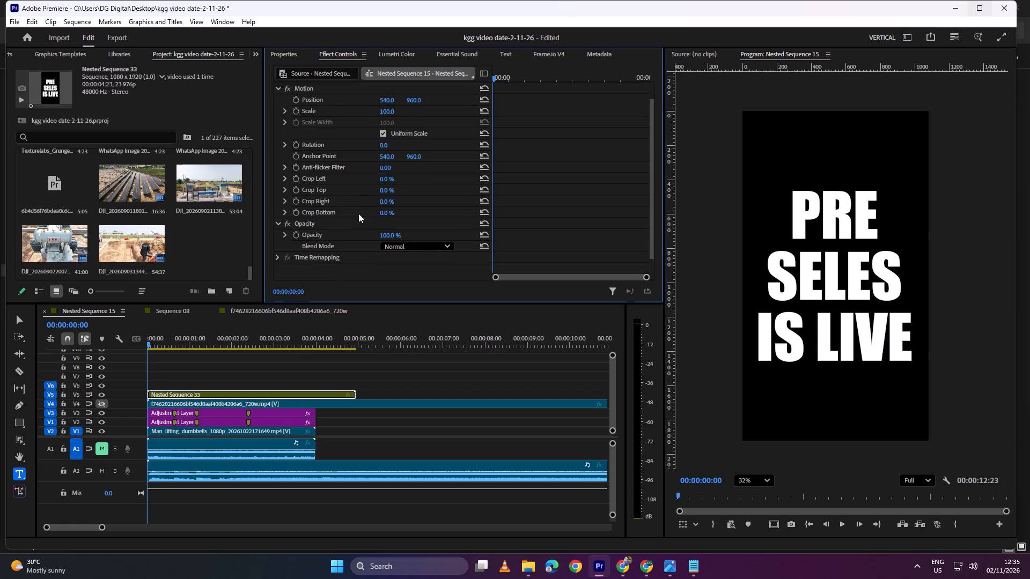
click(395, 243)
click(421, 369)
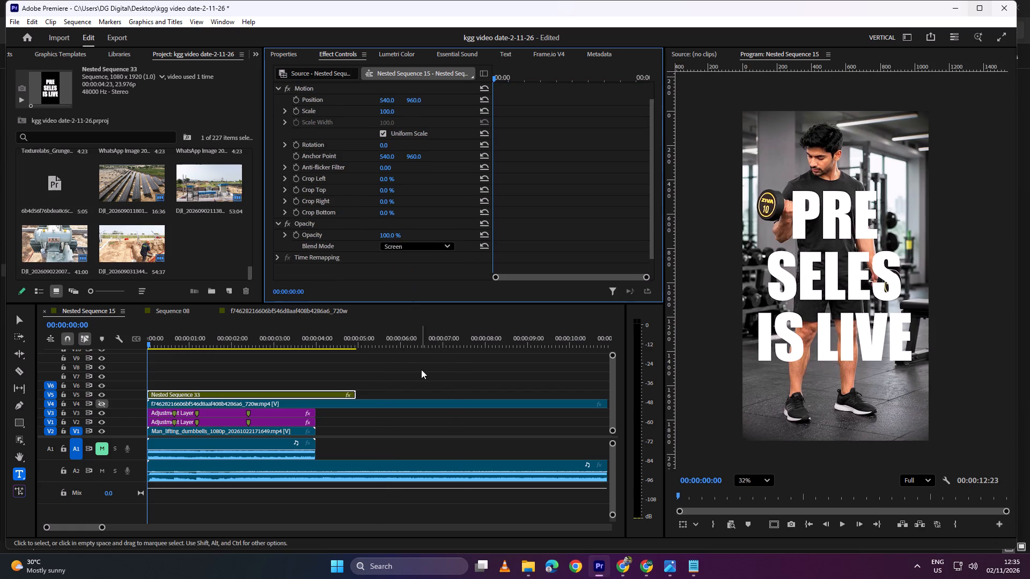
click(431, 244)
scroll(416, 296, up, 4)
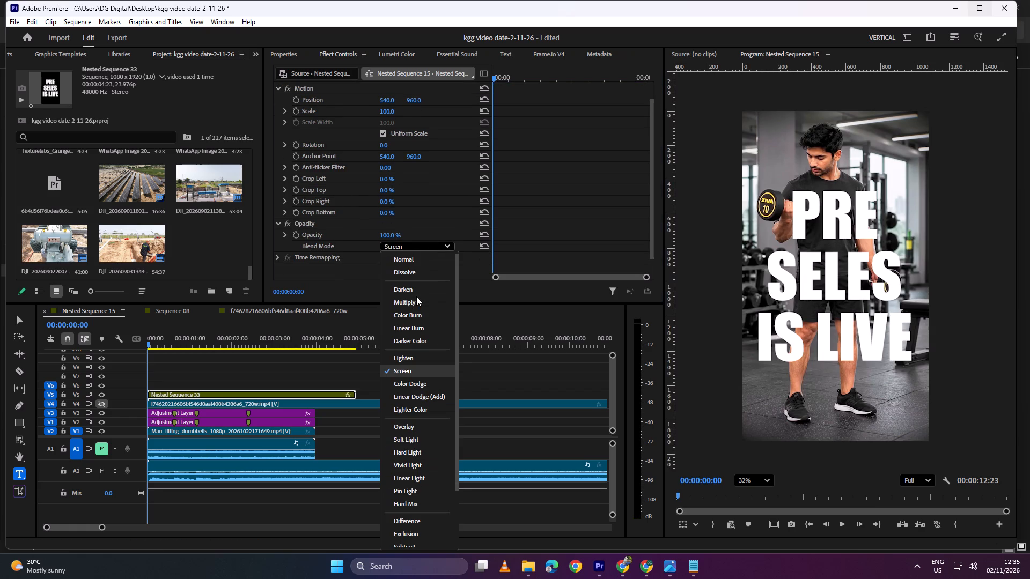
click(419, 302)
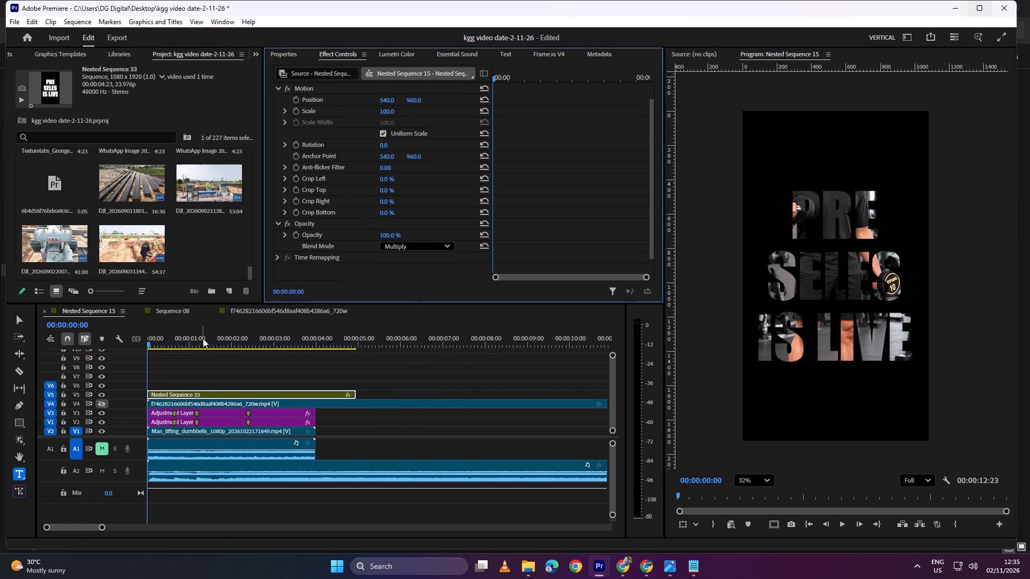
Play back the opening seconds repeatedly to examine how the gym video reads inside the text cutout.
drag(210, 335, 98, 359)
key(space)
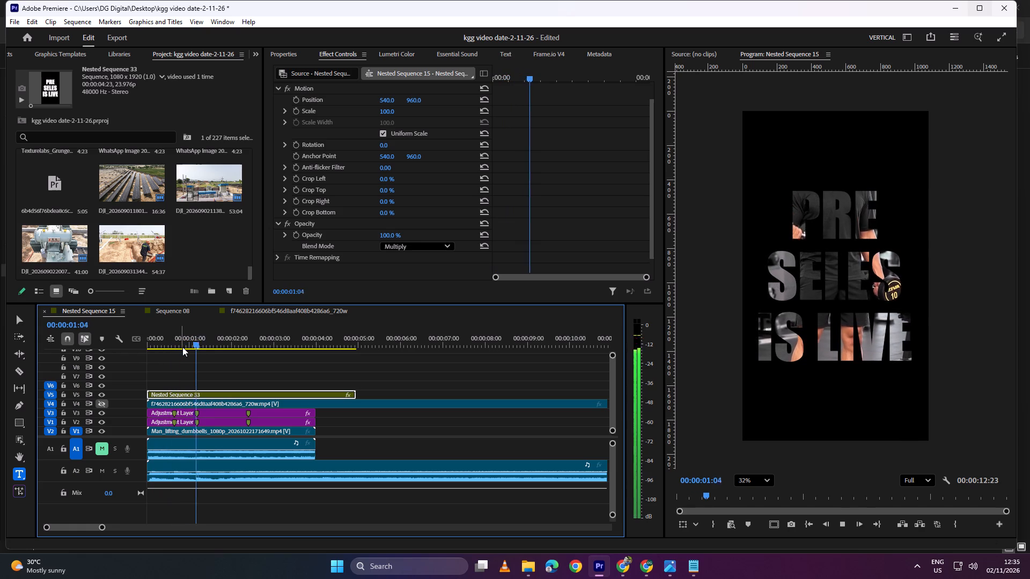
key(space)
drag(220, 337, 110, 358)
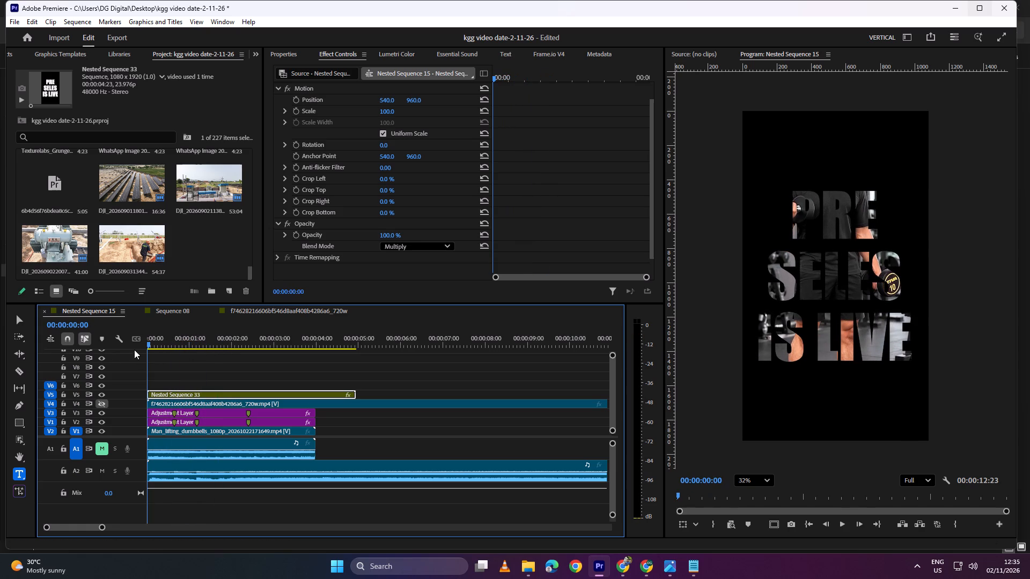
key(space)
key(space)
key(space)
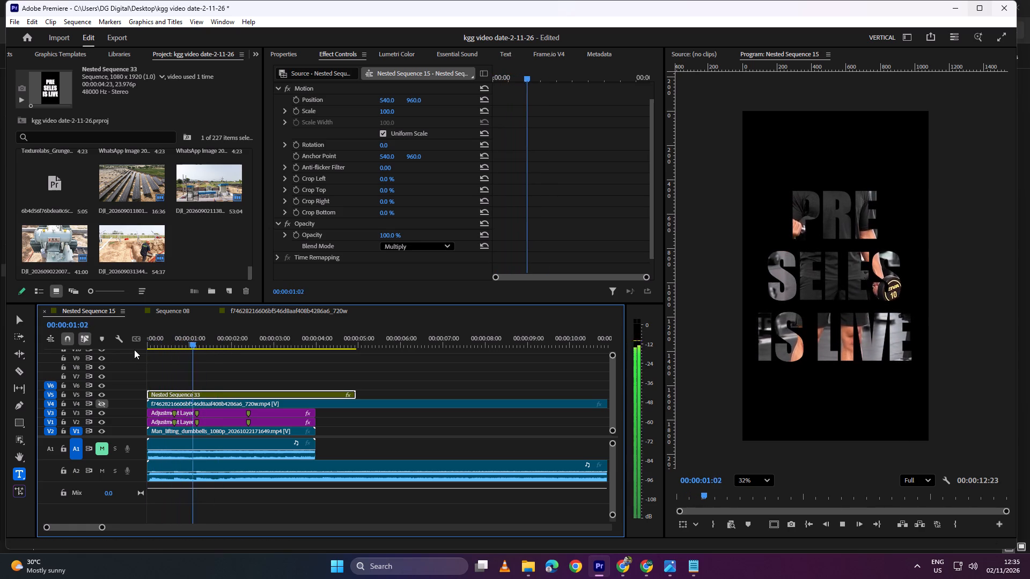
key(space)
drag(239, 337, 158, 337)
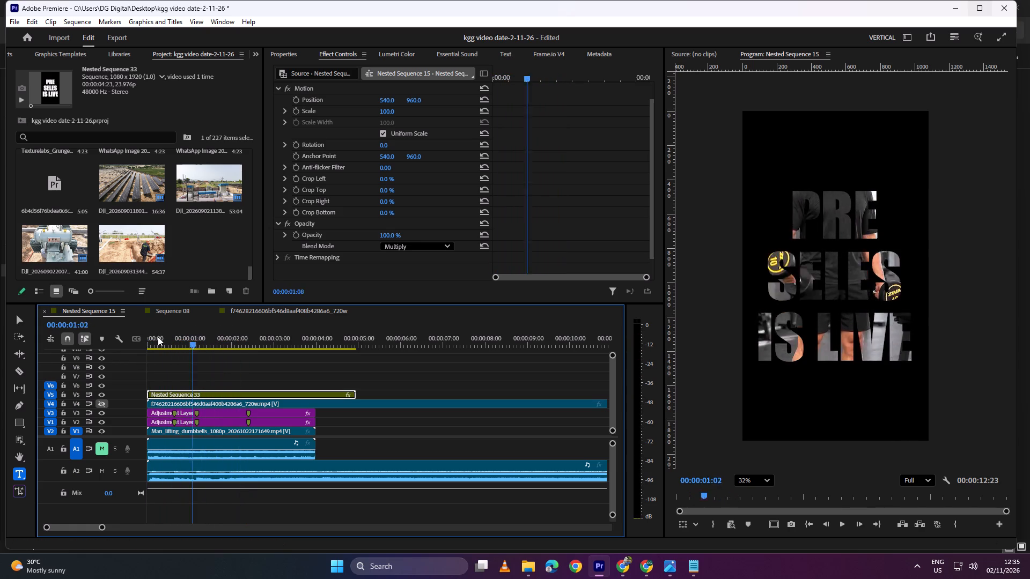
drag(158, 337, 46, 353)
key(space)
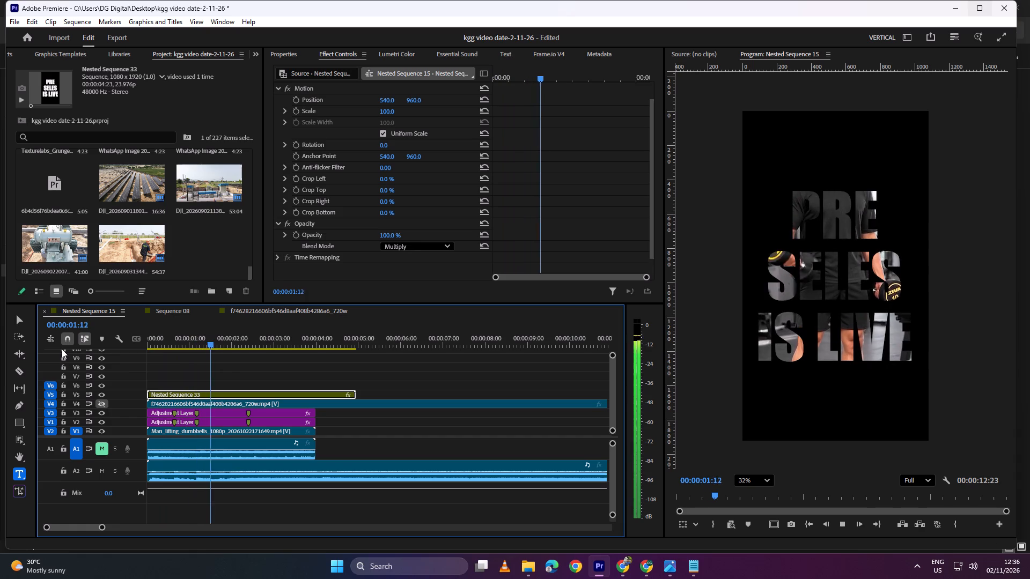
key(space)
drag(249, 339, 233, 338)
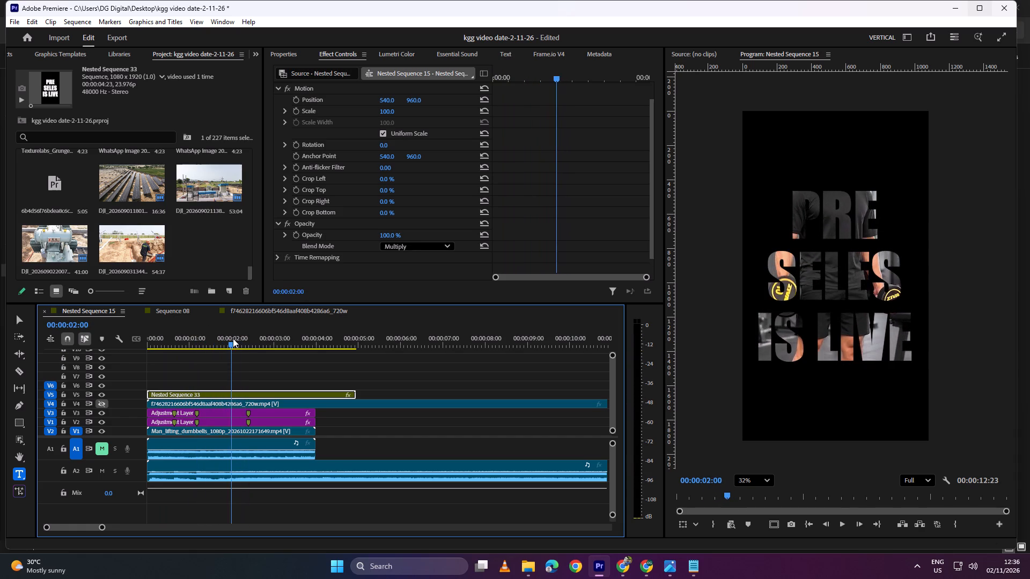
drag(233, 338, 124, 337)
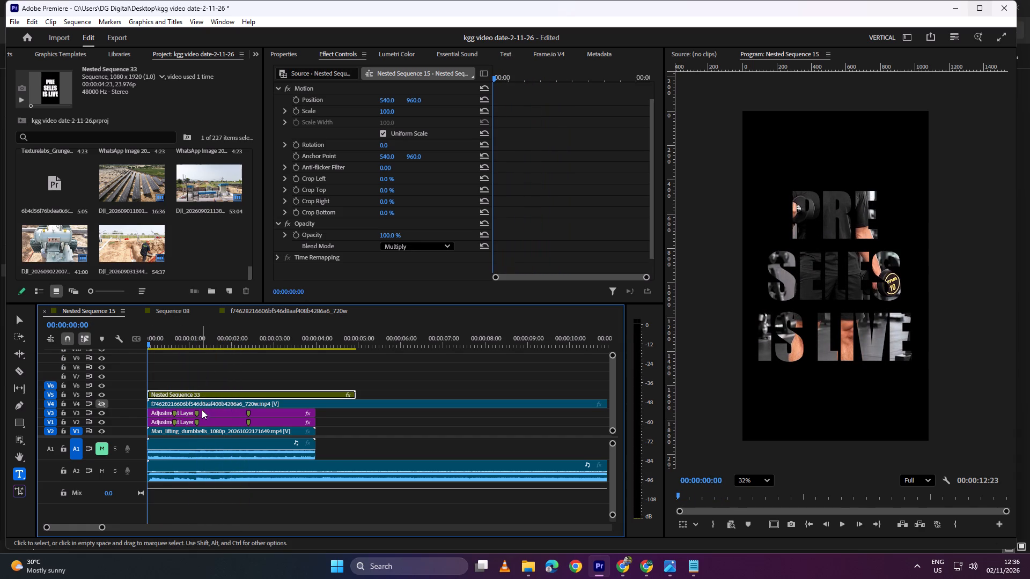
Shift the Man_lifting_dumbbells clip down behind the lettering, to a vertical position of 1106.
click(201, 432)
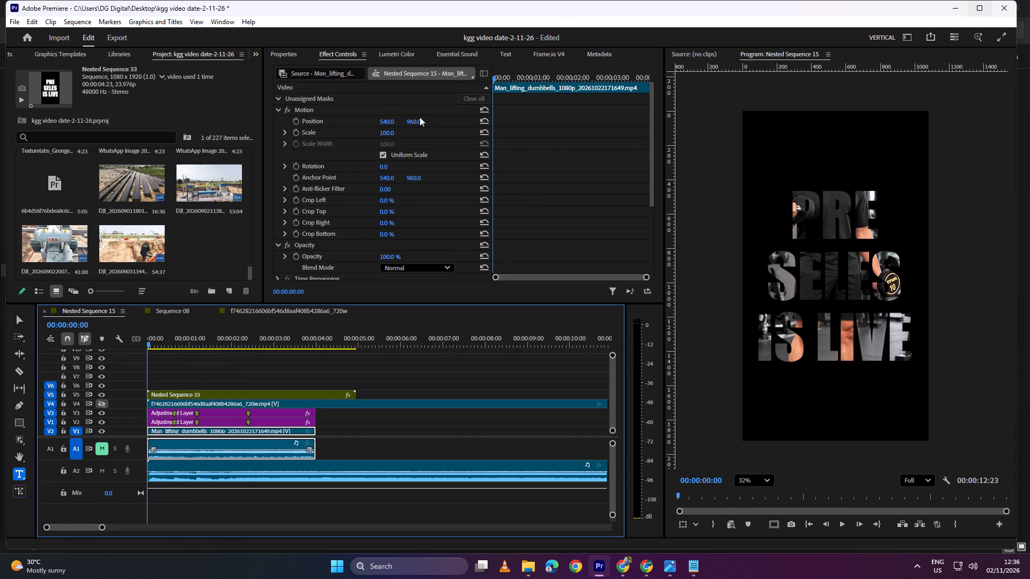
drag(417, 120, 594, 123)
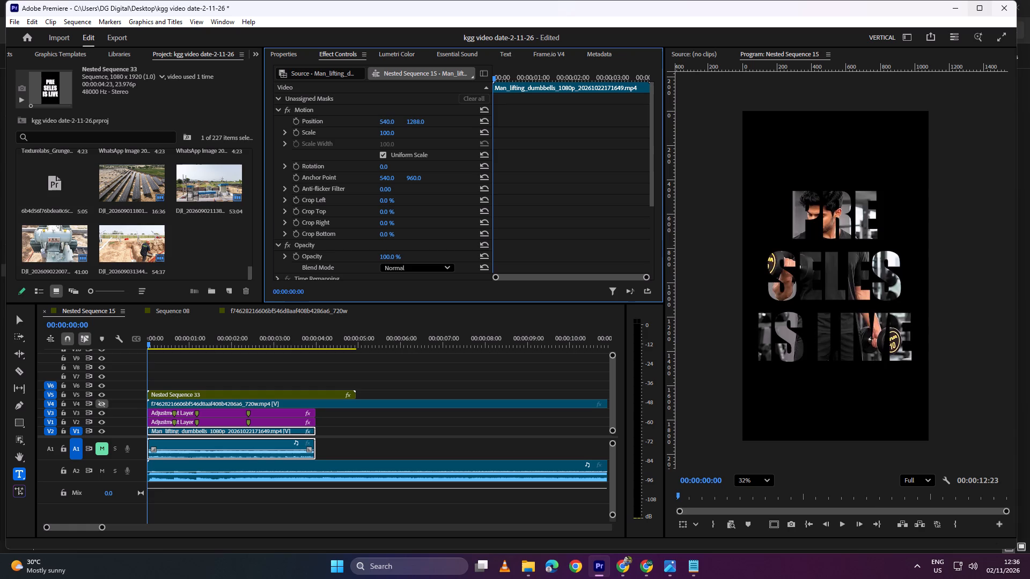
drag(594, 123, 499, 138)
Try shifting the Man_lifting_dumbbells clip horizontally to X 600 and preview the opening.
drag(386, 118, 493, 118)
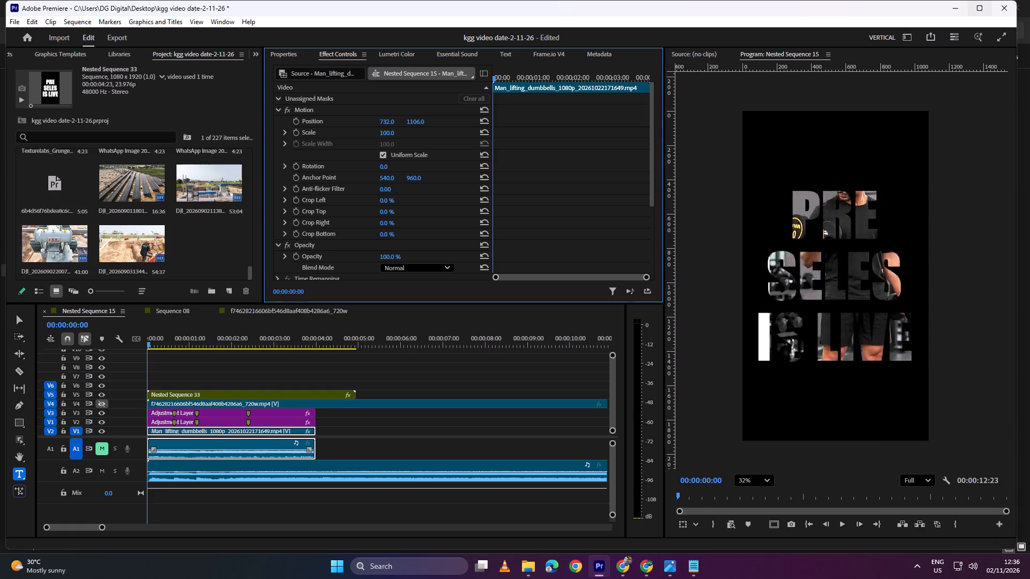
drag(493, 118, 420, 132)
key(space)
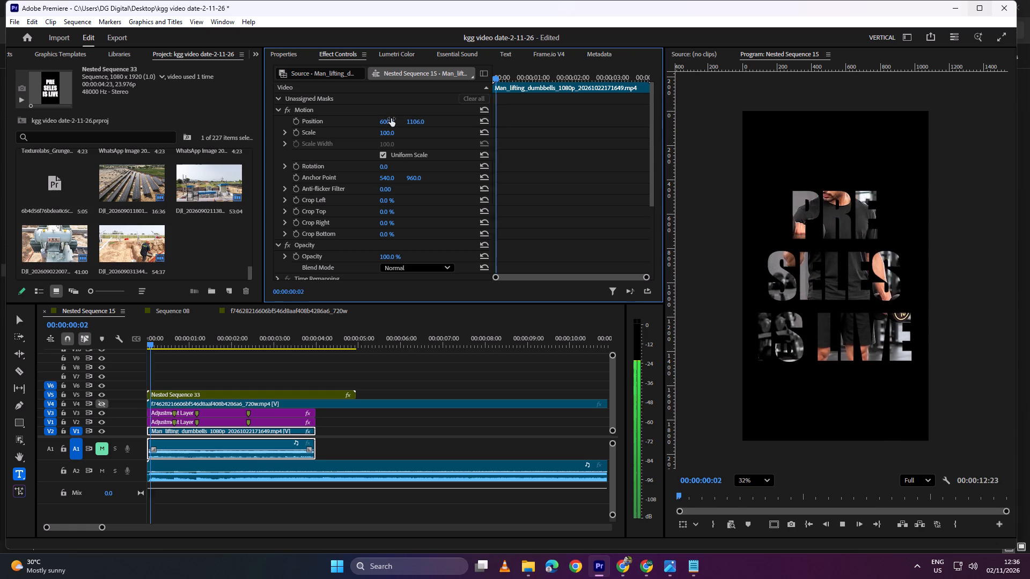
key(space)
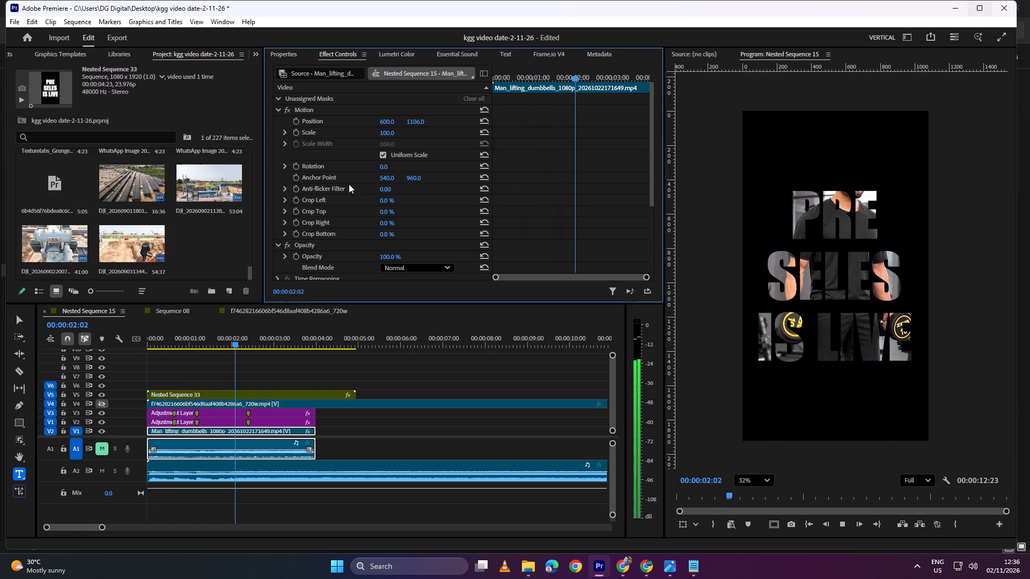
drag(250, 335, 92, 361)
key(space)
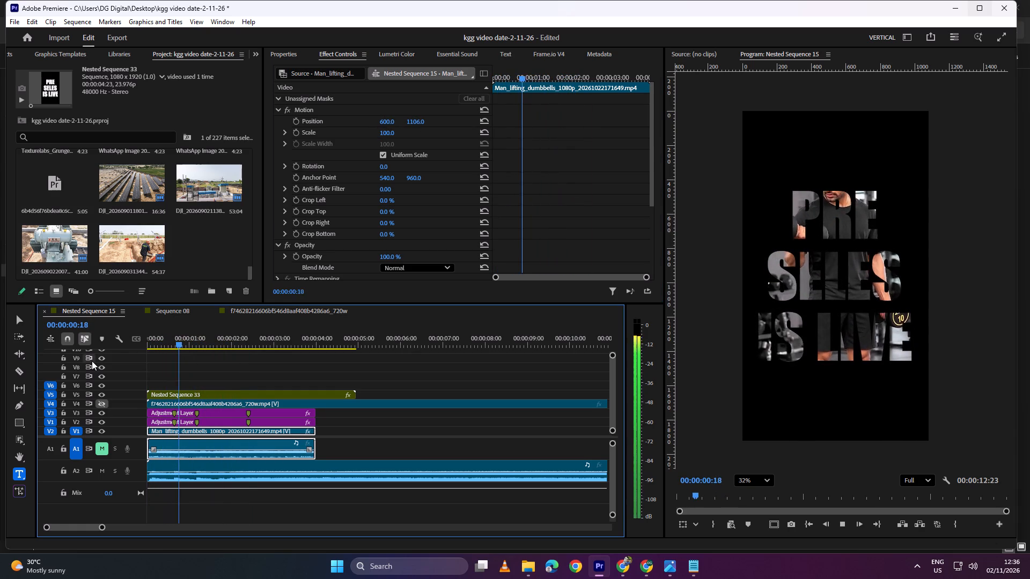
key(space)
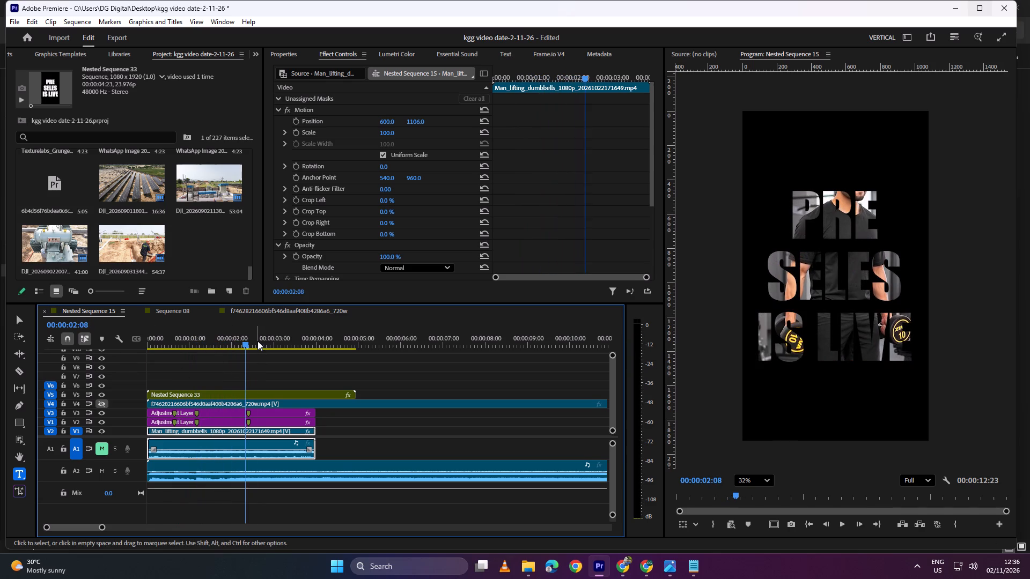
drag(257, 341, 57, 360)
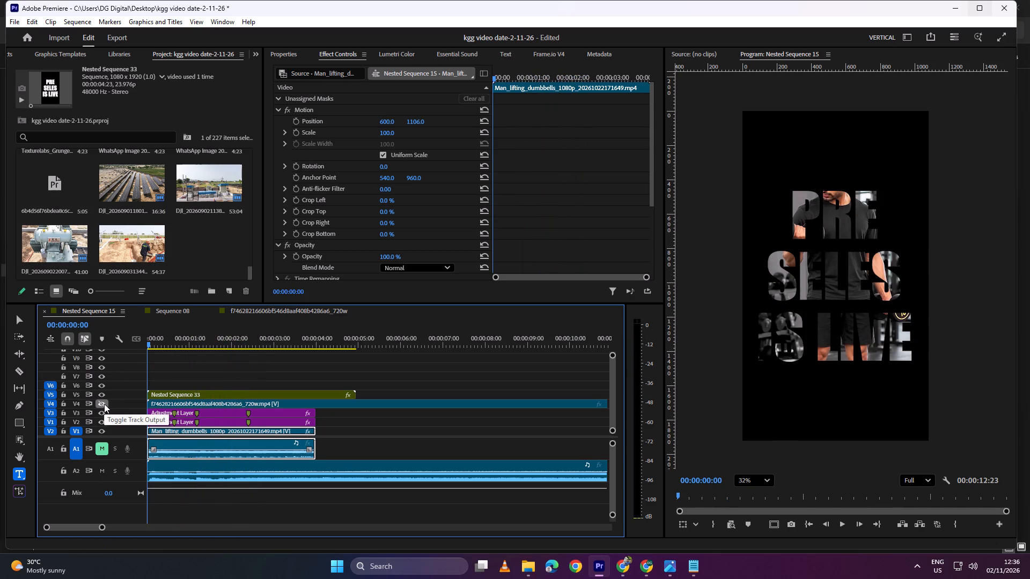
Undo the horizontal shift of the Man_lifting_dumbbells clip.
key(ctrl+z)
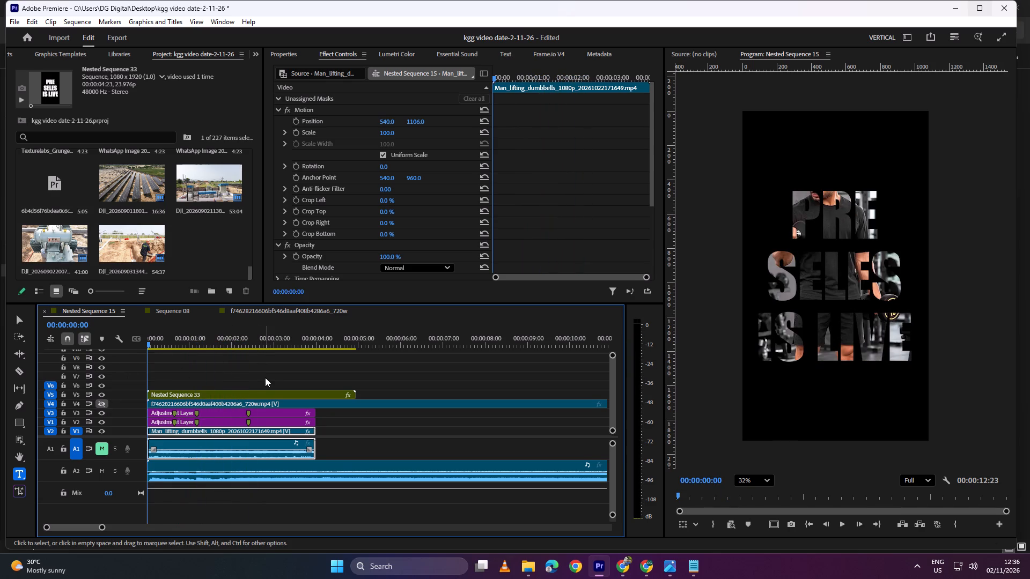
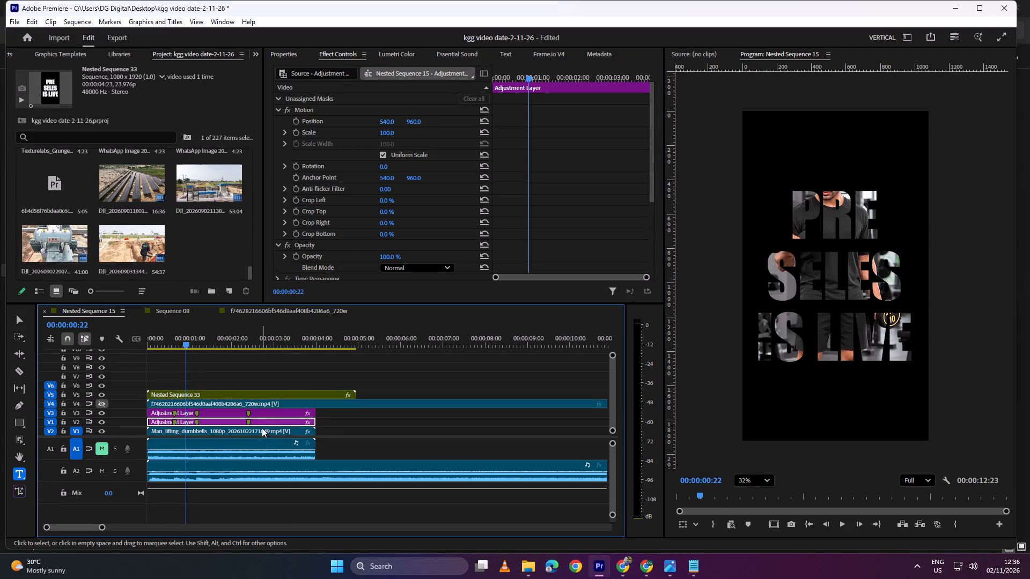
Apply the vivid-horizon-content-creator LUT from the Desktop as the Lumetri creative look on the V2 adjustment layer.
click(394, 55)
scroll(299, 226, down, 4)
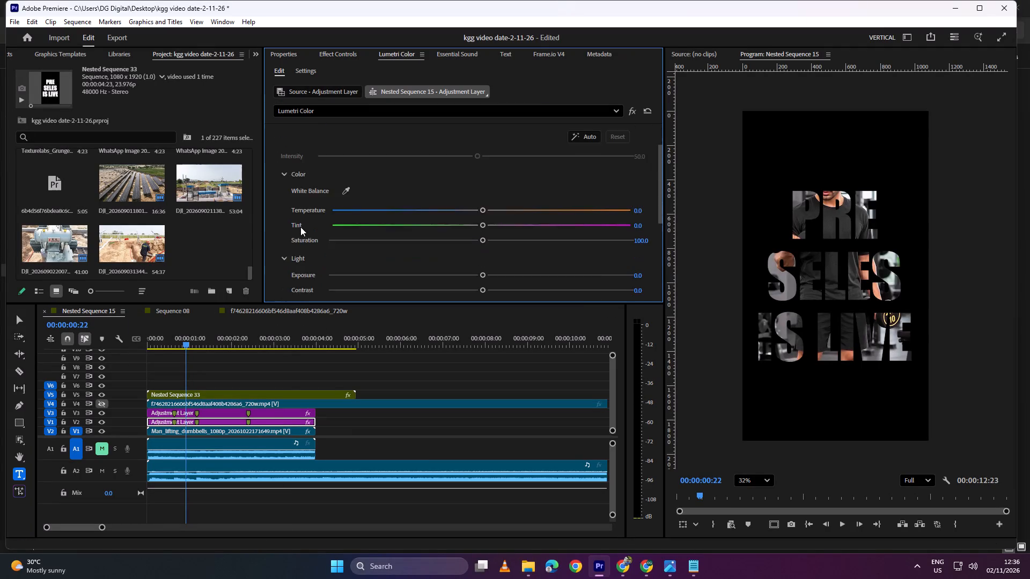
scroll(300, 227, down, 17)
click(273, 186)
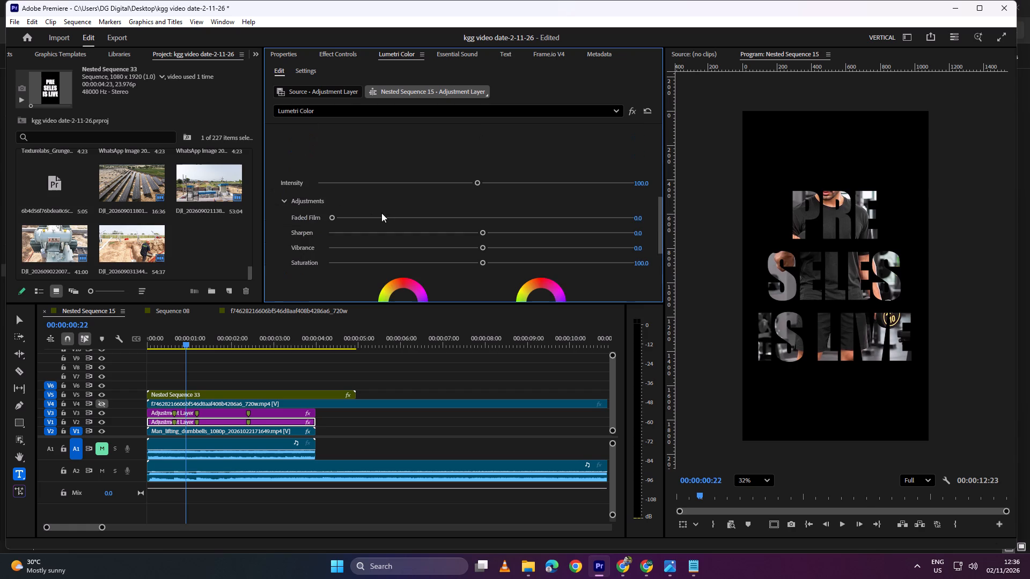
scroll(323, 189, up, 20)
scroll(323, 189, up, 1)
click(384, 180)
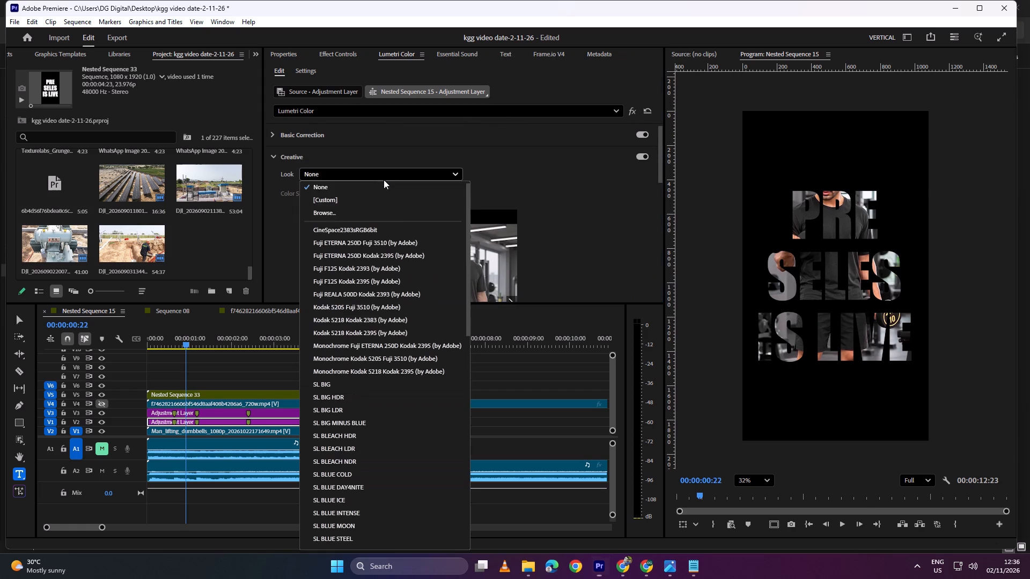
click(333, 212)
scroll(62, 182, up, 4)
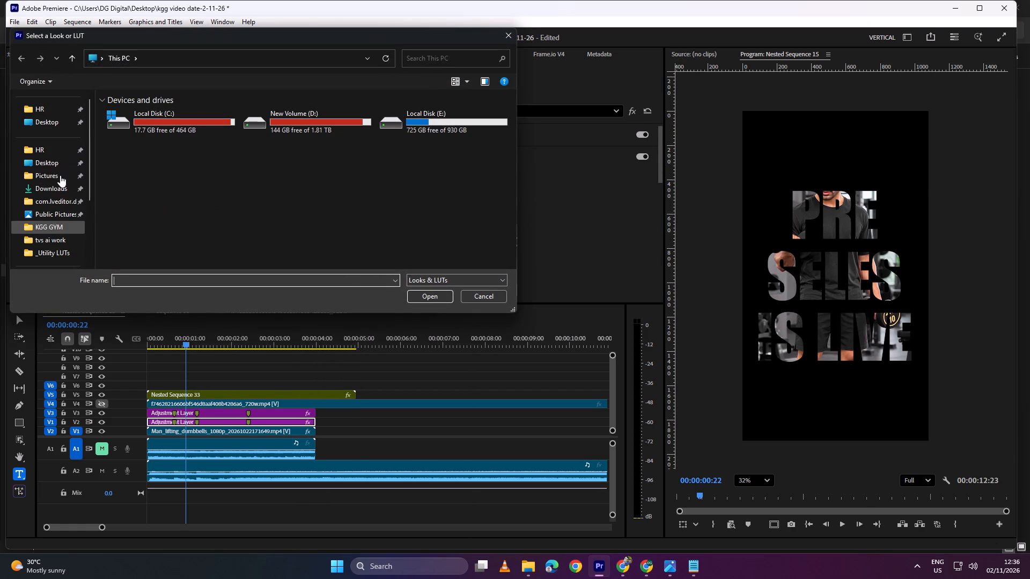
click(58, 166)
scroll(313, 179, down, 12)
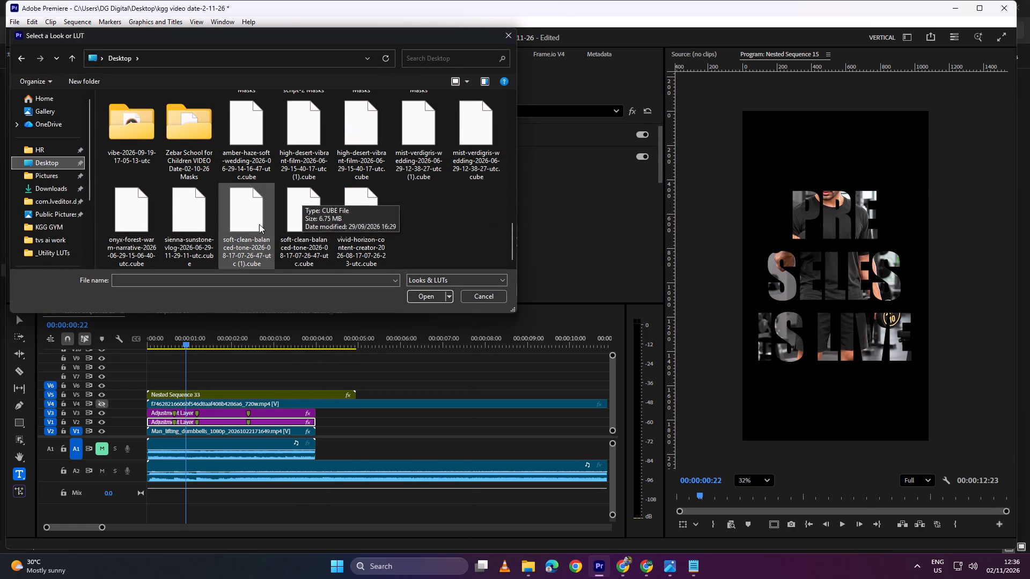
click(365, 229)
click(429, 298)
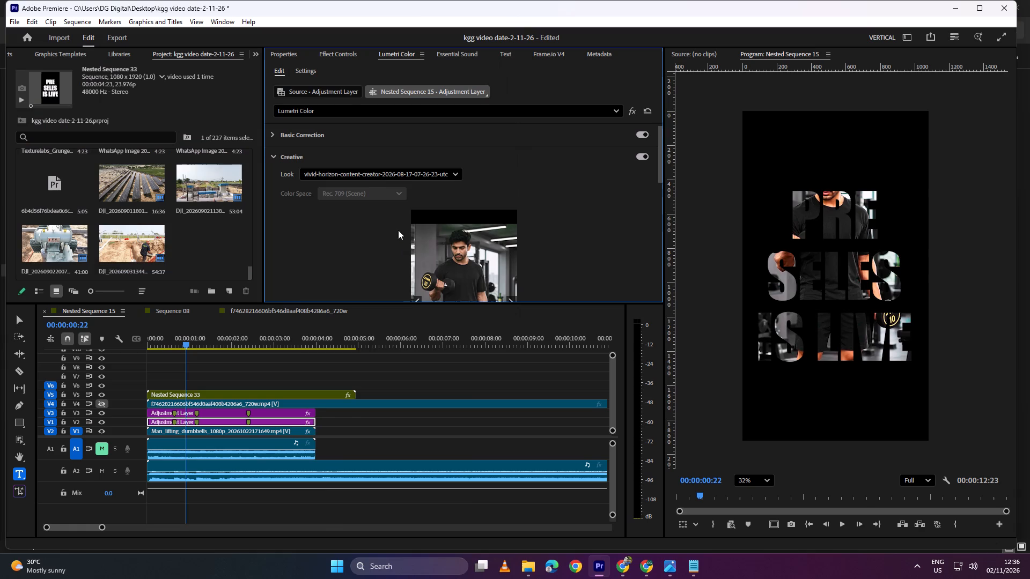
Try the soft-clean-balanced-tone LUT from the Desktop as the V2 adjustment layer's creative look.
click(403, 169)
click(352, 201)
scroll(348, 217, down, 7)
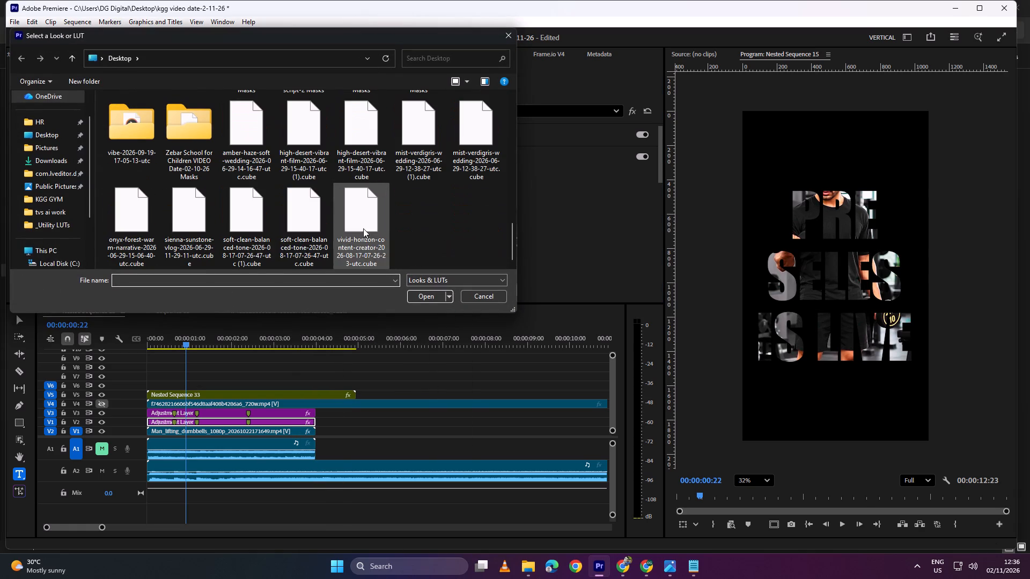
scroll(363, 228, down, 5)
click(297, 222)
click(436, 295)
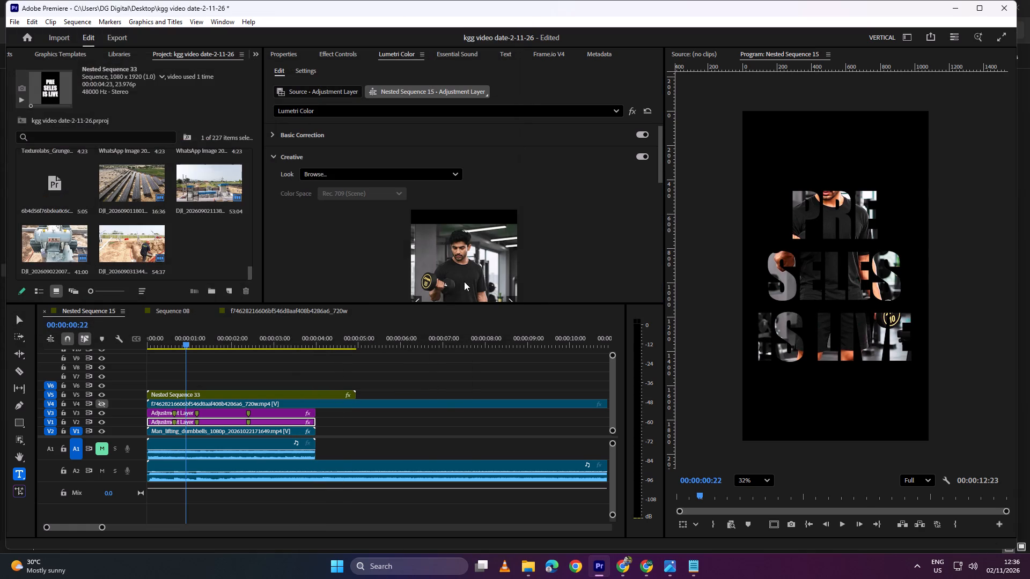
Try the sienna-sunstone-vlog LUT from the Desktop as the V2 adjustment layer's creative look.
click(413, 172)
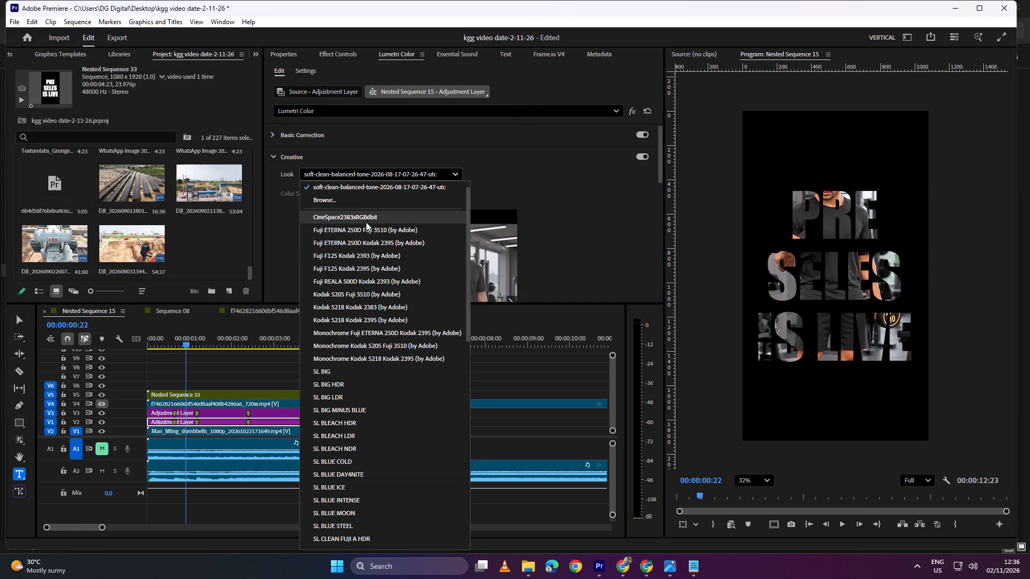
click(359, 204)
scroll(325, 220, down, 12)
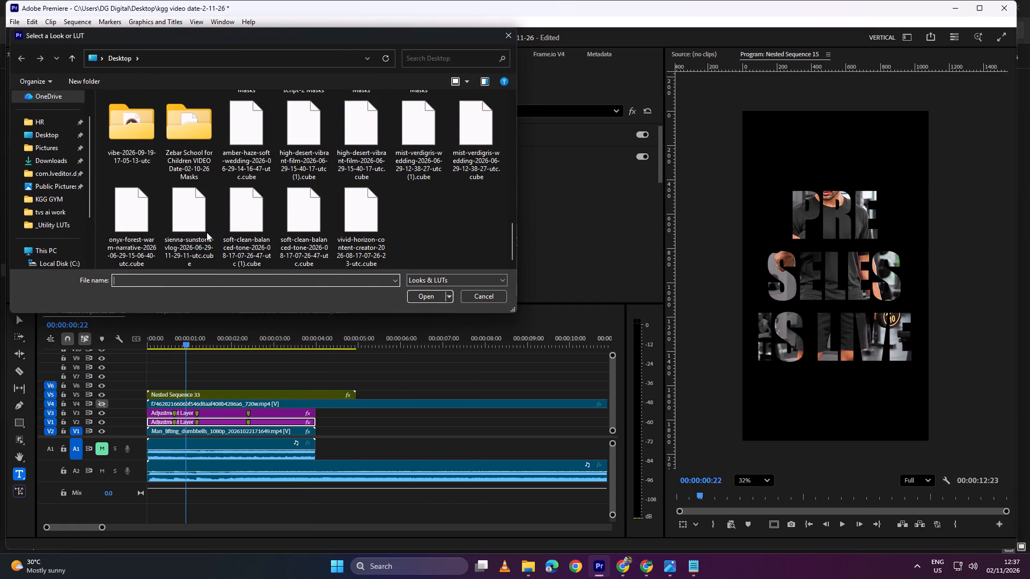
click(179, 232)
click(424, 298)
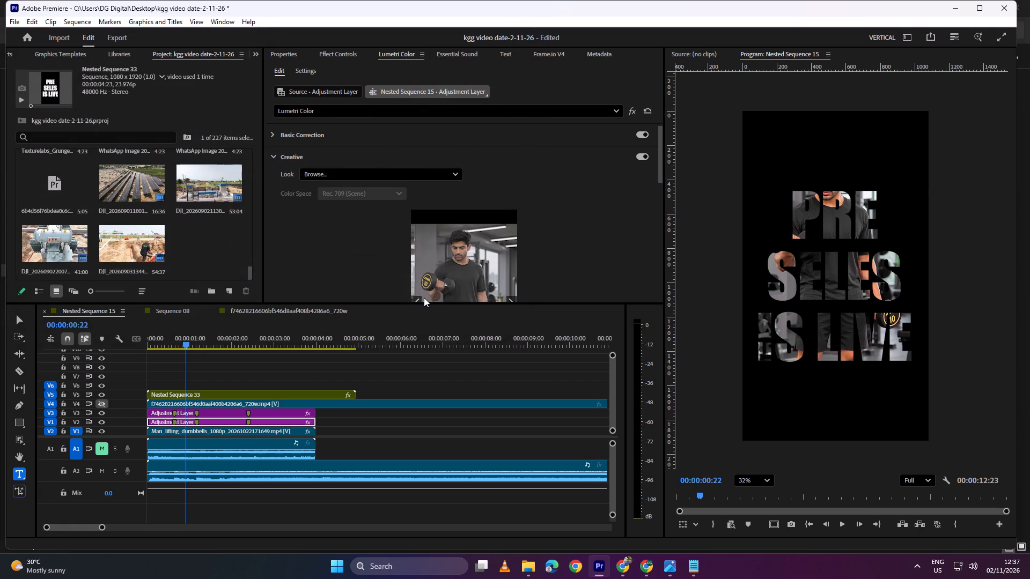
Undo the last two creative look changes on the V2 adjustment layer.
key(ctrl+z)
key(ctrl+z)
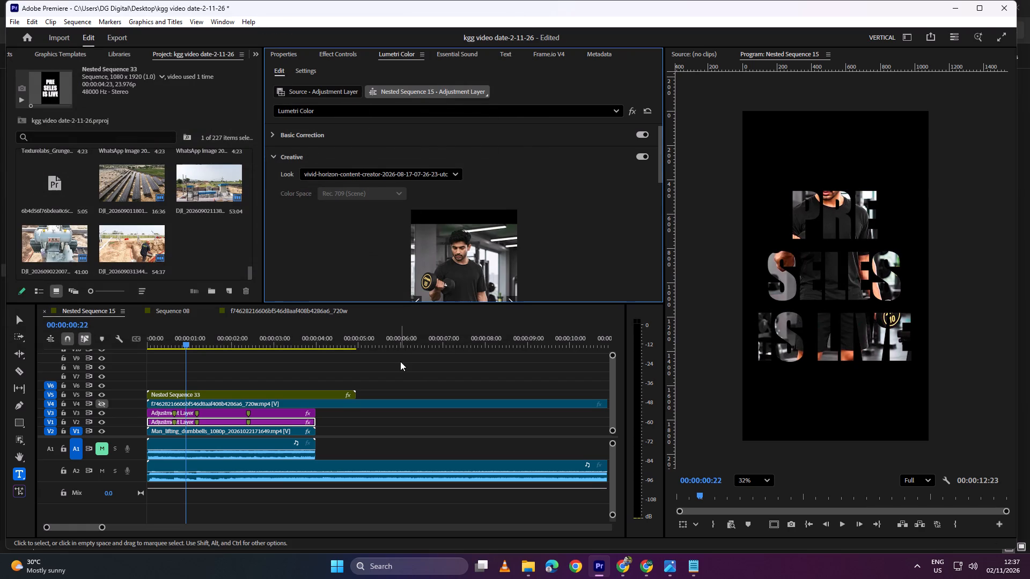
Set the V2 adjustment layer's basic-correction saturation to 0 in Lumetri Color.
scroll(351, 155, down, 5)
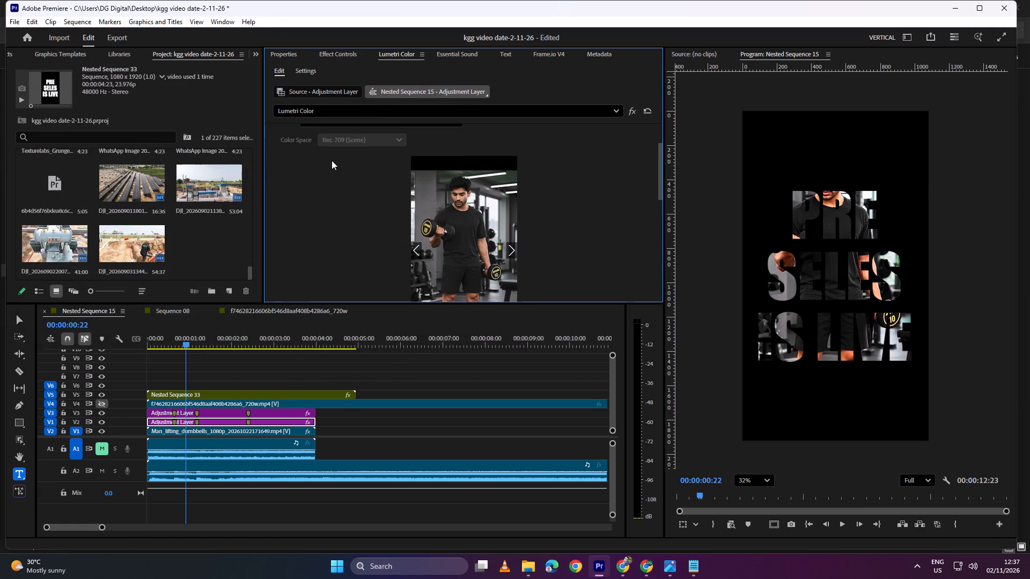
scroll(291, 160, up, 9)
click(274, 137)
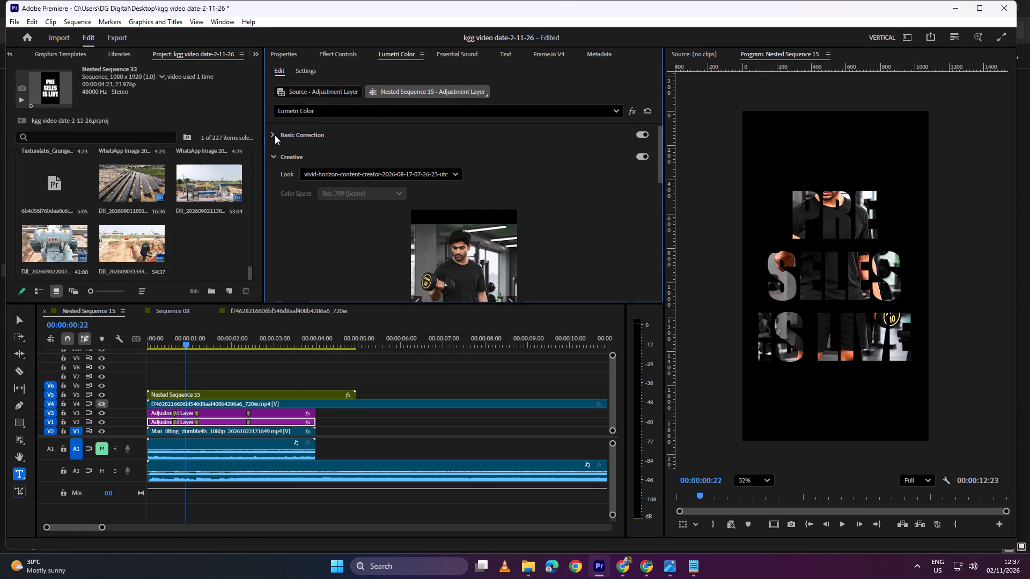
click(275, 135)
scroll(452, 221, down, 7)
drag(393, 209, 231, 201)
drag(363, 205, 256, 210)
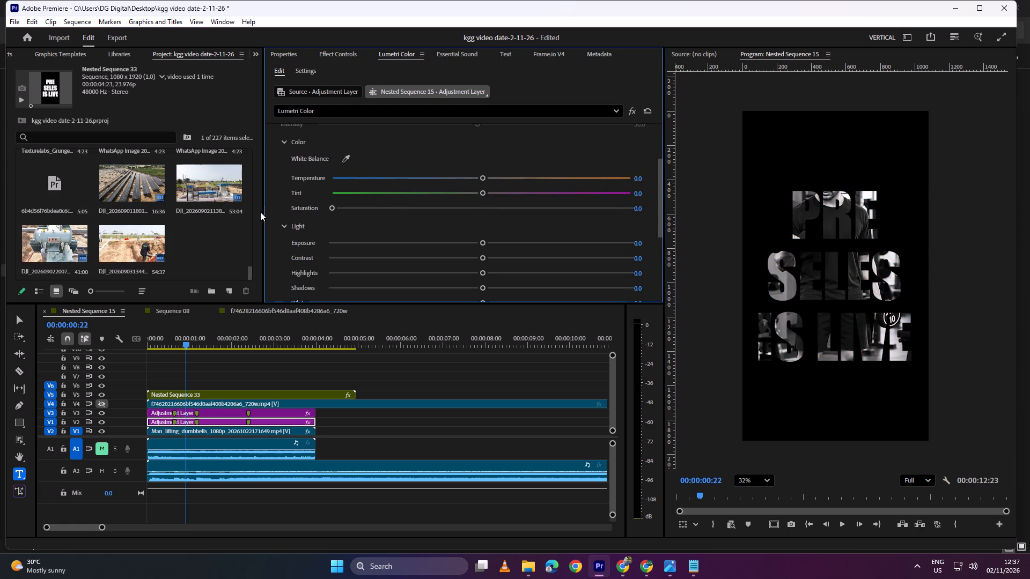
Play back the sequence from the start several times to examine the desaturated gym footage inside the lettering.
drag(217, 339, 58, 362)
key(space)
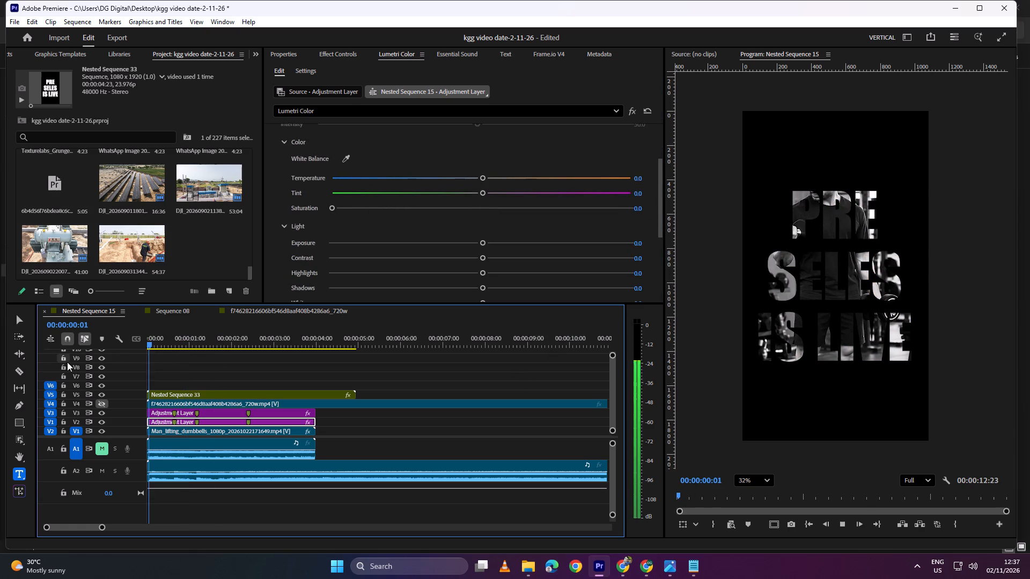
key(space)
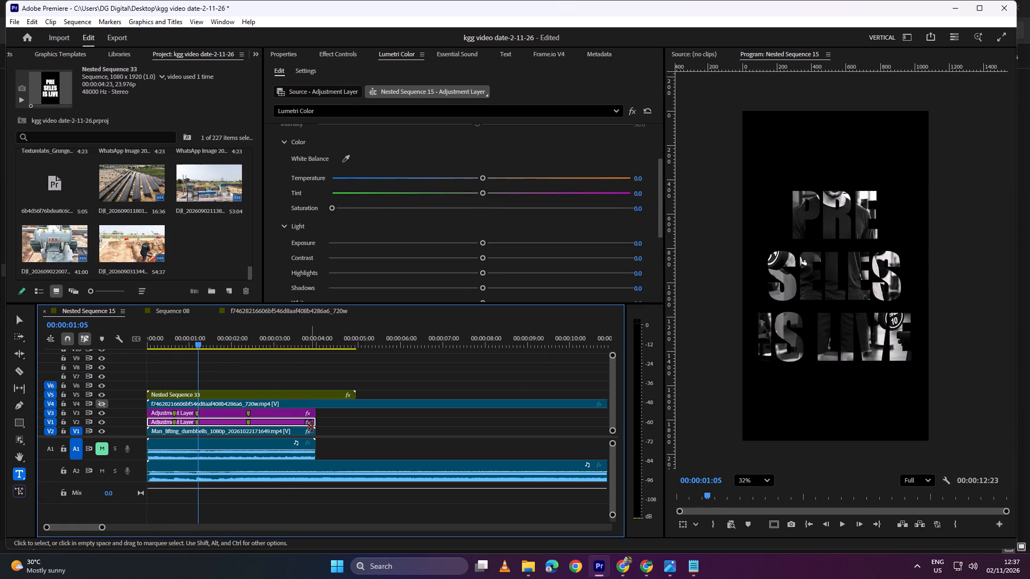
drag(266, 340, 62, 368)
key(space)
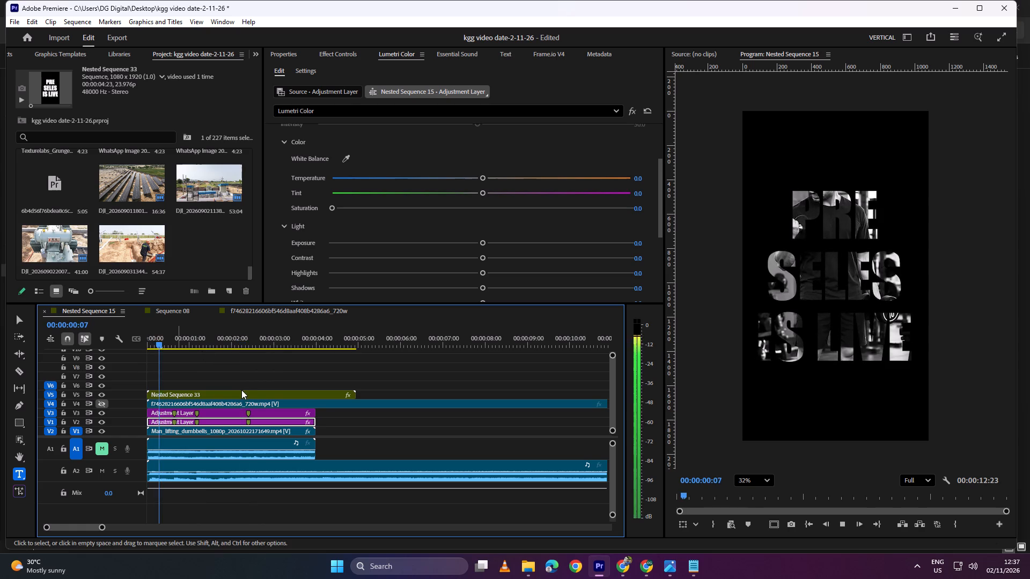
key(space)
key(space)
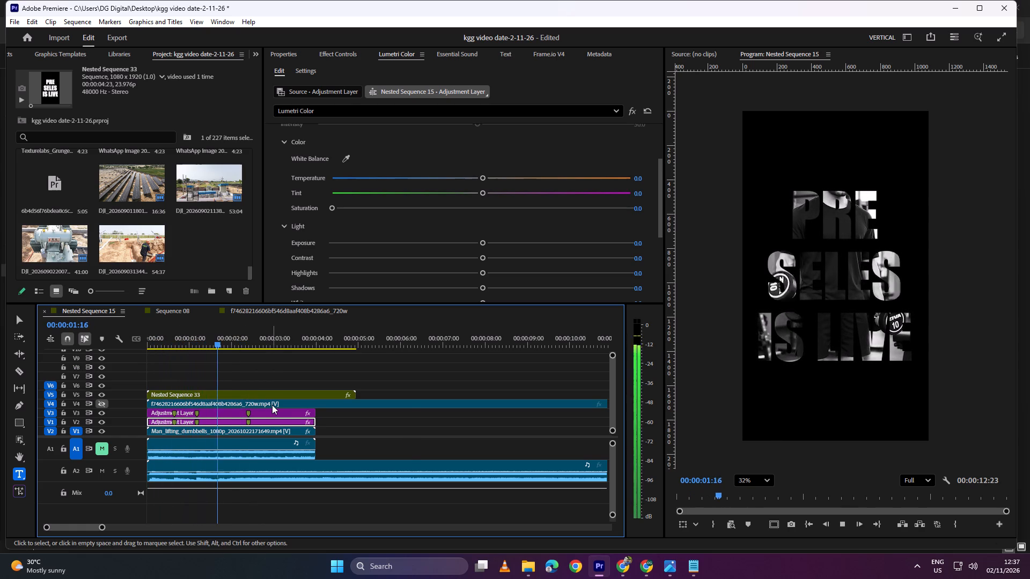
key(space)
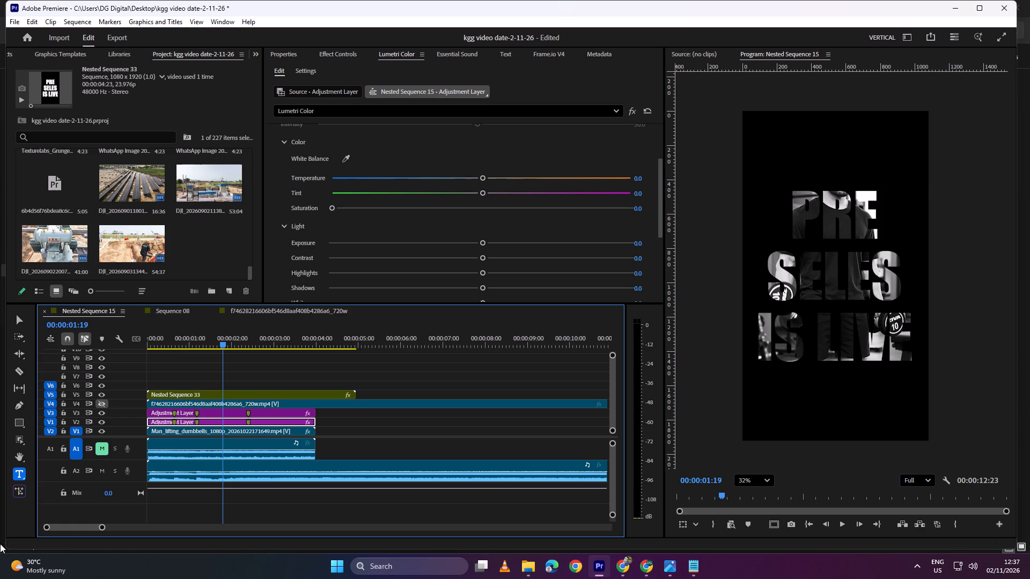
drag(240, 343, 168, 342)
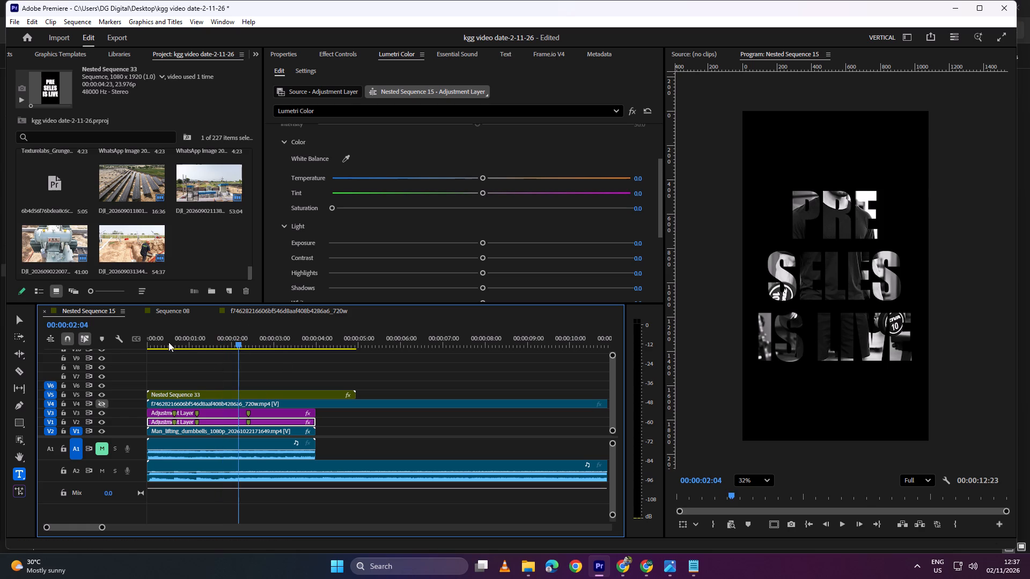
drag(168, 342, 59, 351)
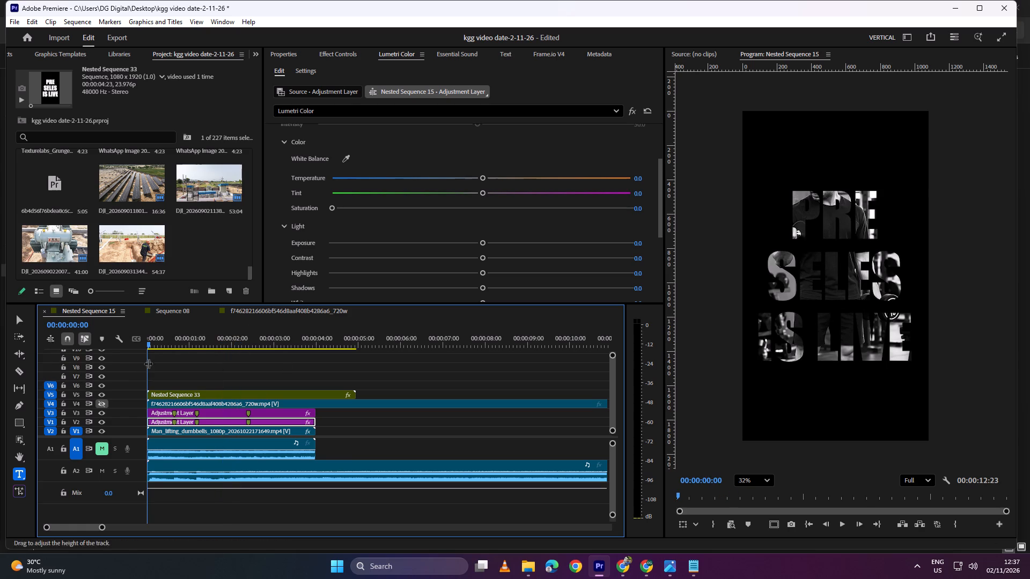
drag(185, 340, 53, 330)
key(space)
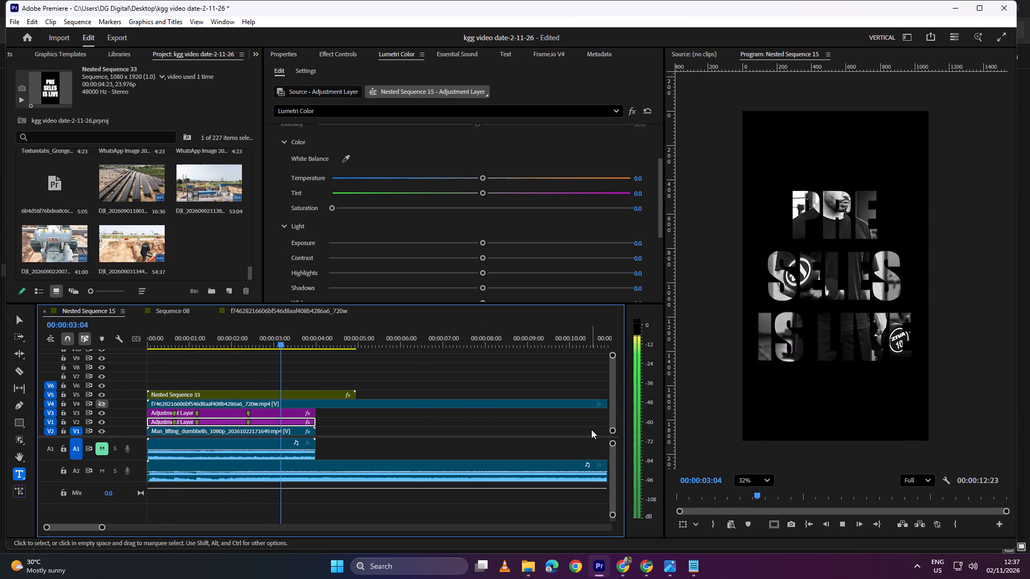
key(space)
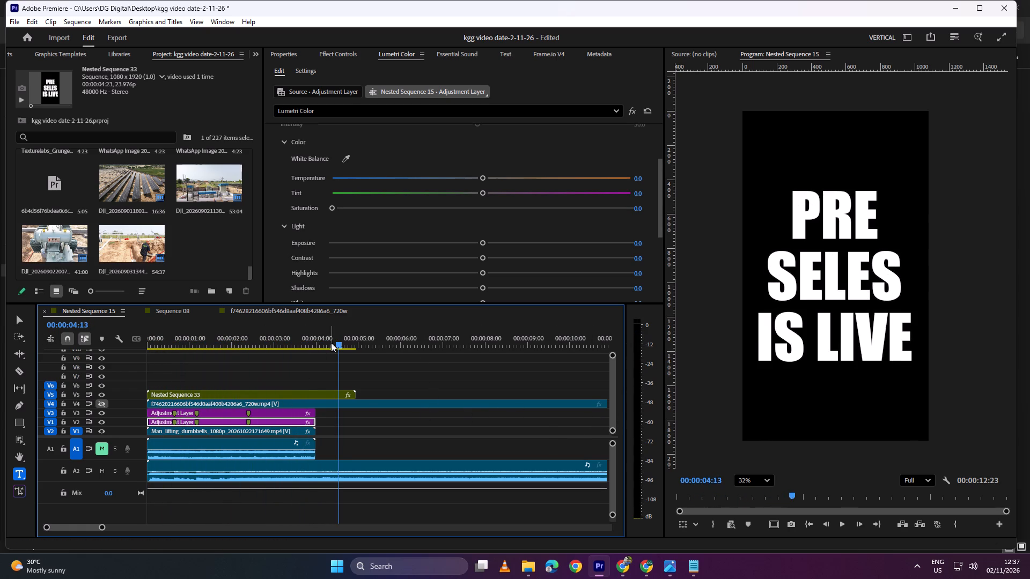
Cut Nested Sequence 33 at 00:00:04:00, where the gym clip ends, and delete the remainder.
drag(331, 338, 317, 342)
key(c)
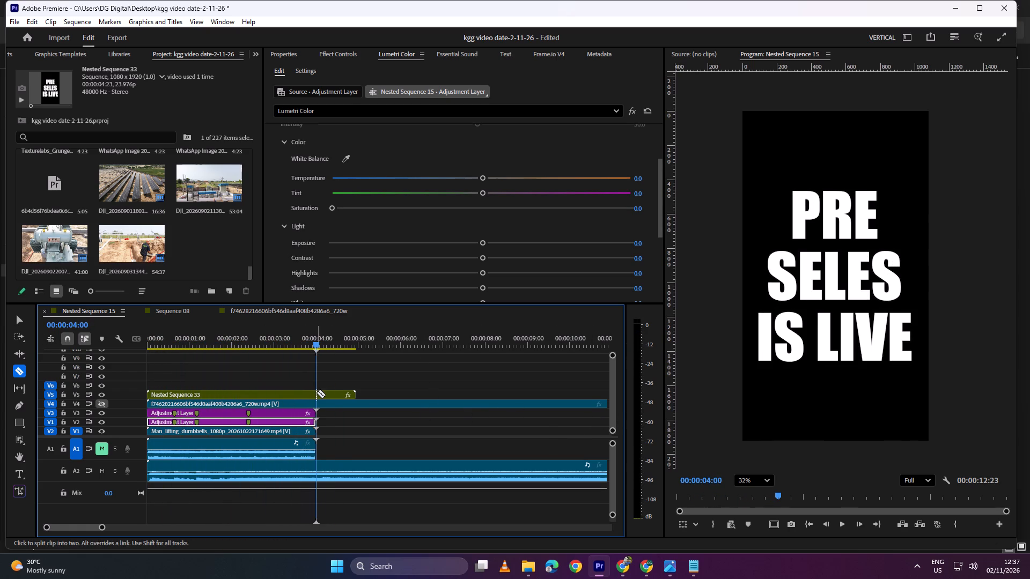
click(317, 392)
key(v)
click(334, 395)
key(BackSpace)
Play back the opening from the first frame to review the text cutout over the gym clip.
drag(327, 335, 111, 374)
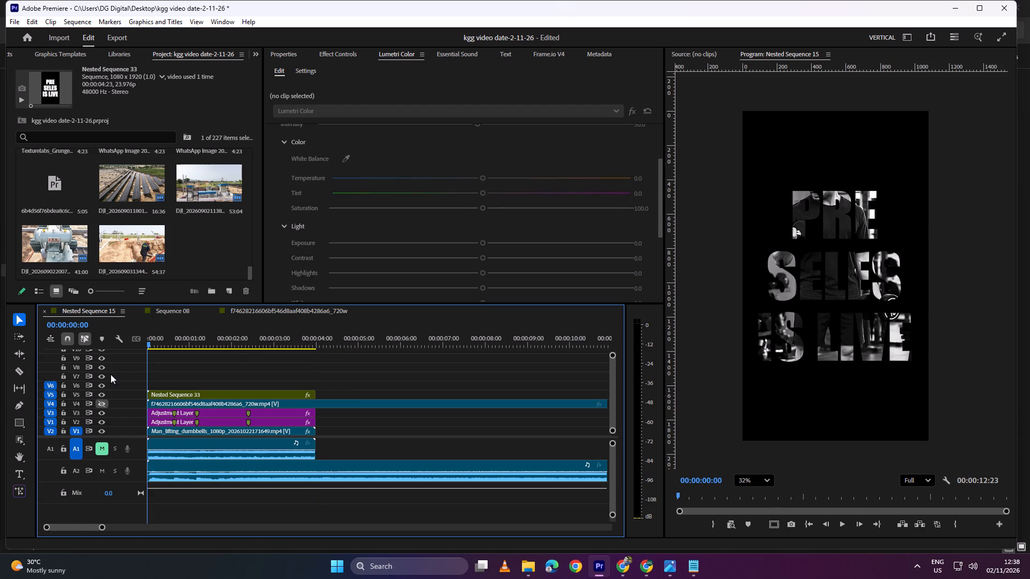
drag(111, 374, 105, 377)
key(space)
key(space)
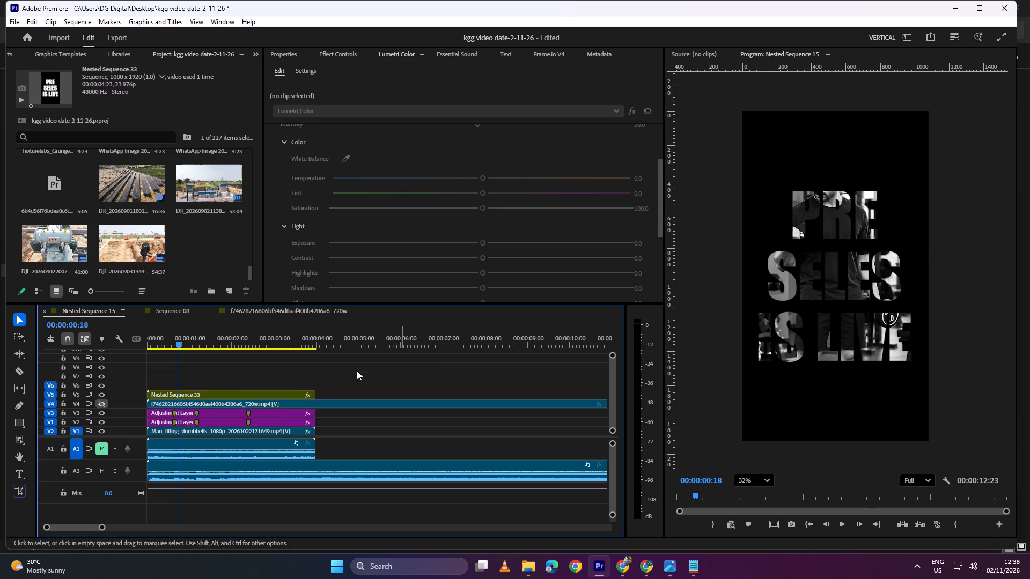
drag(210, 339, 97, 348)
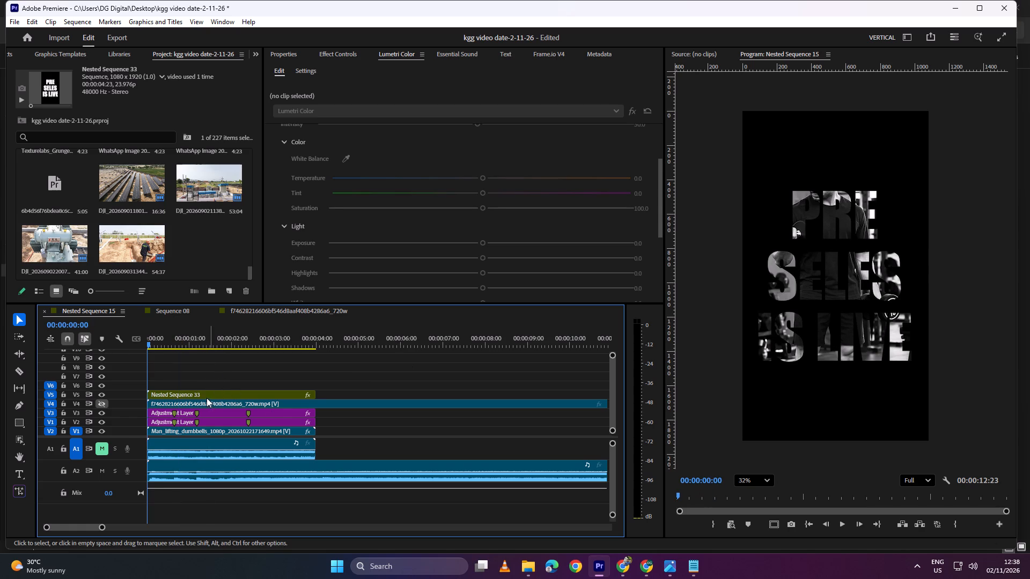
click(208, 395)
key(space)
key(space)
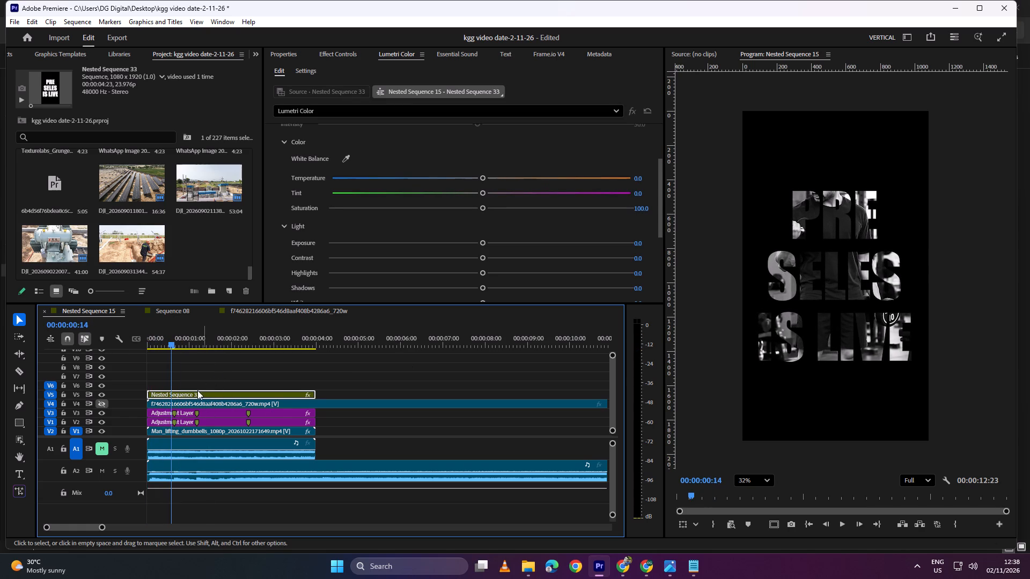
Copy the "pre seles is live" text clip from inside Nested Sequence 33 onto track V6 at the start of Nested Sequence 15.
click(190, 394)
double_click(190, 394)
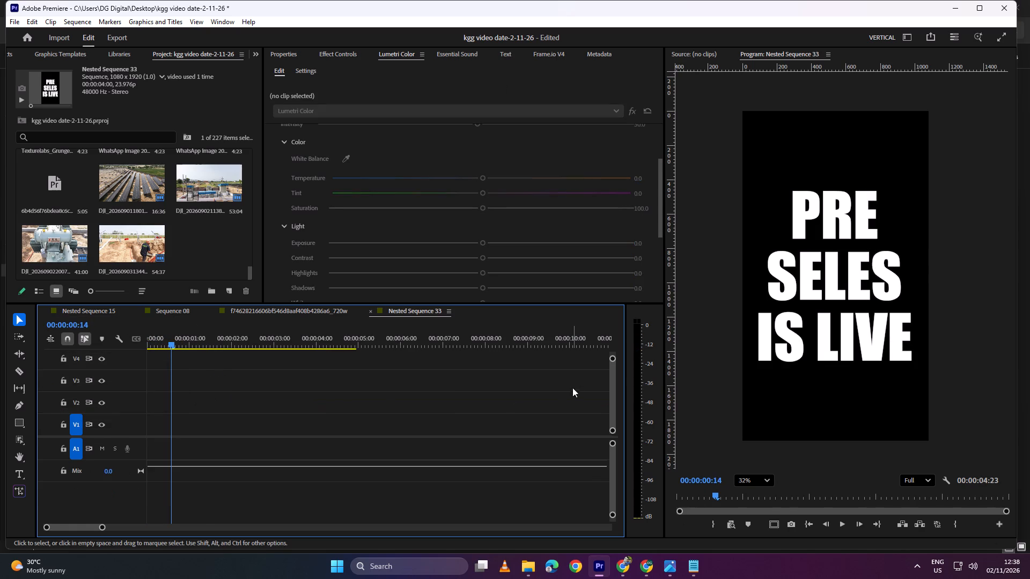
drag(614, 359, 614, 302)
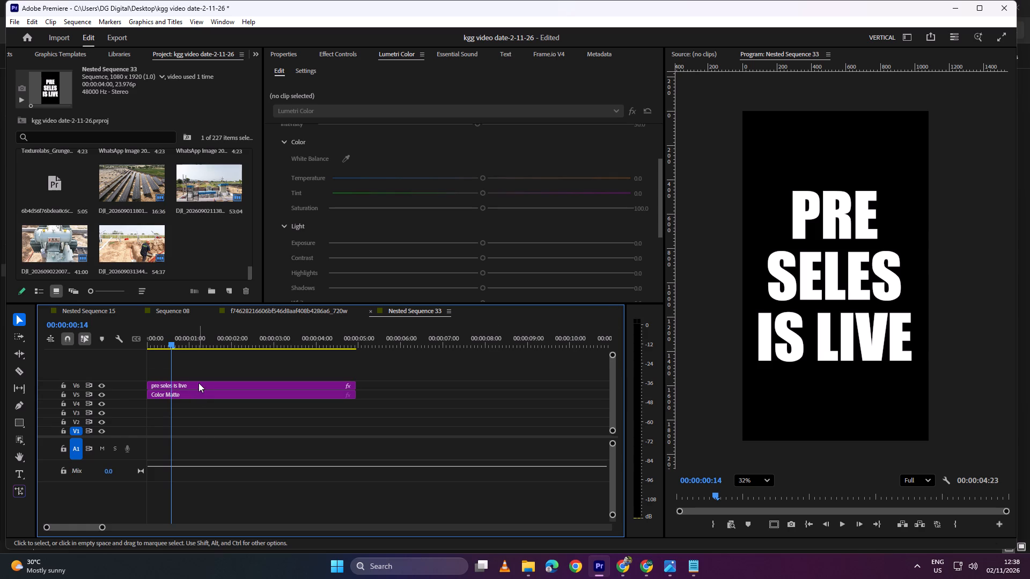
click(198, 383)
key(ctrl+c)
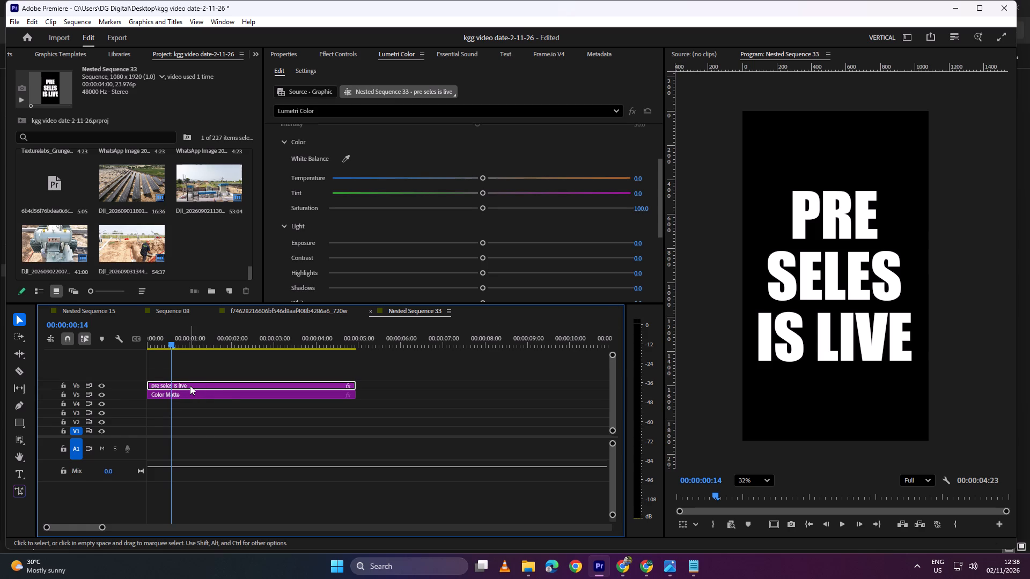
drag(190, 385, 91, 307)
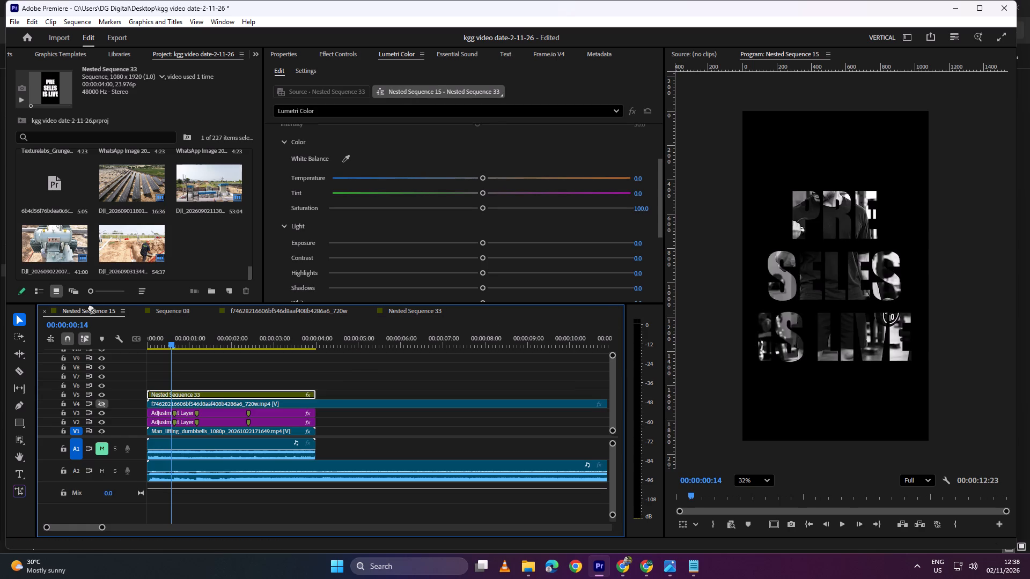
drag(91, 307, 139, 386)
Cut the "pre seles is live" text clip on V6 at the end of Nested Sequence 33 and delete the excess.
key(c)
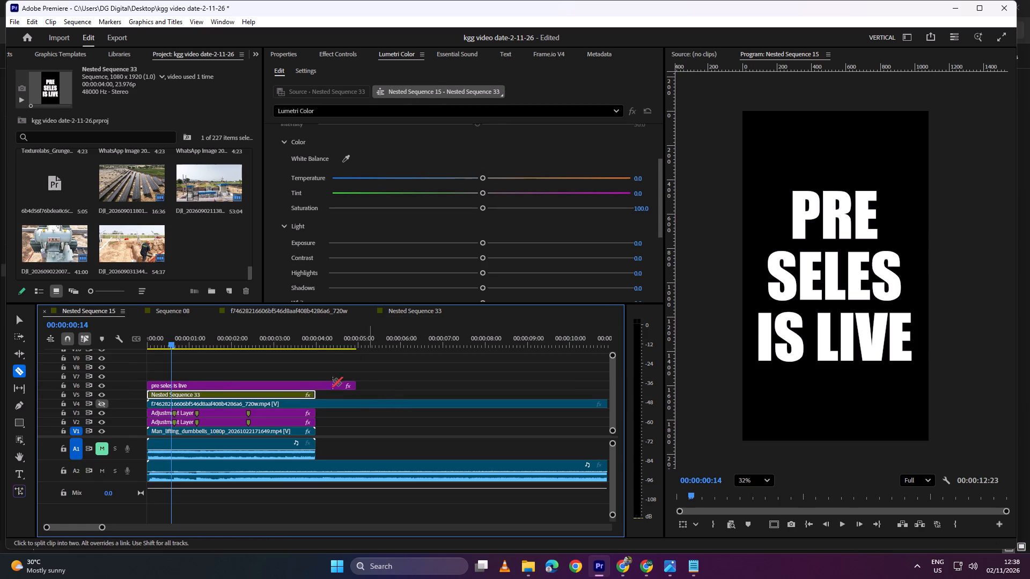
click(317, 383)
key(v)
click(331, 386)
key(BackSpace)
Turn off the fill of the "pre seles is live" text on V6 and enable its white outer stroke.
click(248, 382)
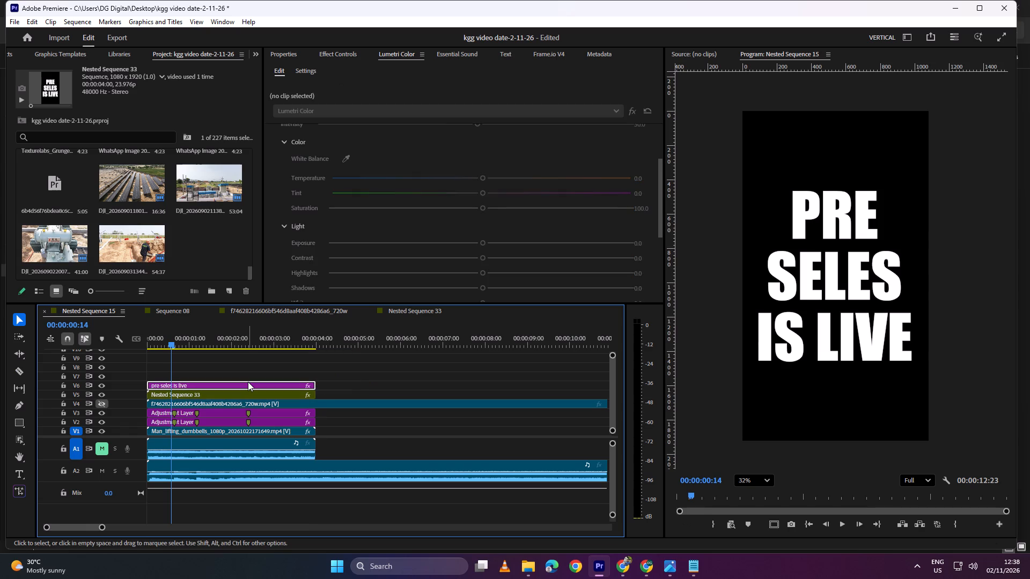
drag(197, 338, 65, 352)
key(space)
key(space)
click(190, 385)
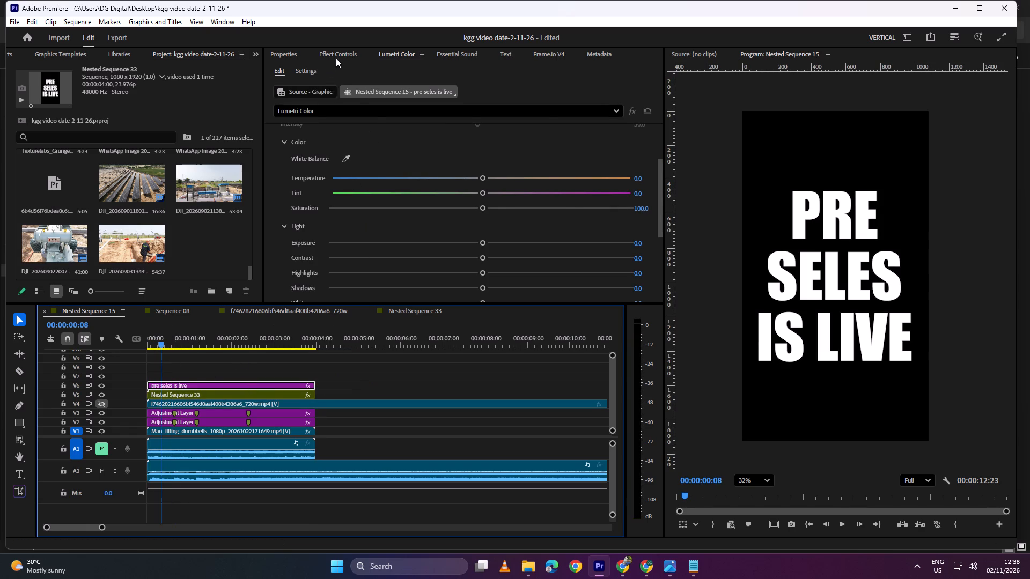
click(340, 54)
click(290, 58)
click(328, 92)
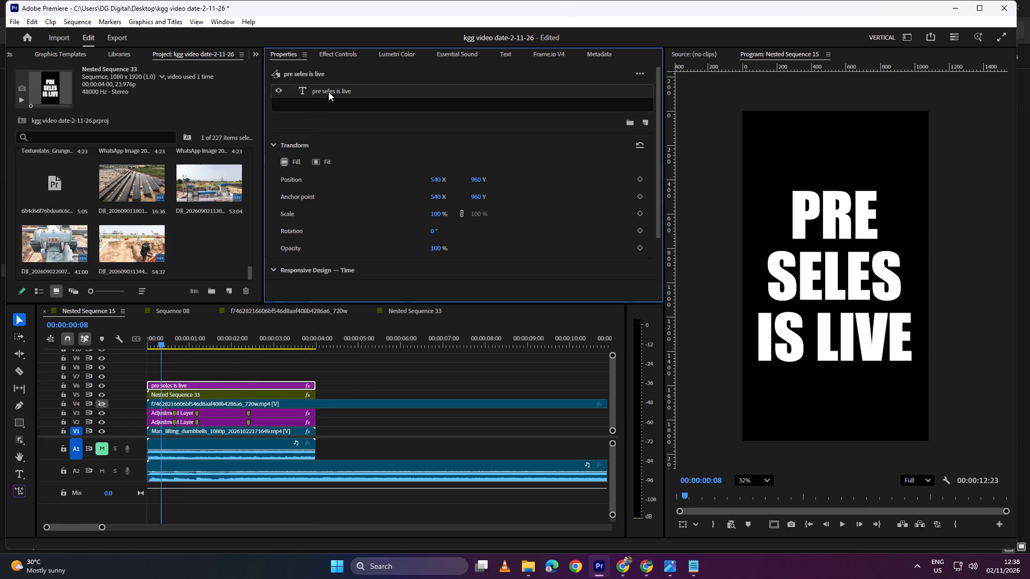
scroll(349, 125, down, 5)
scroll(418, 246, down, 5)
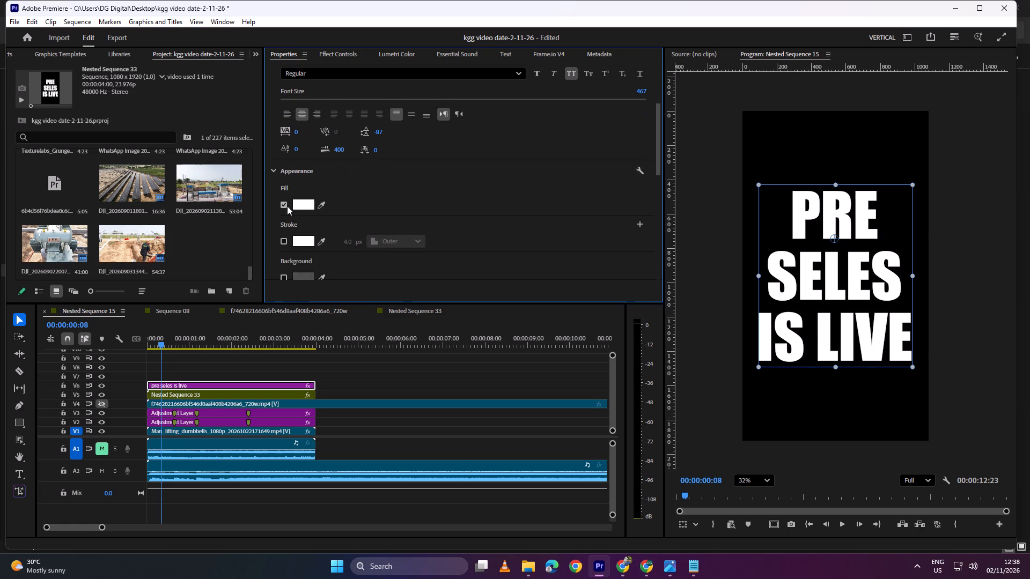
click(286, 206)
click(284, 242)
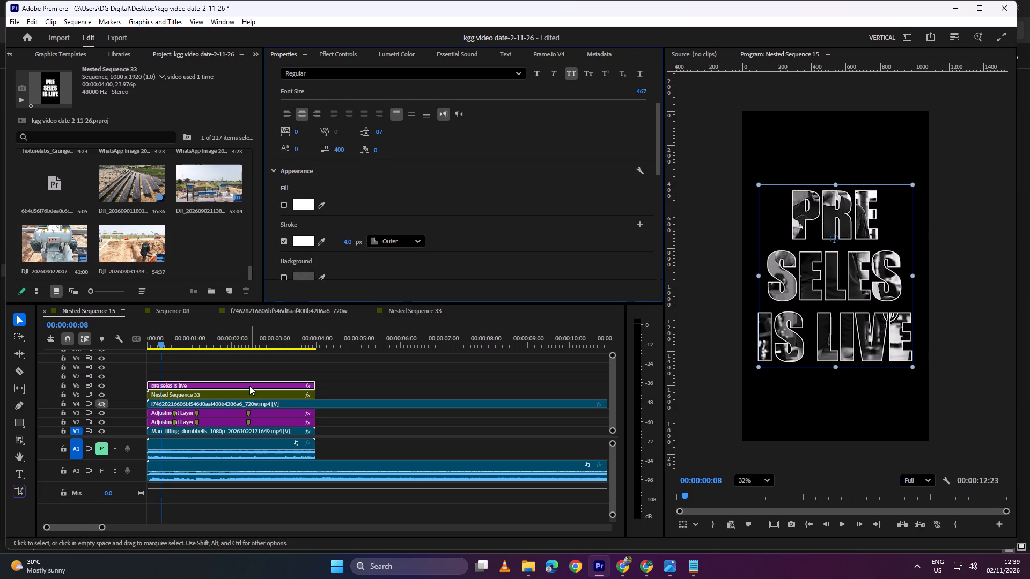
Play back the outlined text, and change its stroke to a linear gradient from white to green 60FF00.
drag(246, 339, 53, 357)
key(space)
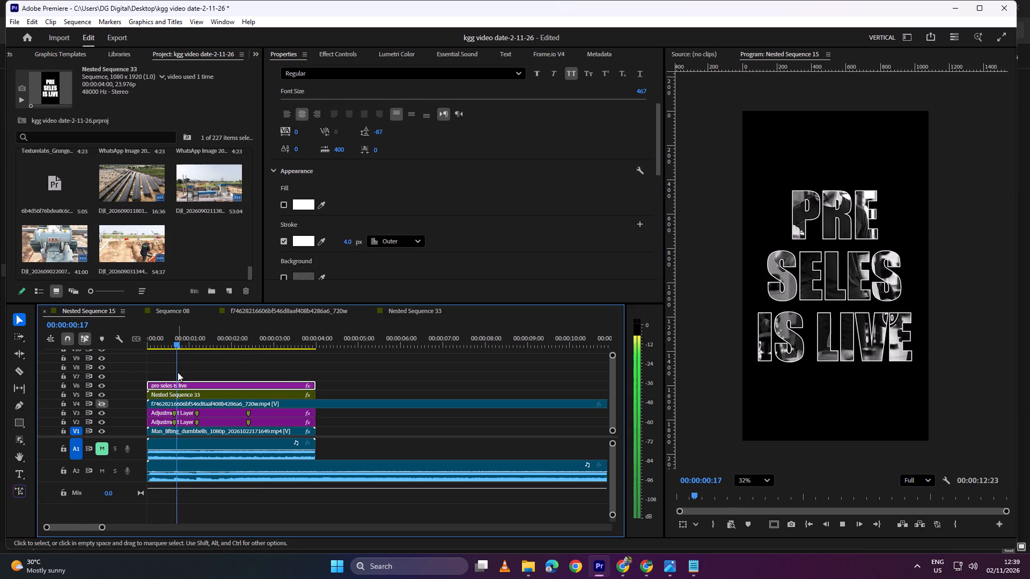
key(space)
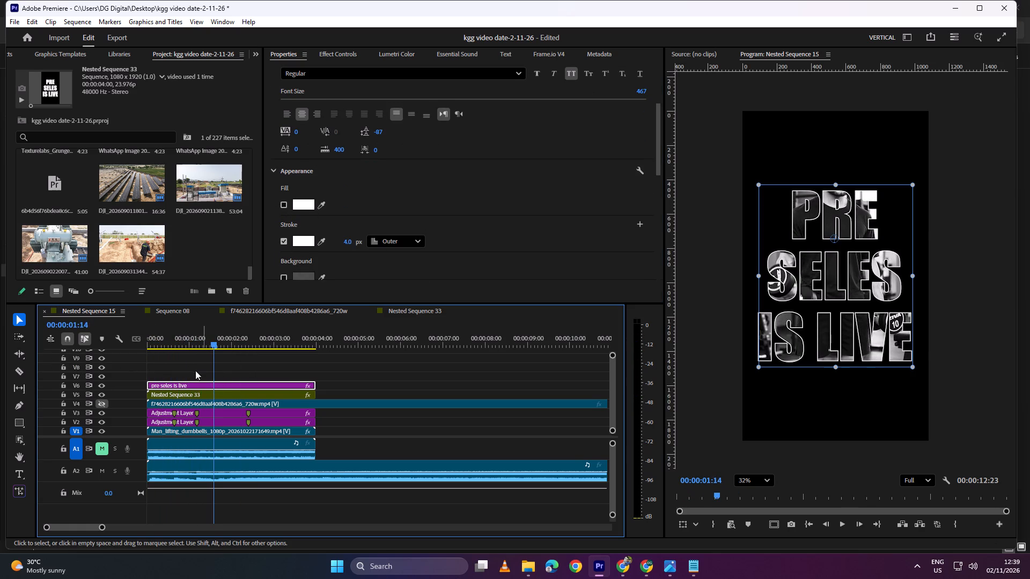
click(304, 243)
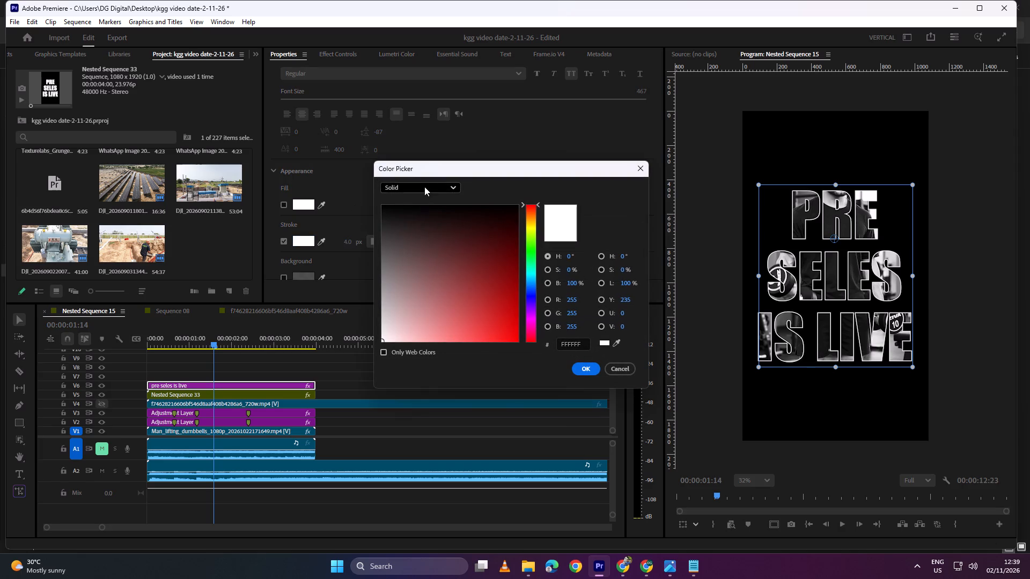
click(424, 187)
click(413, 216)
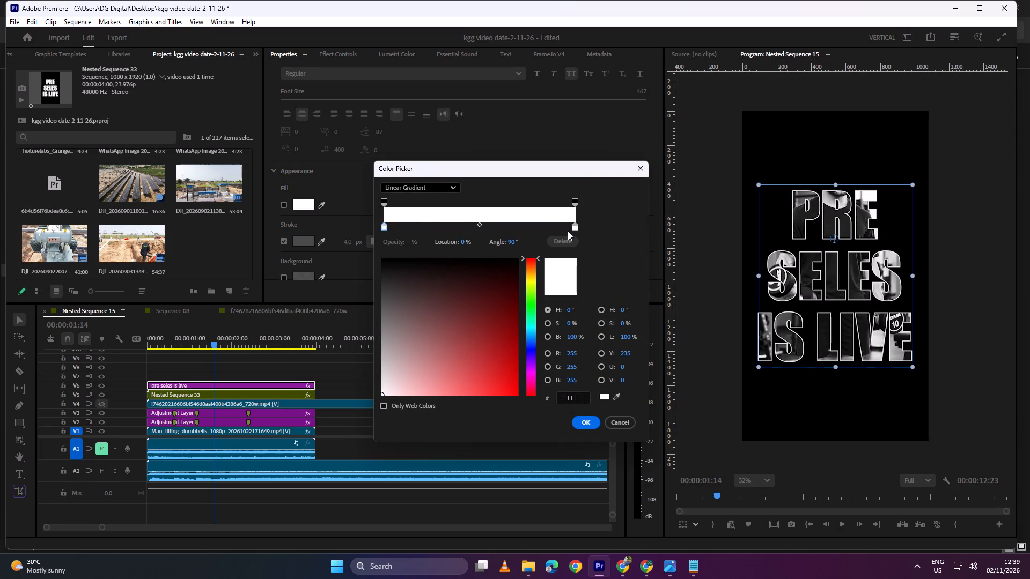
click(576, 228)
drag(532, 280, 531, 295)
drag(499, 316, 528, 409)
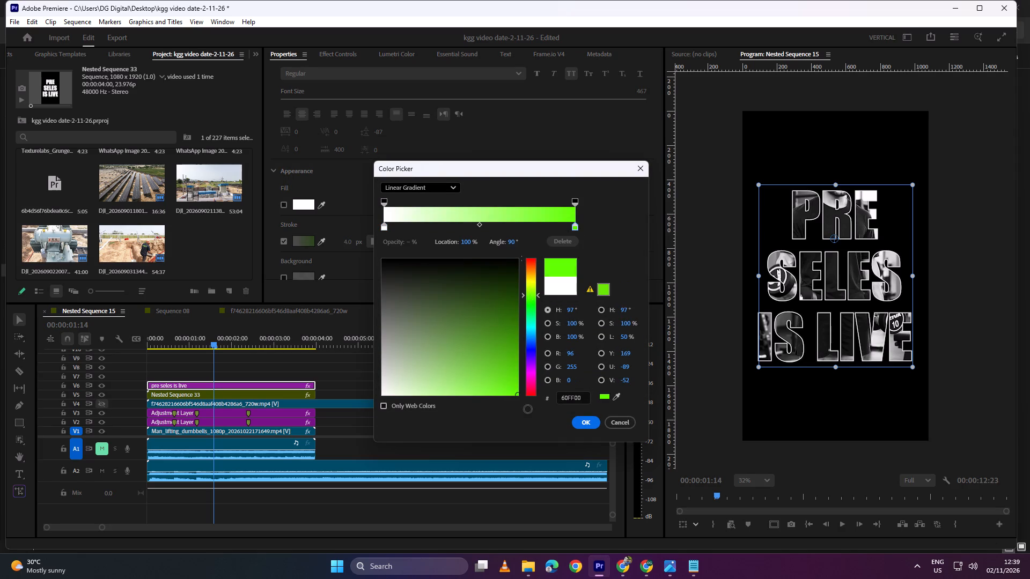
drag(528, 409, 528, 410)
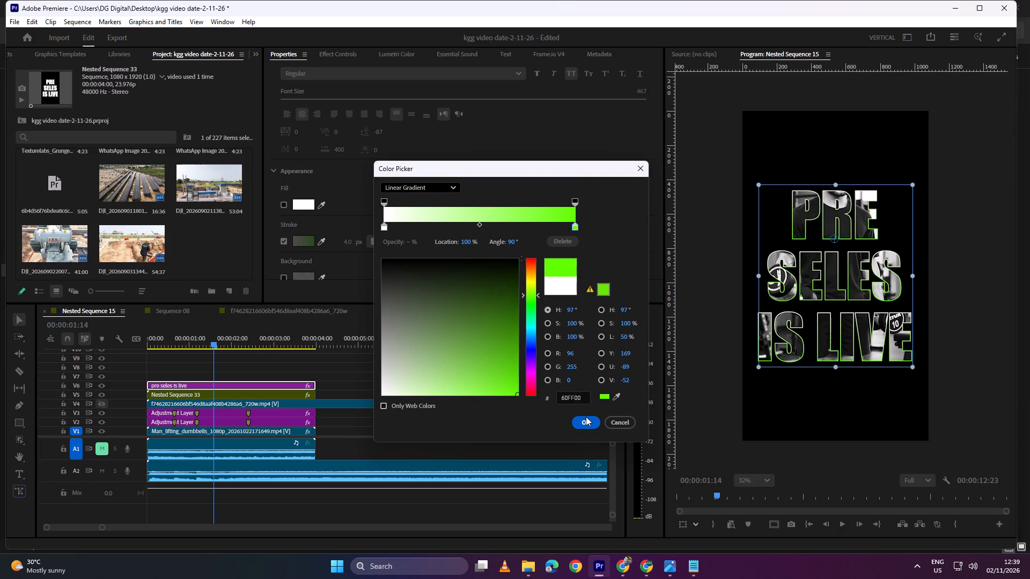
click(584, 421)
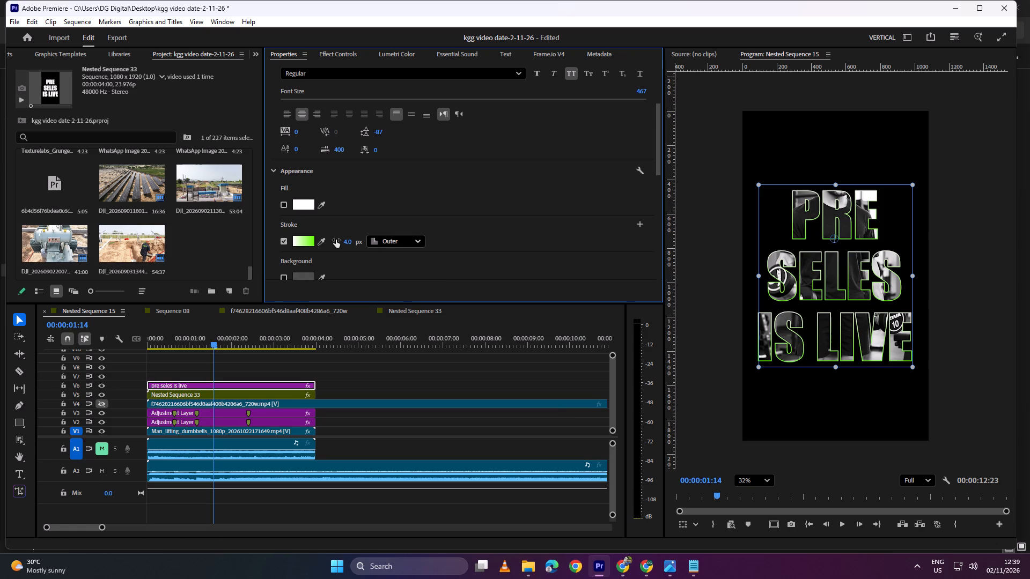
Set the gradient stroke's width to 3 px and play back the opening from the first frame to check it.
drag(349, 242, 336, 246)
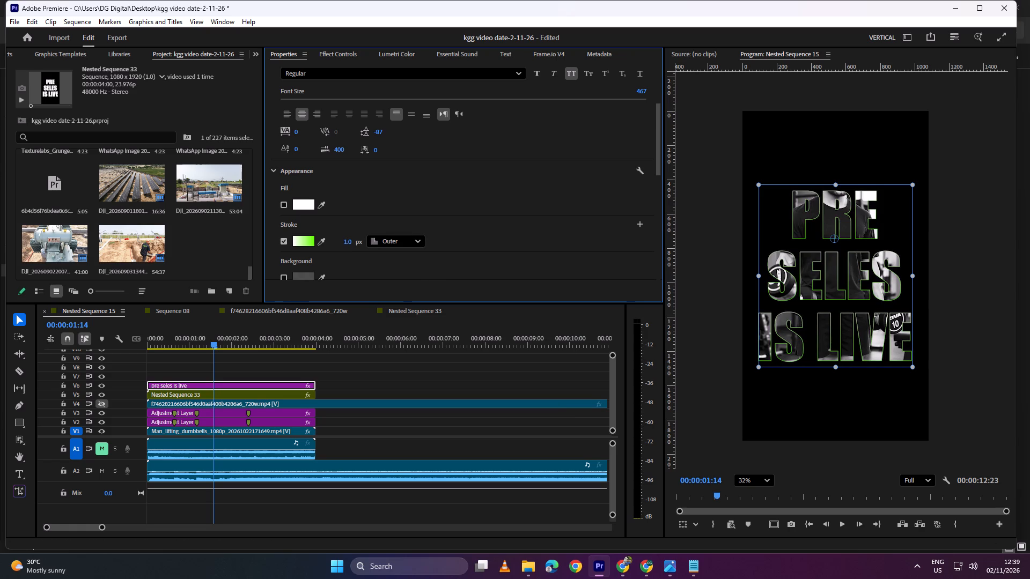
drag(336, 246, 339, 248)
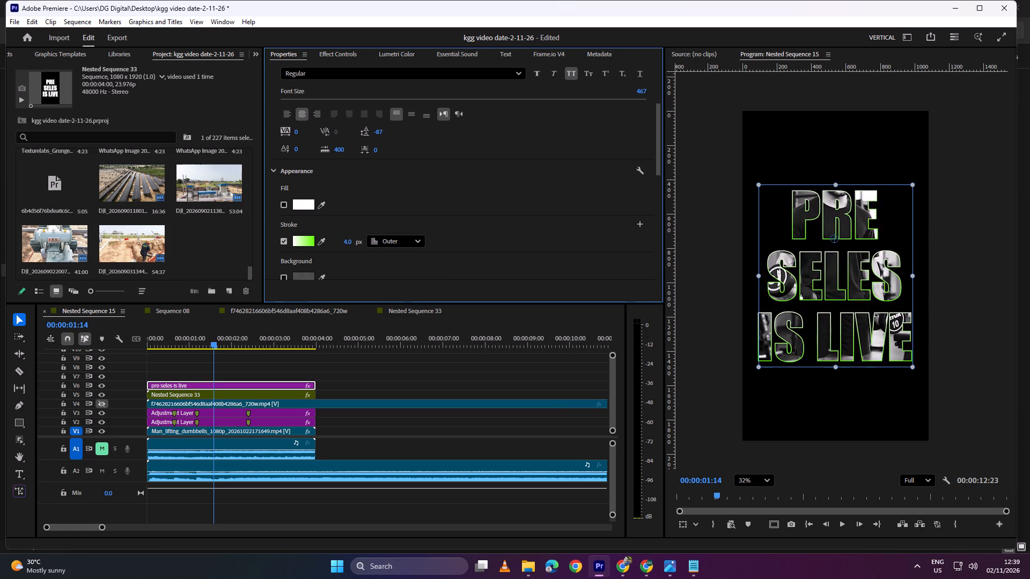
drag(339, 248, 338, 248)
click(442, 366)
drag(215, 338, 33, 363)
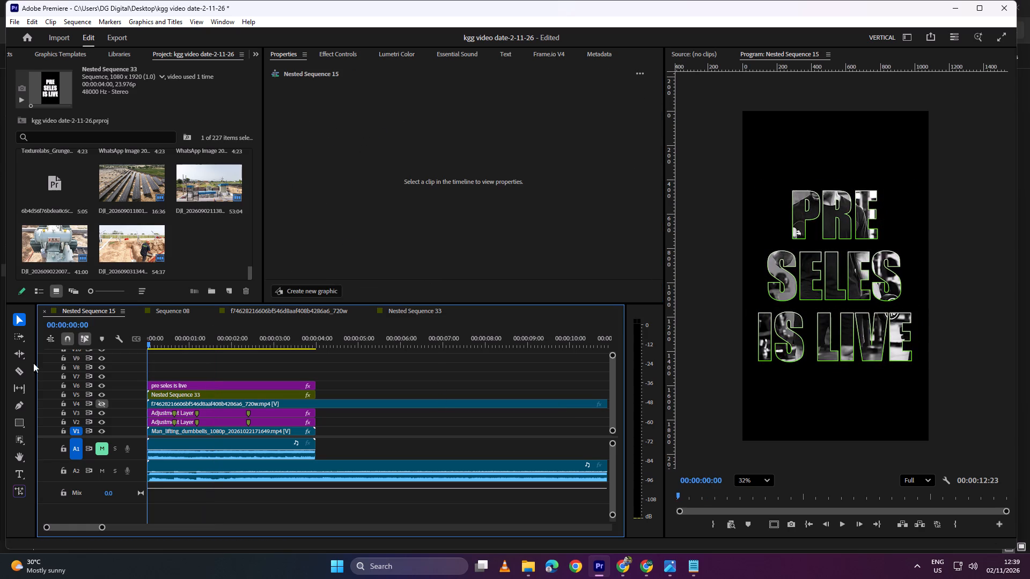
drag(33, 363, 0, 368)
key(space)
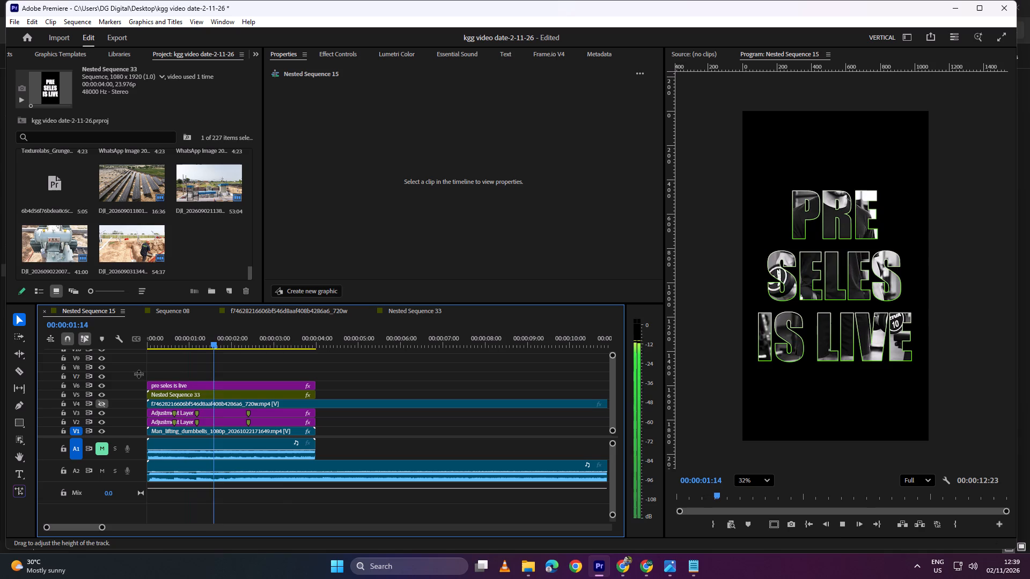
key(space)
Shift the midpoint of the V6 text's stroke gradient to 86%, towards the green end.
click(192, 396)
click(197, 383)
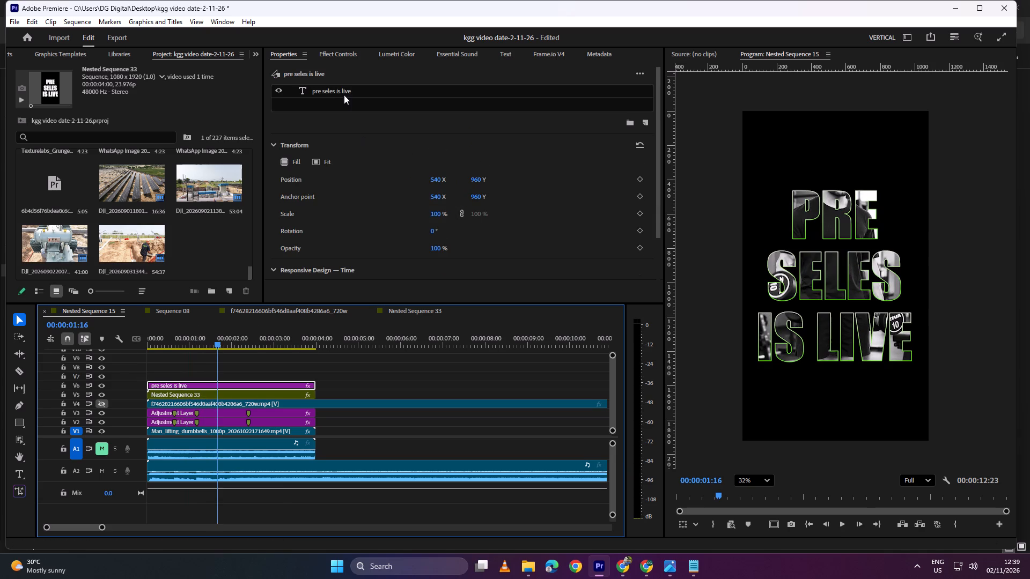
click(346, 92)
scroll(460, 246, down, 14)
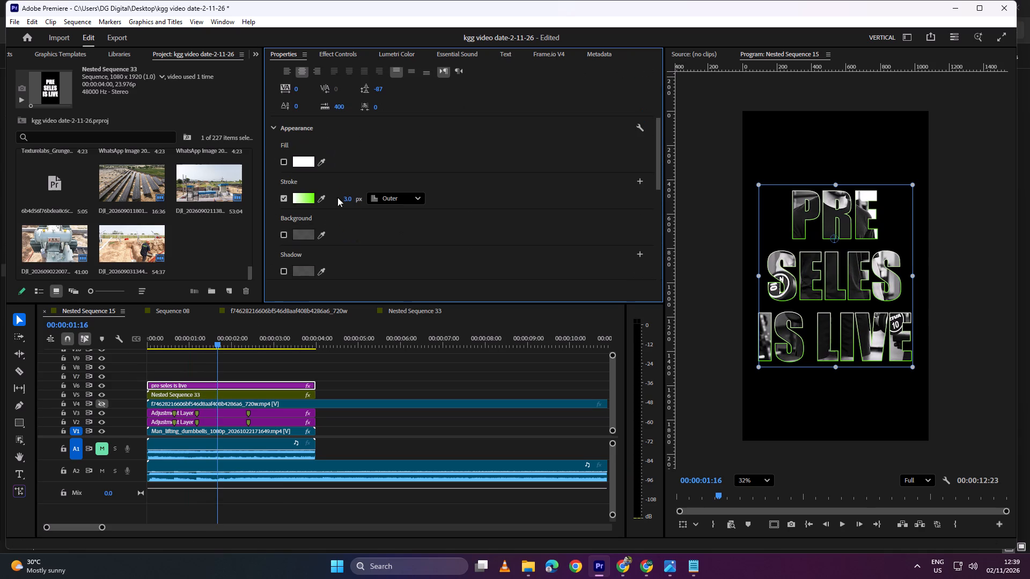
click(306, 196)
drag(481, 226, 542, 226)
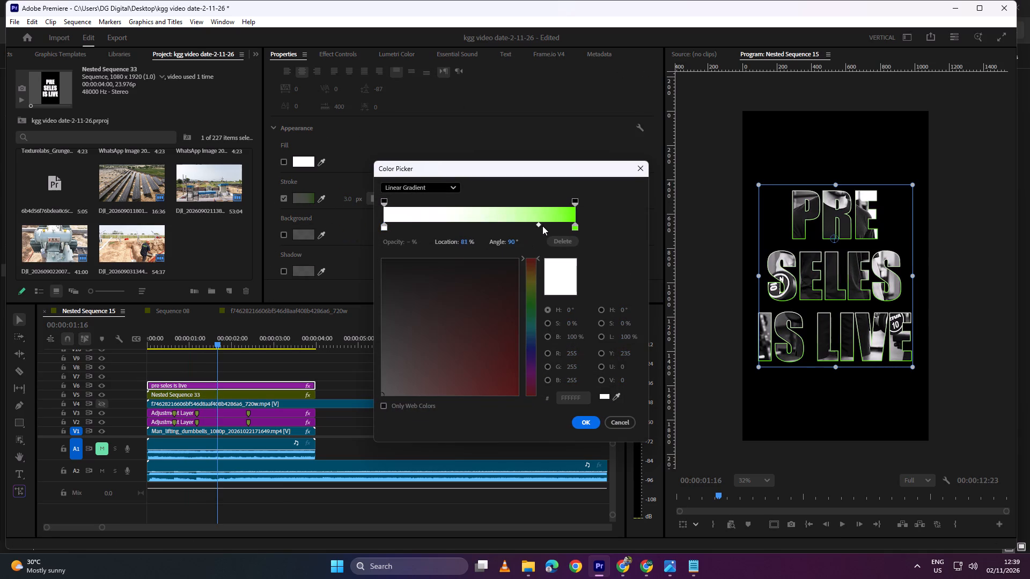
drag(542, 226, 548, 226)
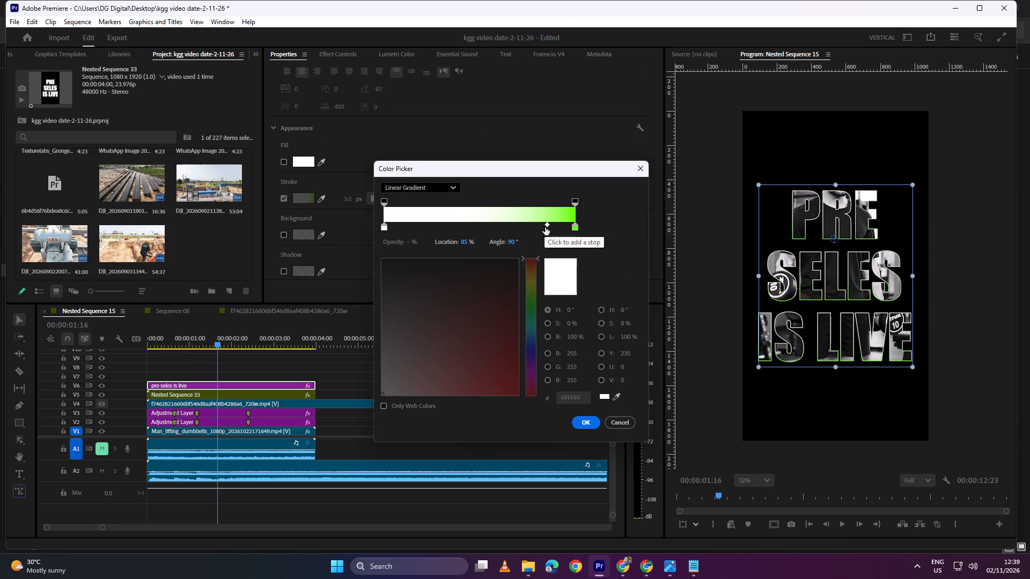
click(547, 225)
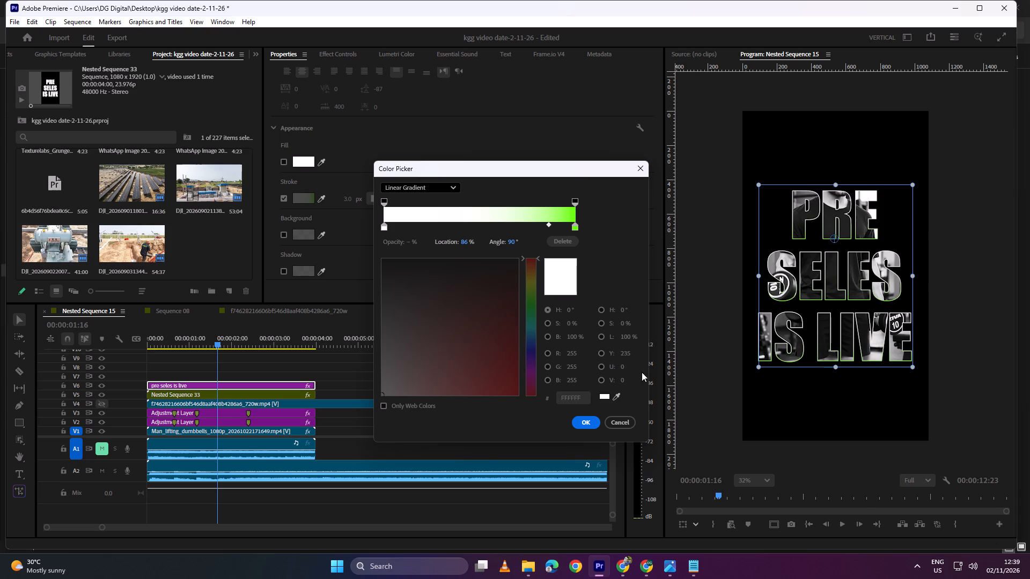
click(592, 423)
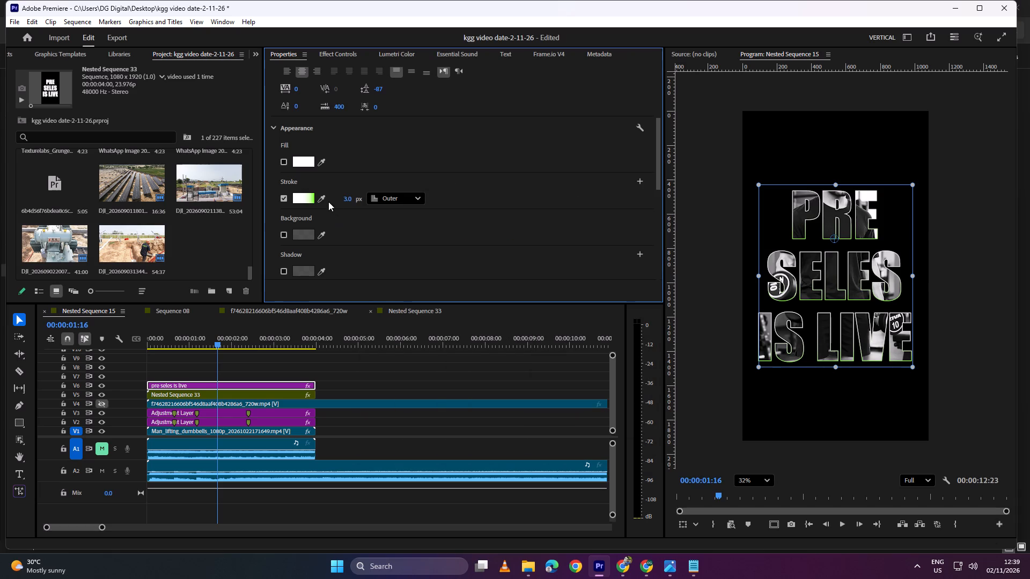
Add a second outer stroke to the text in solid white FFFFFF.
click(639, 181)
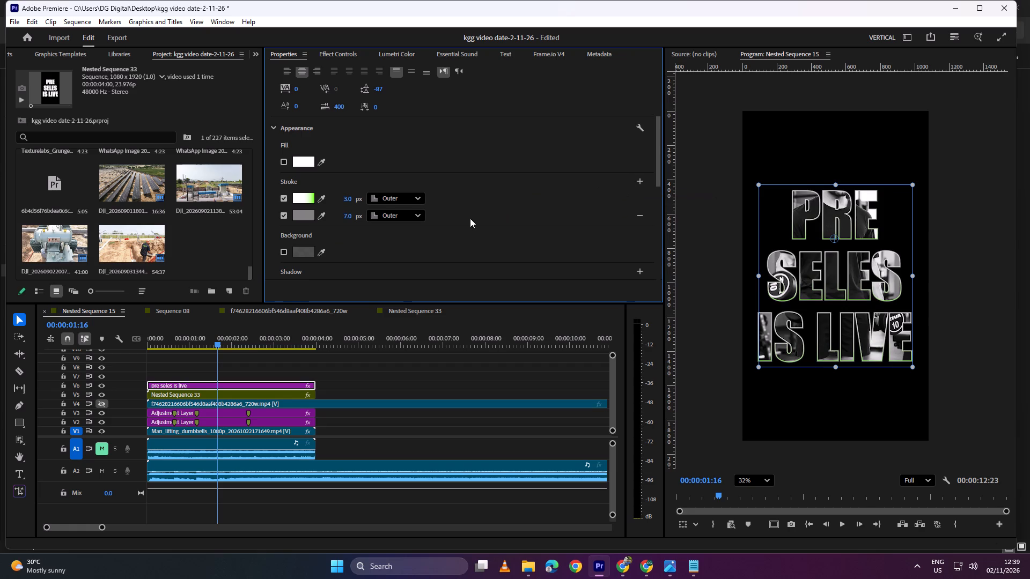
click(300, 213)
drag(437, 255, 283, 461)
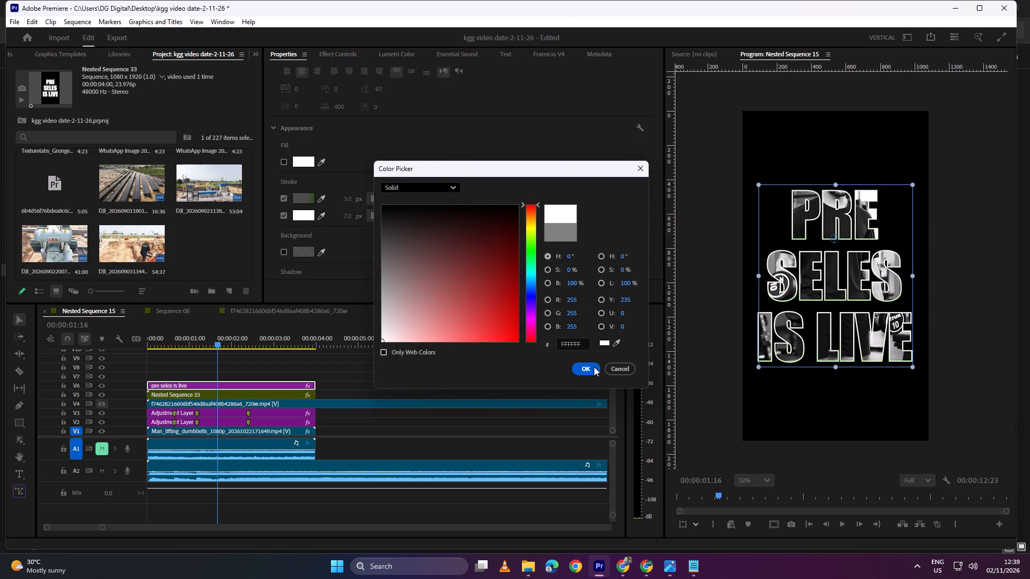
click(590, 367)
Compare the text with the gradient stroke off and on, and play back the opening with only the white stroke.
click(285, 198)
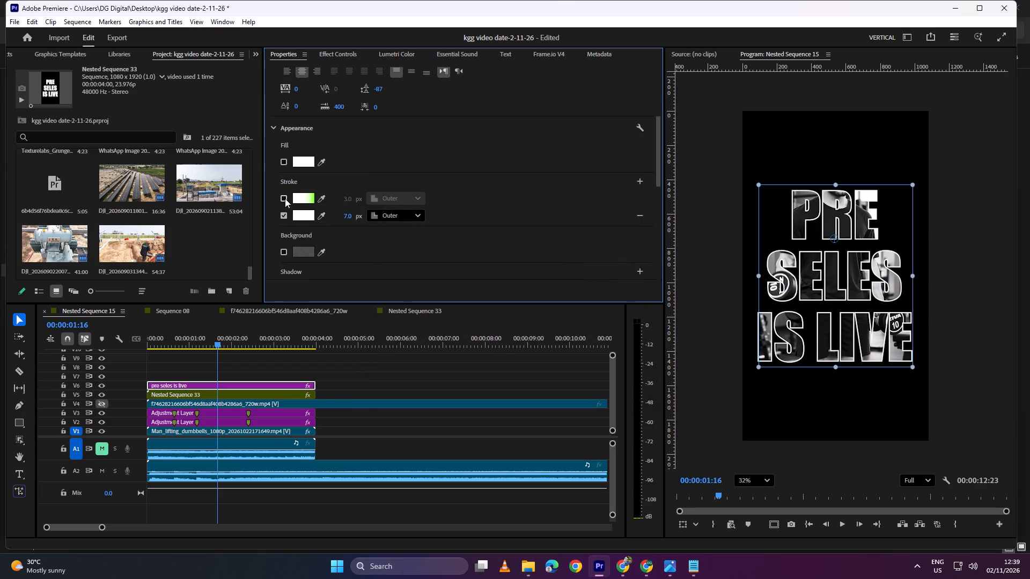
click(285, 198)
click(285, 198)
click(285, 198)
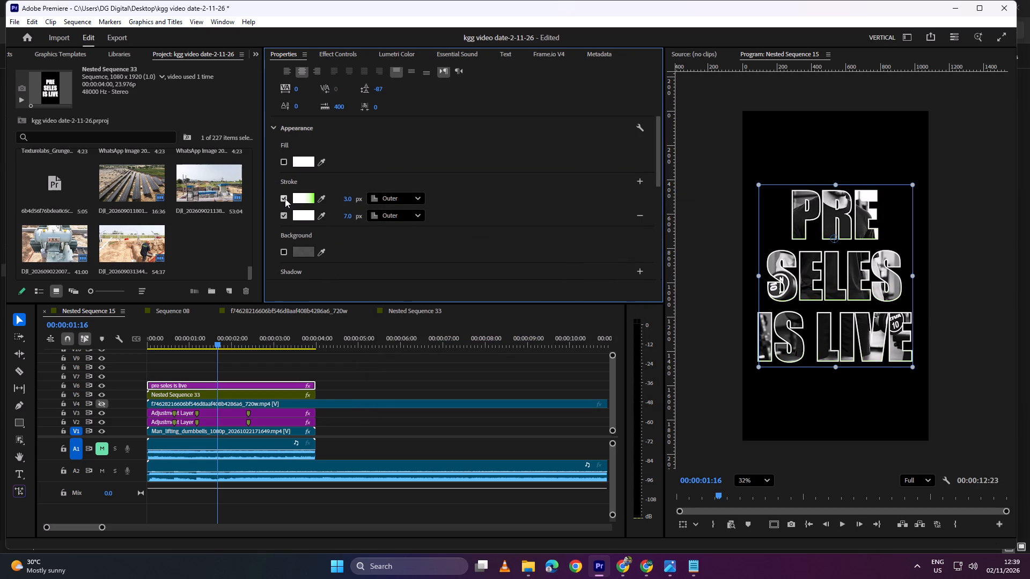
click(285, 198)
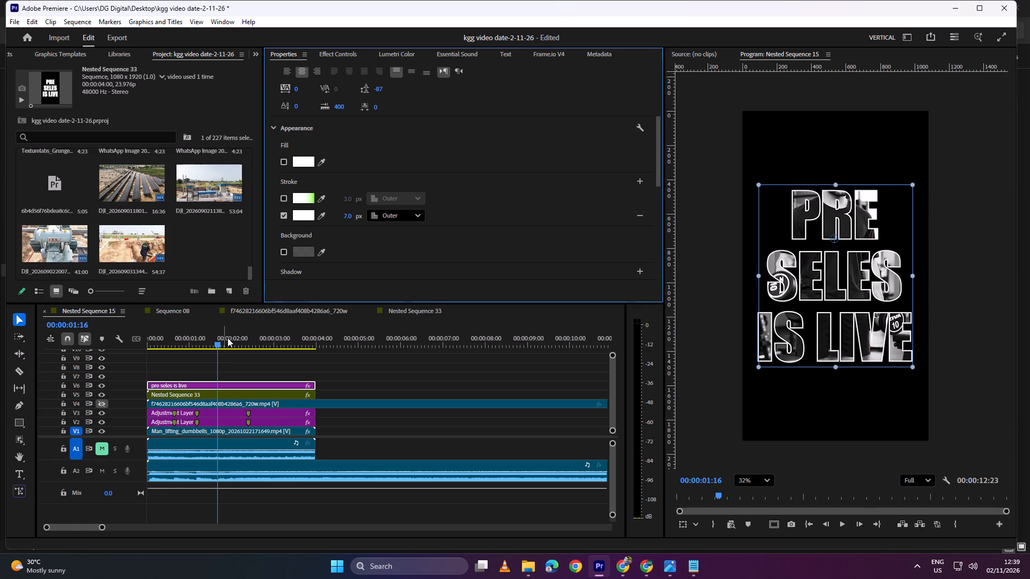
drag(228, 338, 80, 361)
key(space)
key(space)
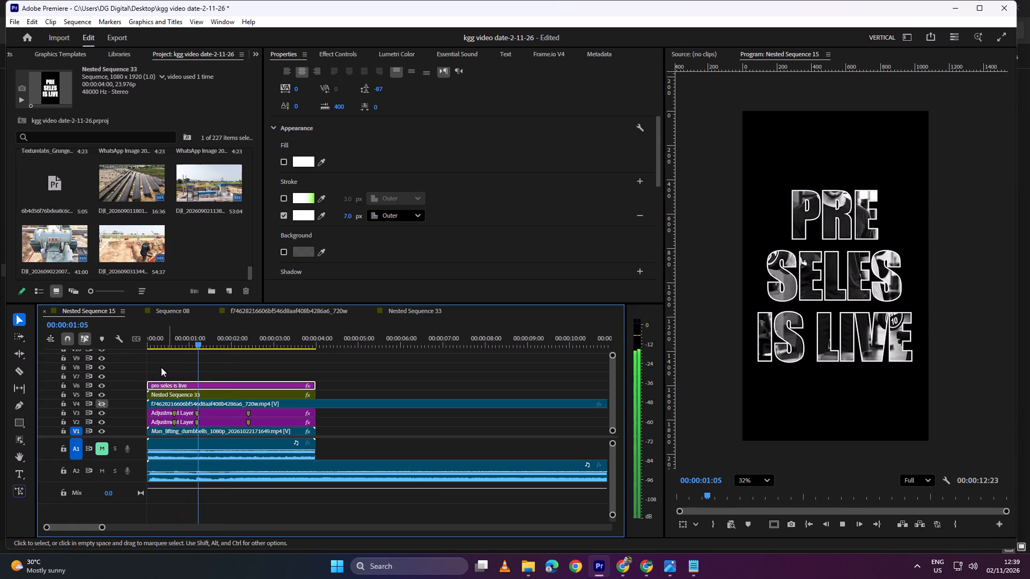
Set the second, white stroke's width to 1 px.
click(344, 216)
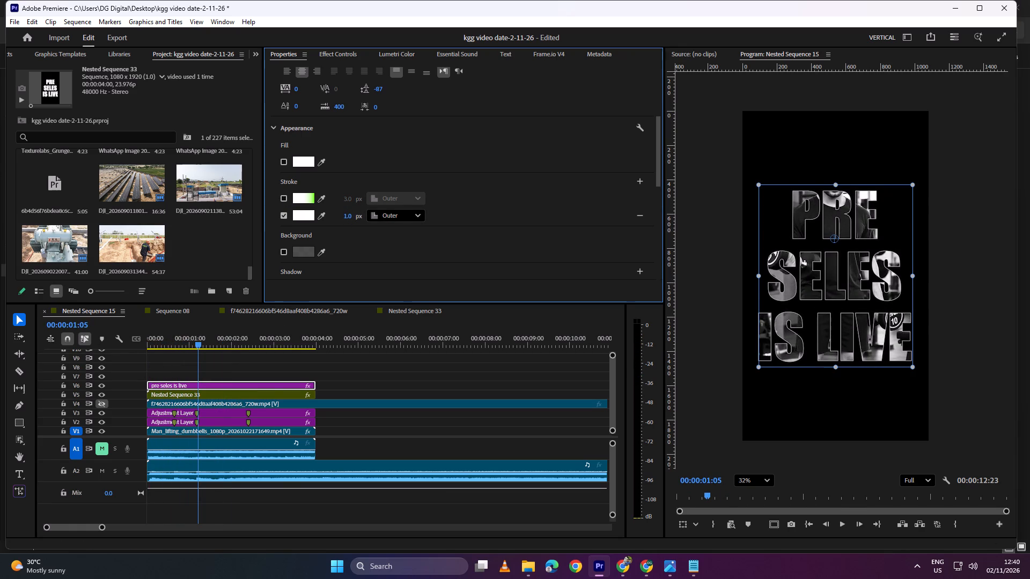
Toggle the white and gradient strokes individually to compare the outline looks, ending with both enabled.
click(281, 215)
click(281, 215)
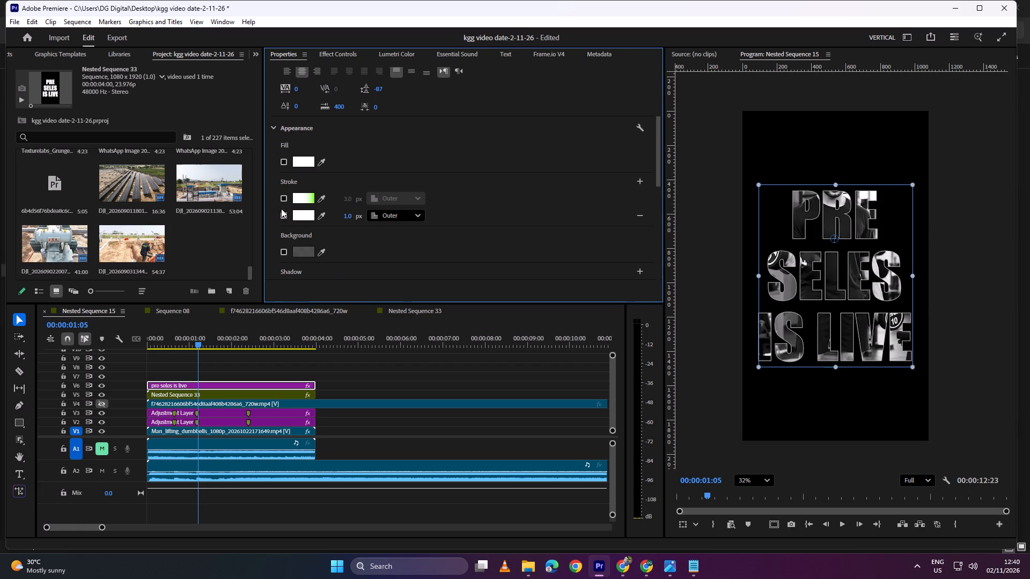
click(283, 199)
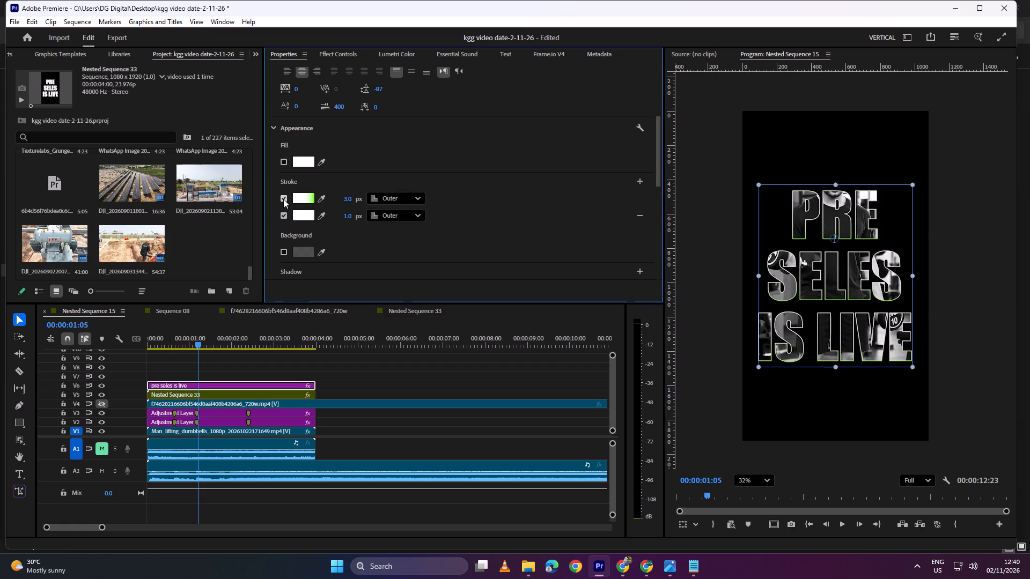
click(283, 199)
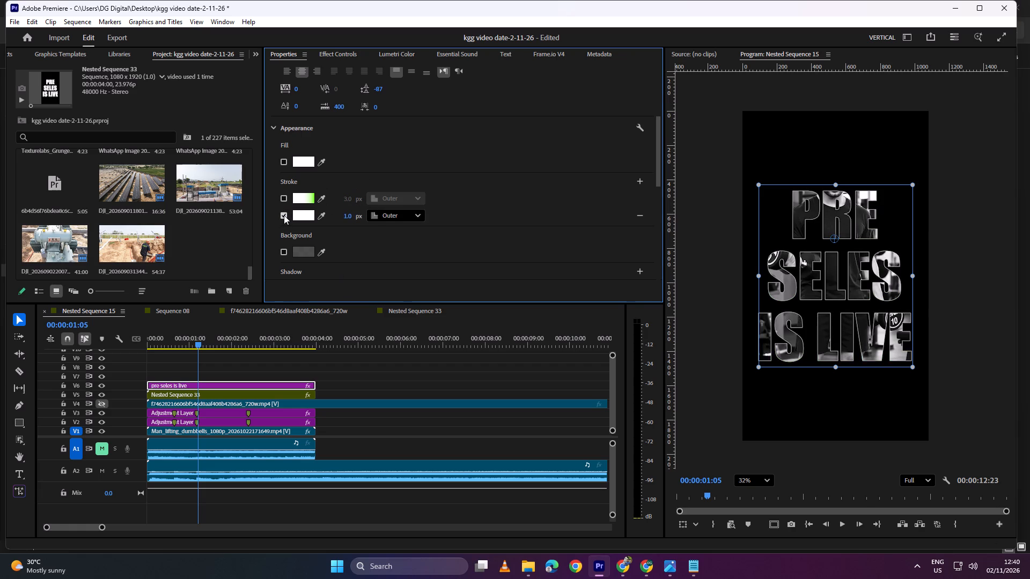
click(284, 215)
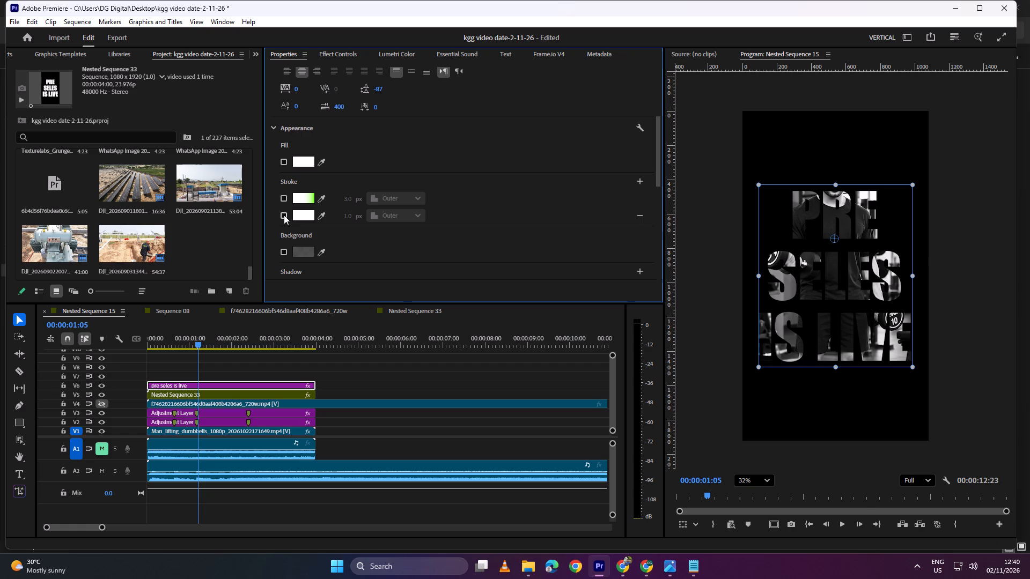
click(284, 215)
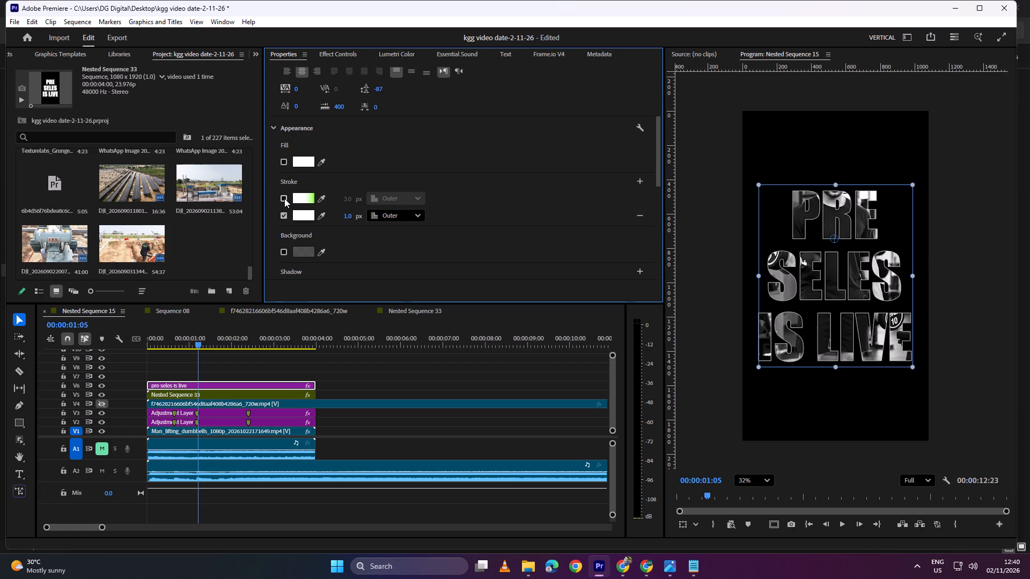
click(284, 198)
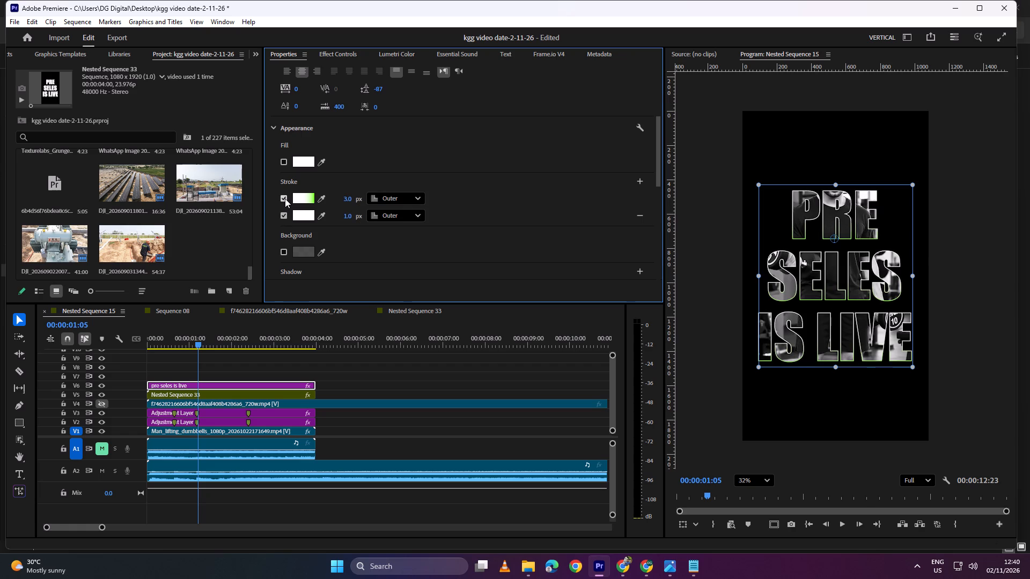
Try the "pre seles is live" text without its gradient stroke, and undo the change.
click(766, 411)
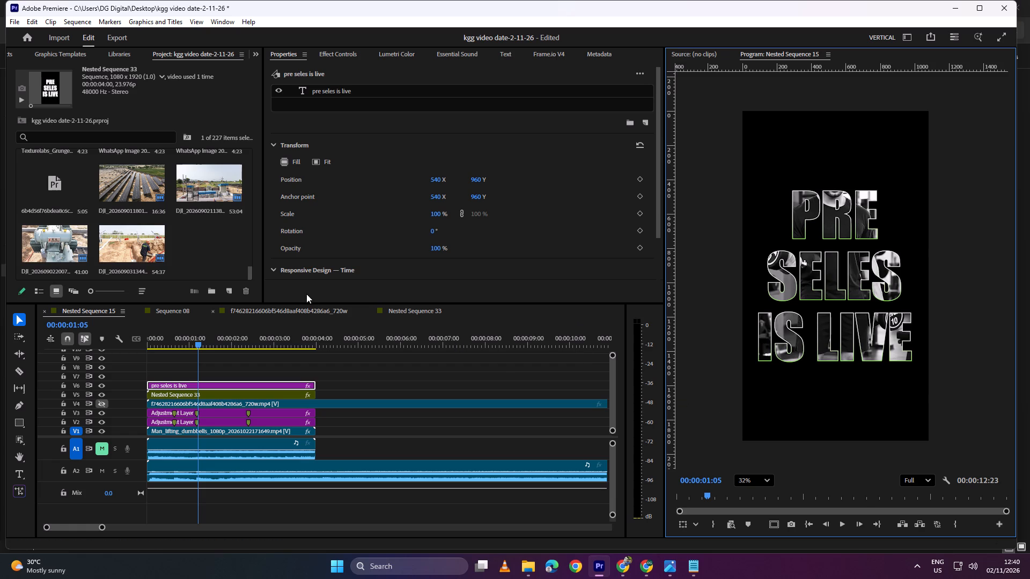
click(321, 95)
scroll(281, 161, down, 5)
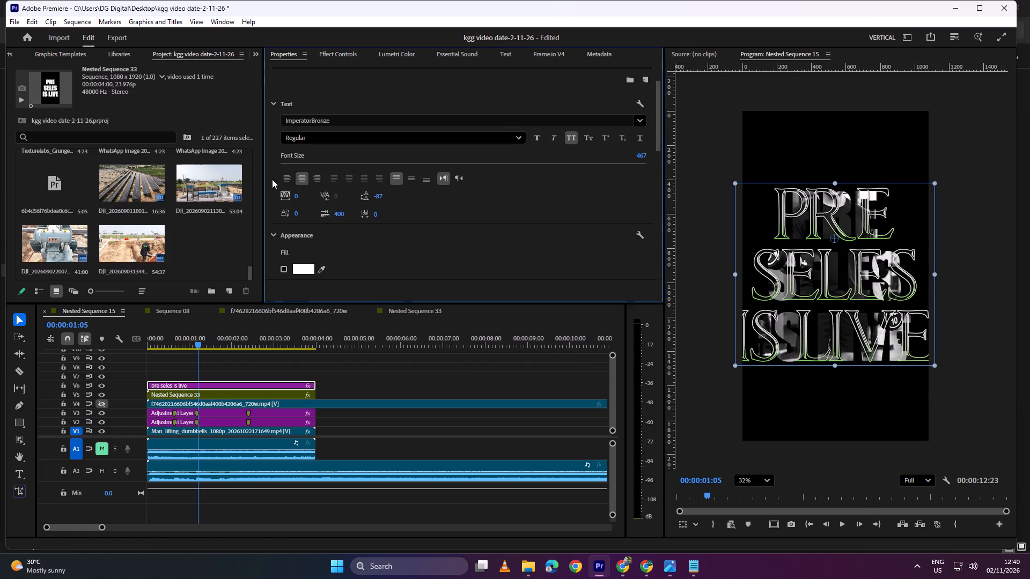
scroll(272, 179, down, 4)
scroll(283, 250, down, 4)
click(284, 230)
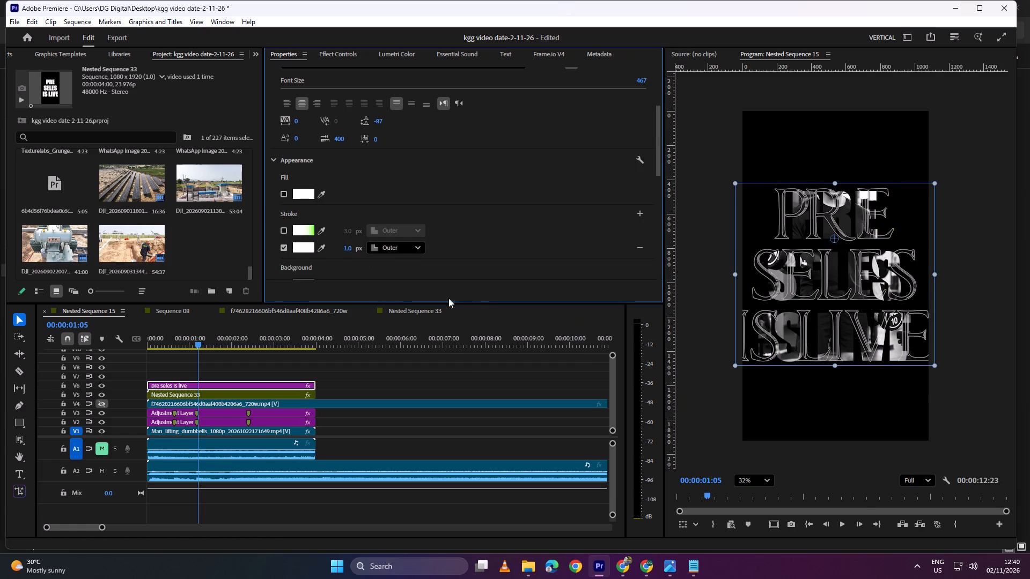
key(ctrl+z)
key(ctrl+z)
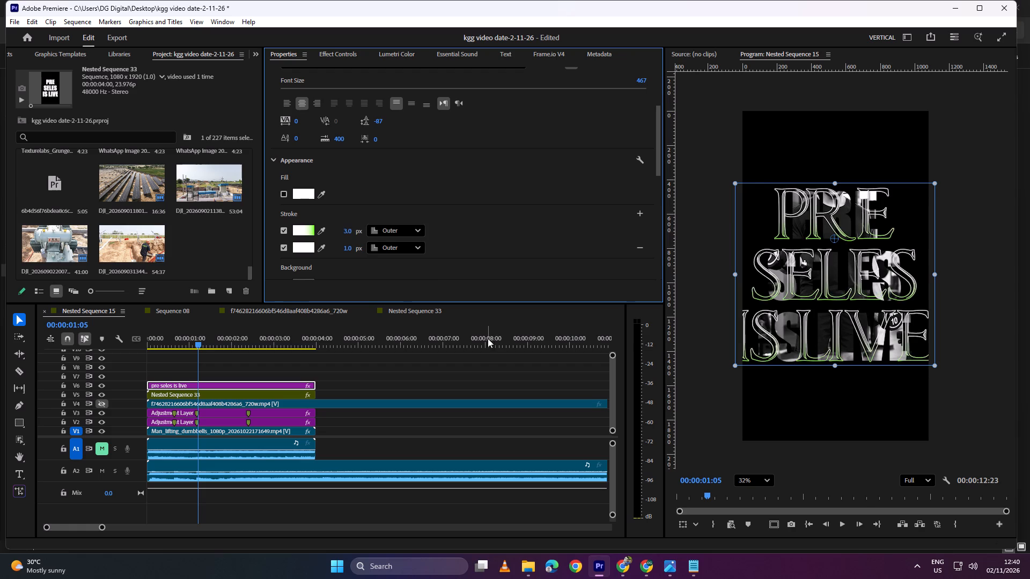
Play back the opening from the start to check the outlined cutout text over the footage.
click(435, 380)
click(274, 388)
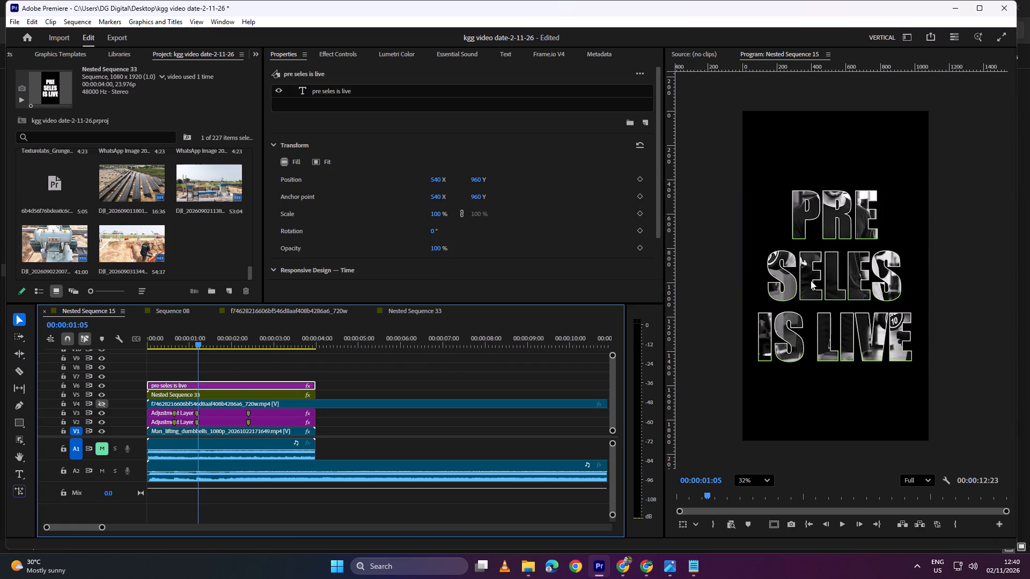
drag(208, 346, 27, 360)
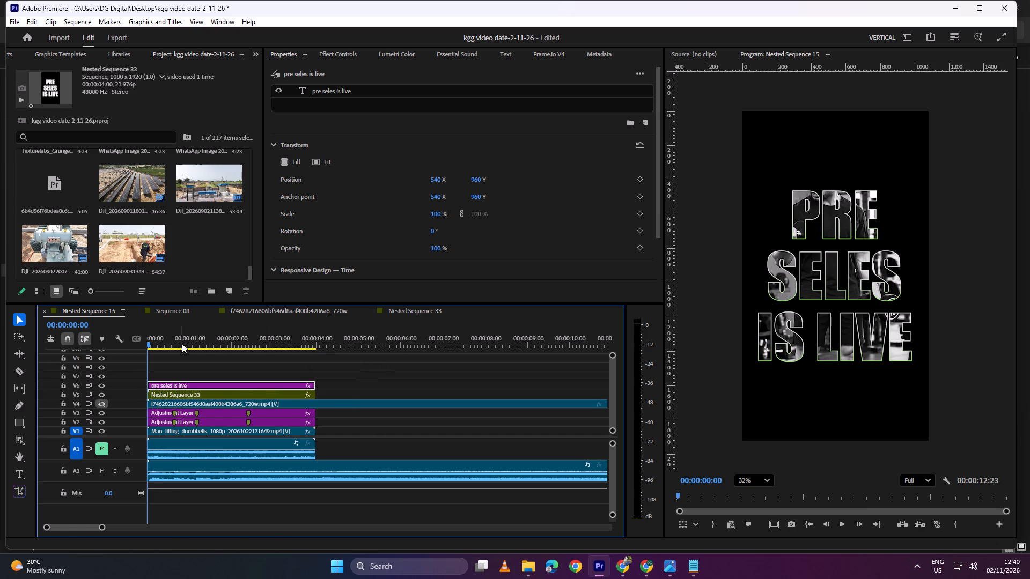
drag(198, 340, 35, 359)
key(space)
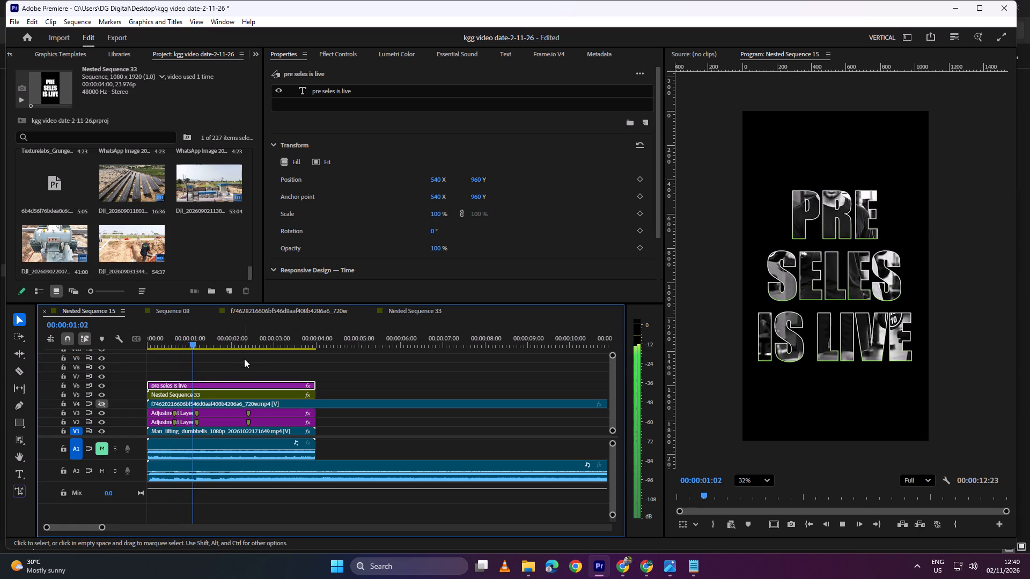
key(space)
drag(255, 338, 0, 375)
key(space)
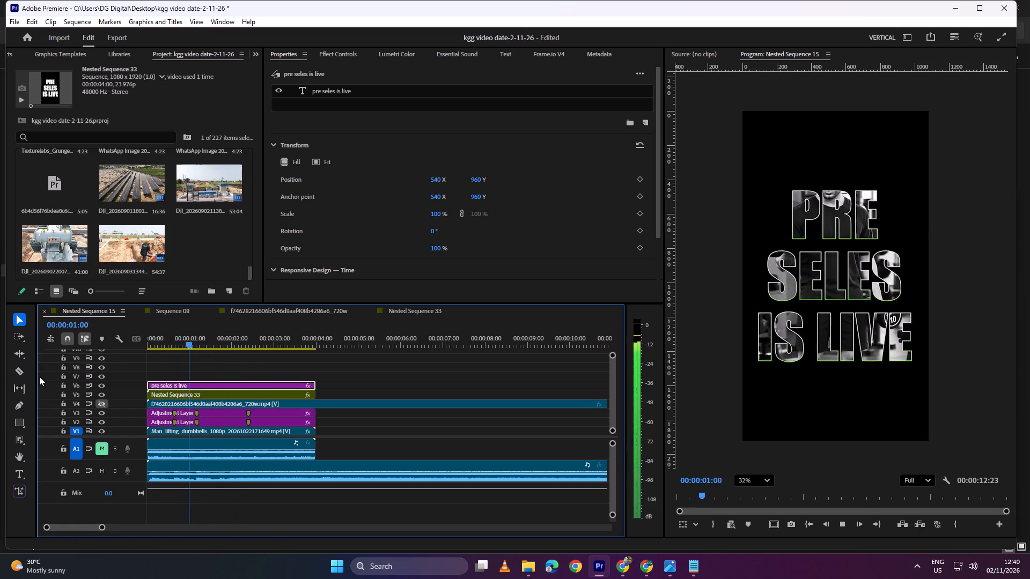
key(space)
Cut the "pre seles is live" graphic and Nested Sequence 33 at 00:00:02:09 and delete the parts after the cut.
alt+scroll(155, 374, up, 5)
drag(315, 339, 277, 346)
key(space)
key(space)
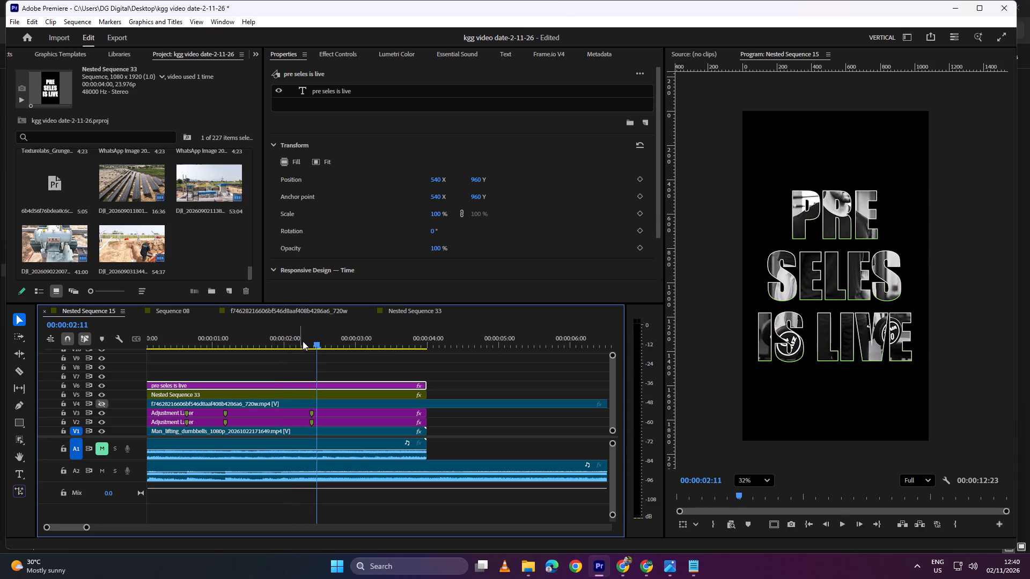
click(318, 344)
key(c)
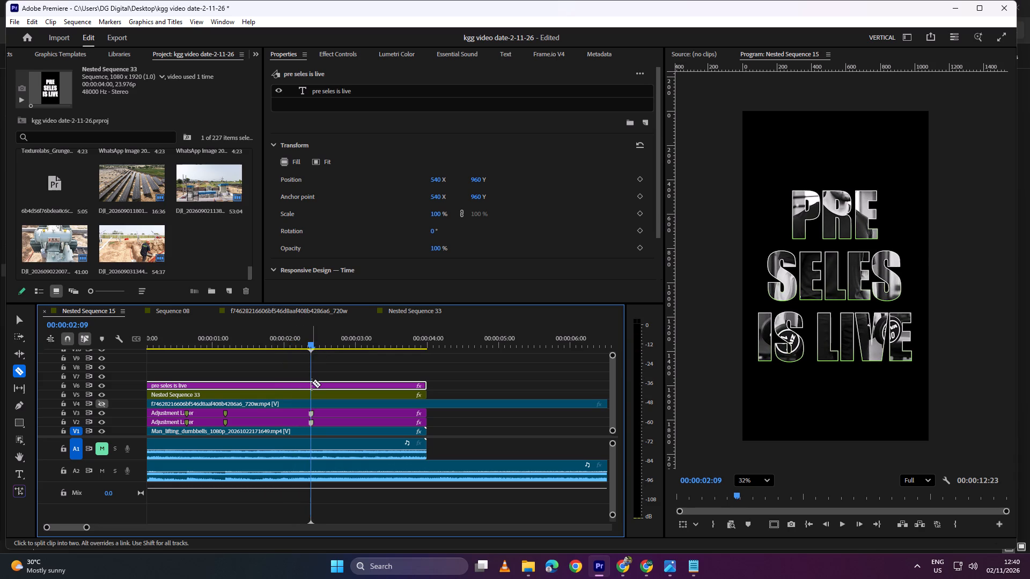
click(312, 382)
click(312, 392)
key(v)
drag(371, 366, 351, 392)
key(BackSpace)
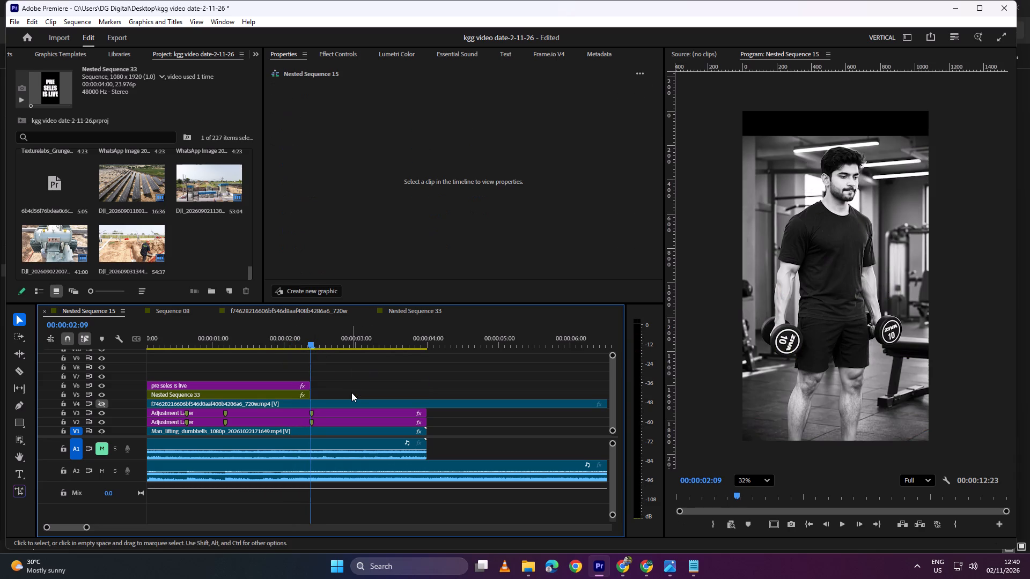
Play back the opening with the shortened text and inspect the letter outlines up close.
drag(328, 334, 77, 370)
key(space)
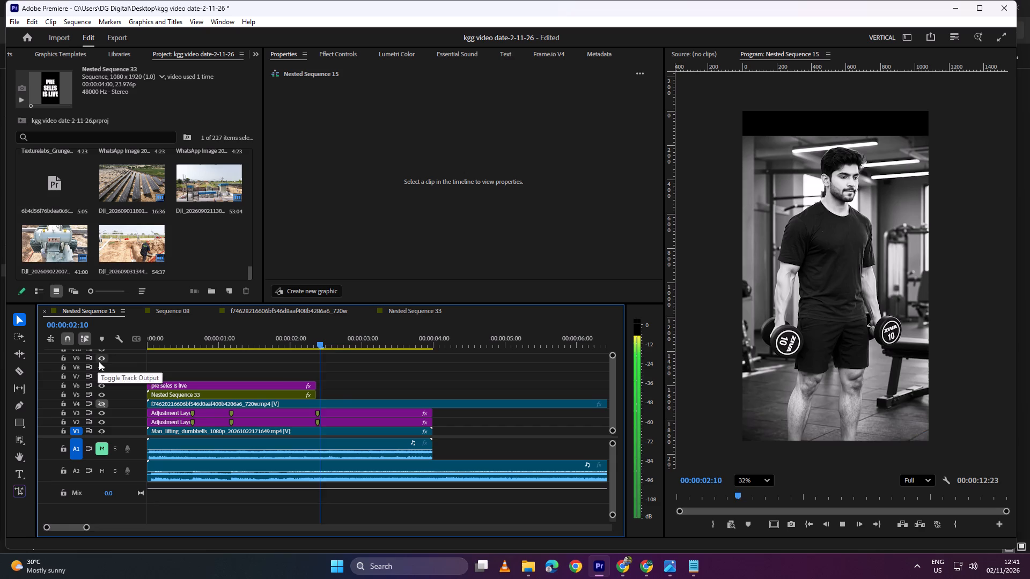
key(space)
drag(323, 335, 14, 372)
key(space)
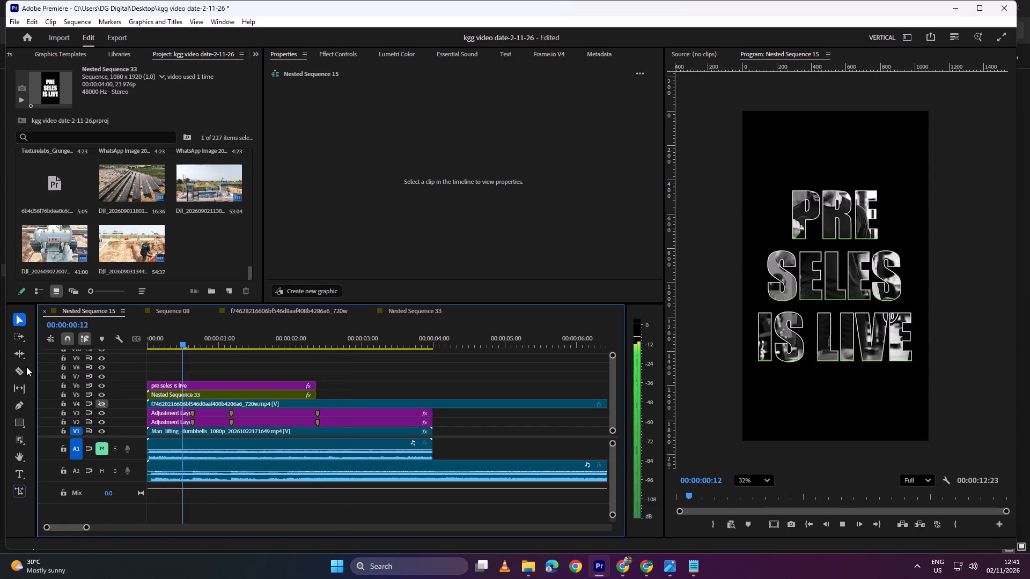
key(space)
scroll(903, 354, up, 5)
scroll(860, 352, up, 4)
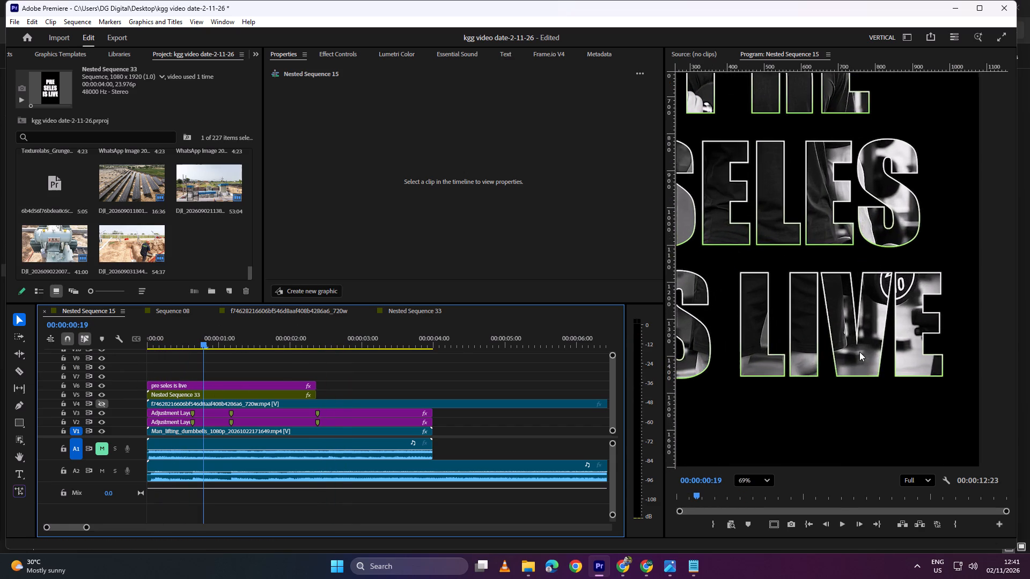
scroll(859, 352, down, 10)
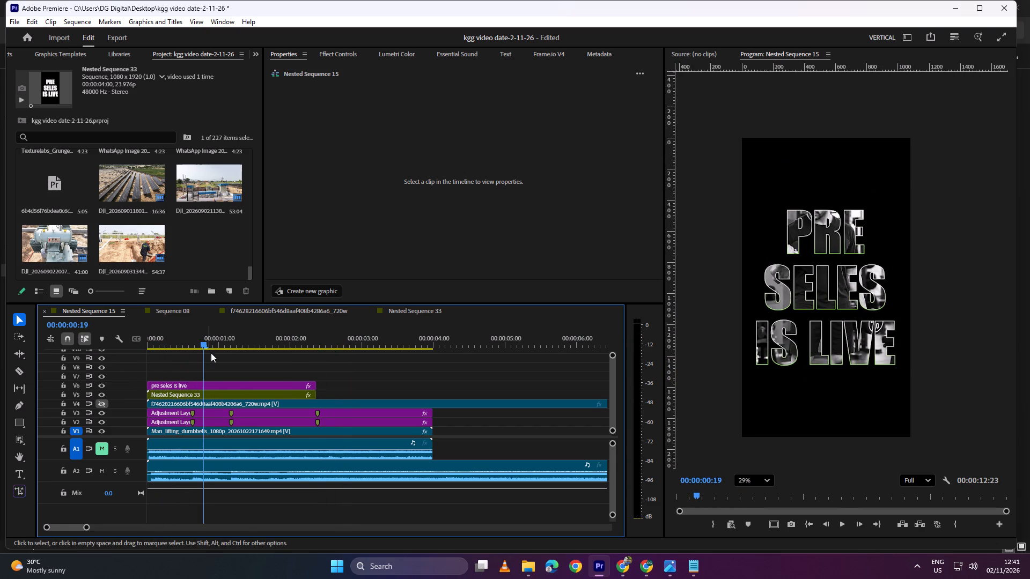
drag(217, 342, 45, 353)
key(space)
key(space)
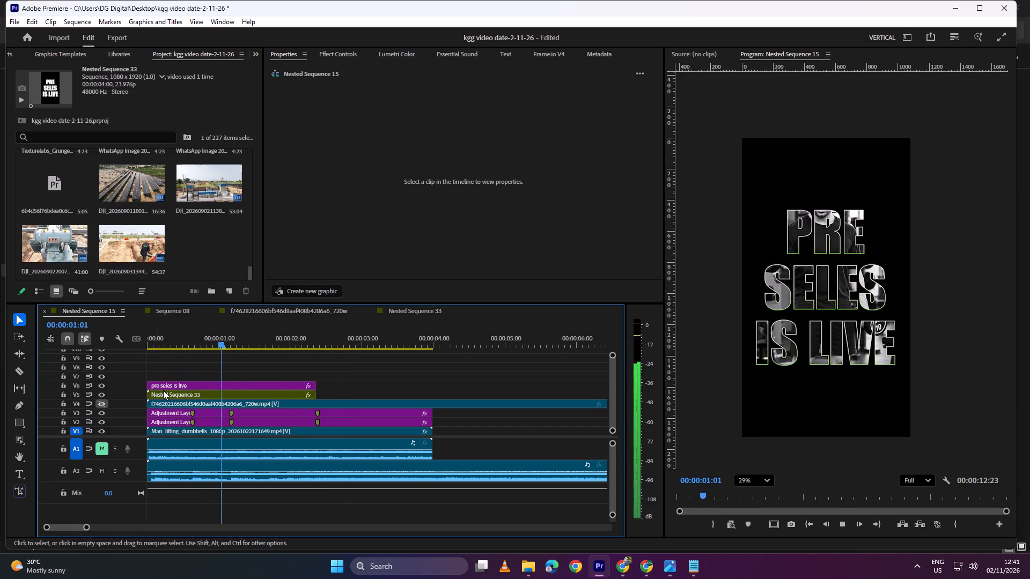
Examine the dumbbell footage clip's effect settings and its Lumetri Basic Correction and Creative adjustments.
click(178, 429)
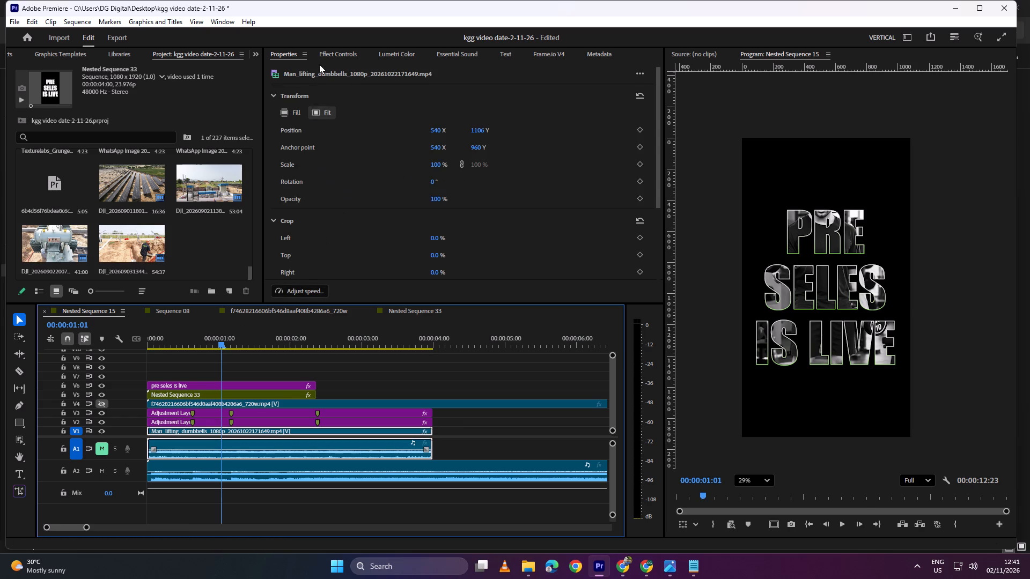
click(339, 58)
scroll(319, 224, down, 11)
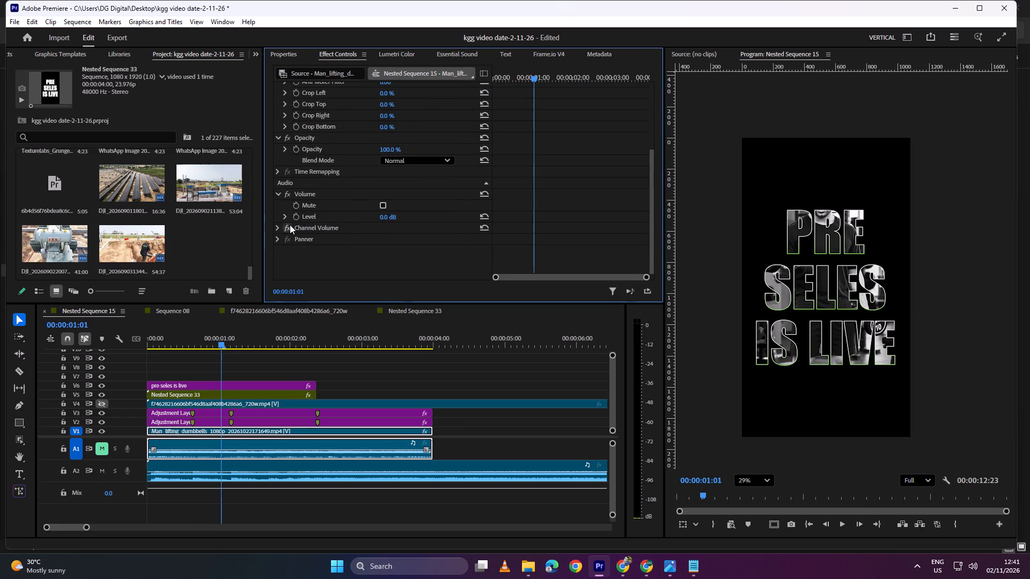
scroll(314, 188, up, 5)
click(205, 430)
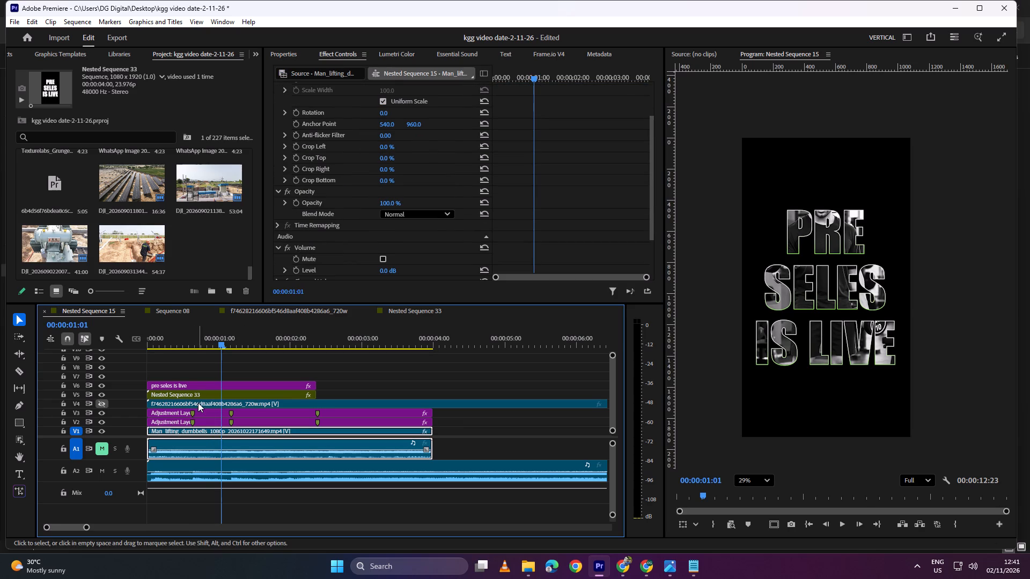
click(399, 52)
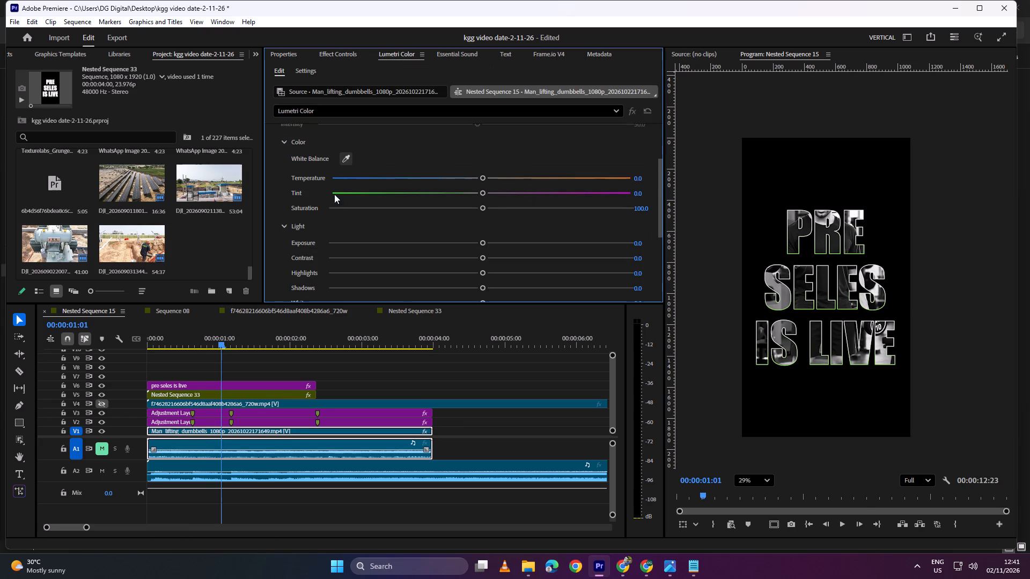
scroll(306, 212, down, 11)
scroll(304, 218, up, 14)
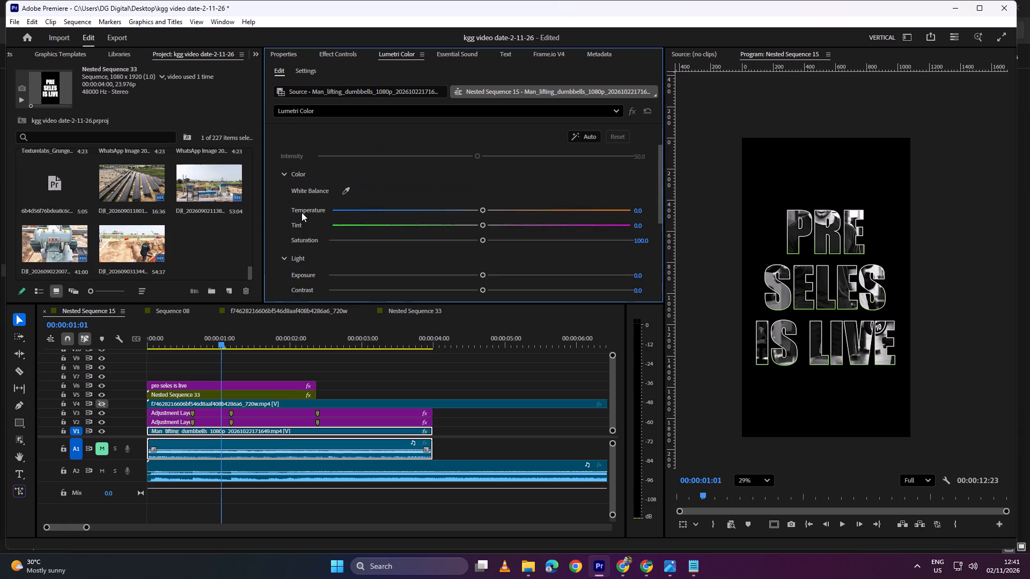
scroll(304, 263, down, 9)
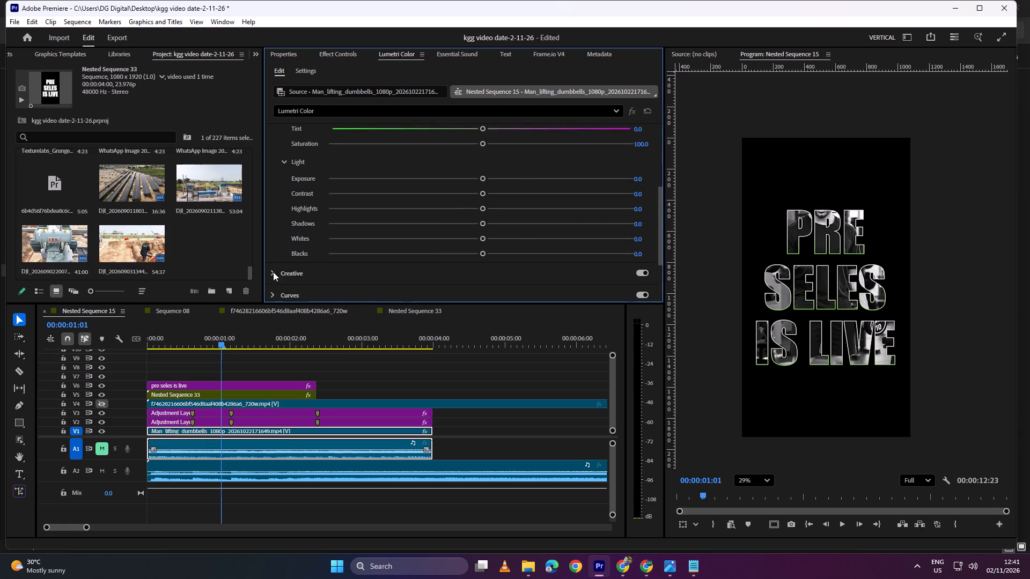
click(273, 272)
scroll(293, 229, down, 5)
scroll(295, 228, up, 12)
scroll(296, 227, down, 6)
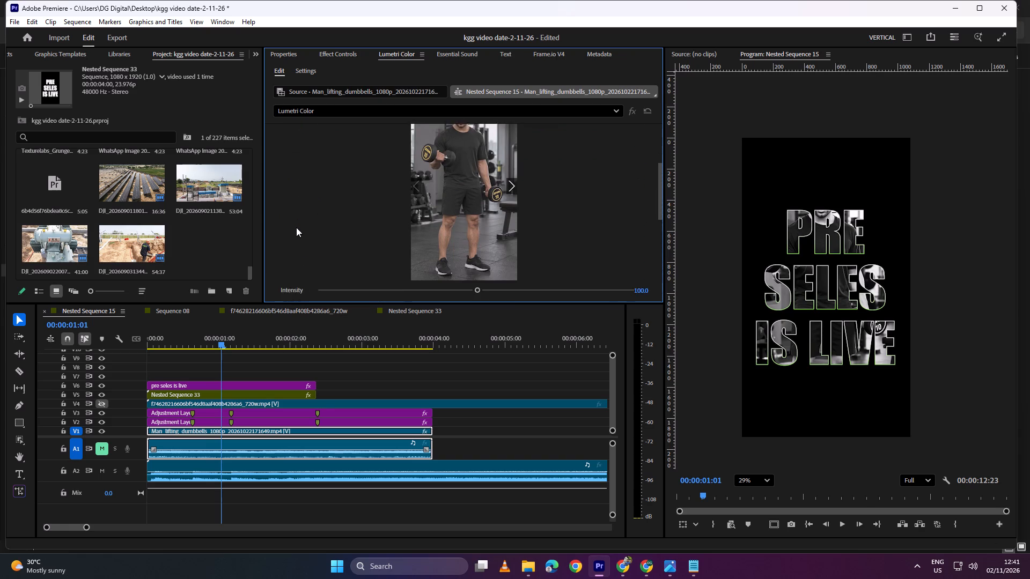
scroll(296, 227, down, 15)
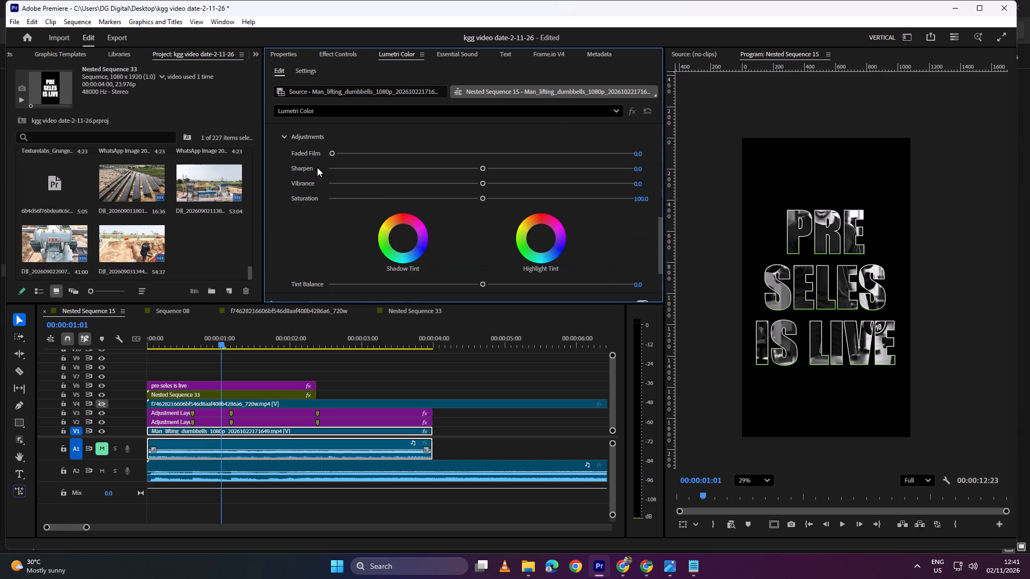
double_click(331, 152)
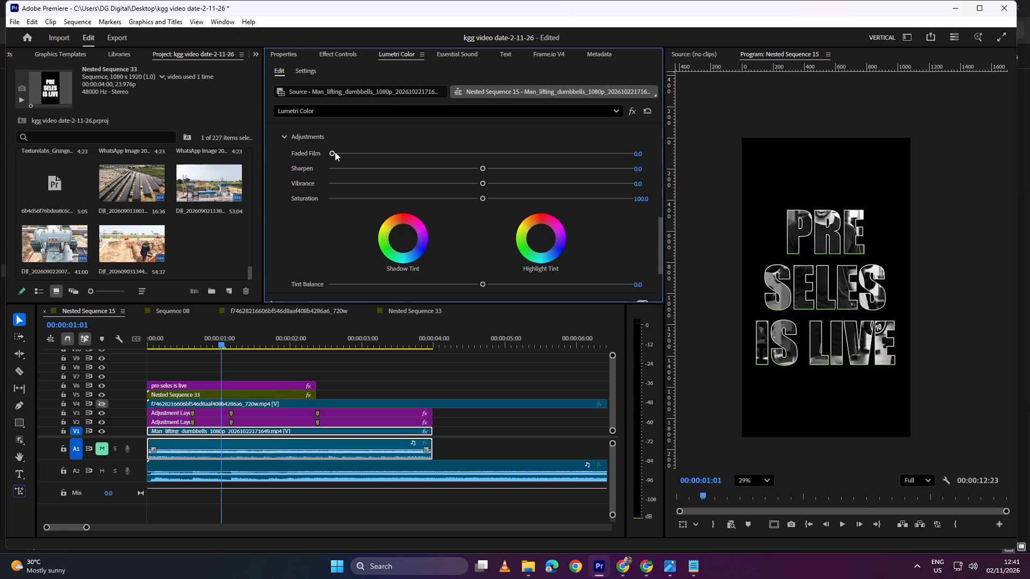
scroll(328, 199, down, 8)
scroll(320, 212, up, 17)
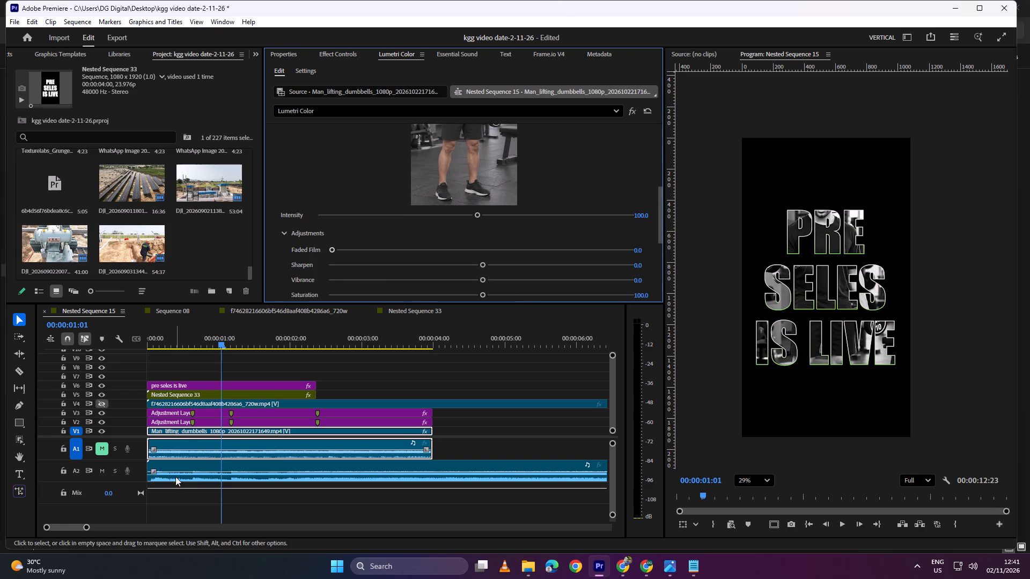
Toggle the output of video track V1 off and on, and play back the opening.
click(186, 431)
click(101, 432)
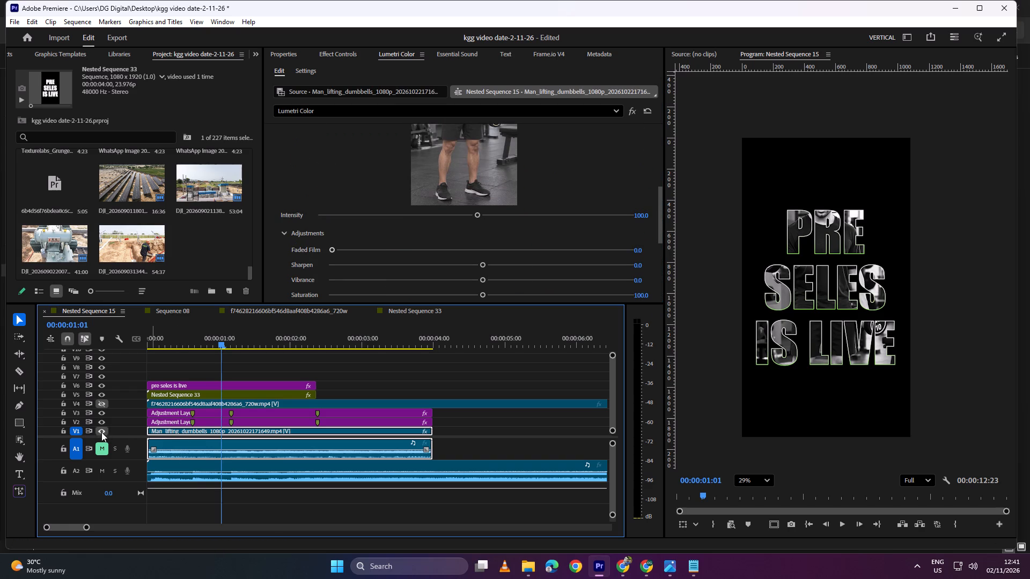
click(101, 432)
click(175, 431)
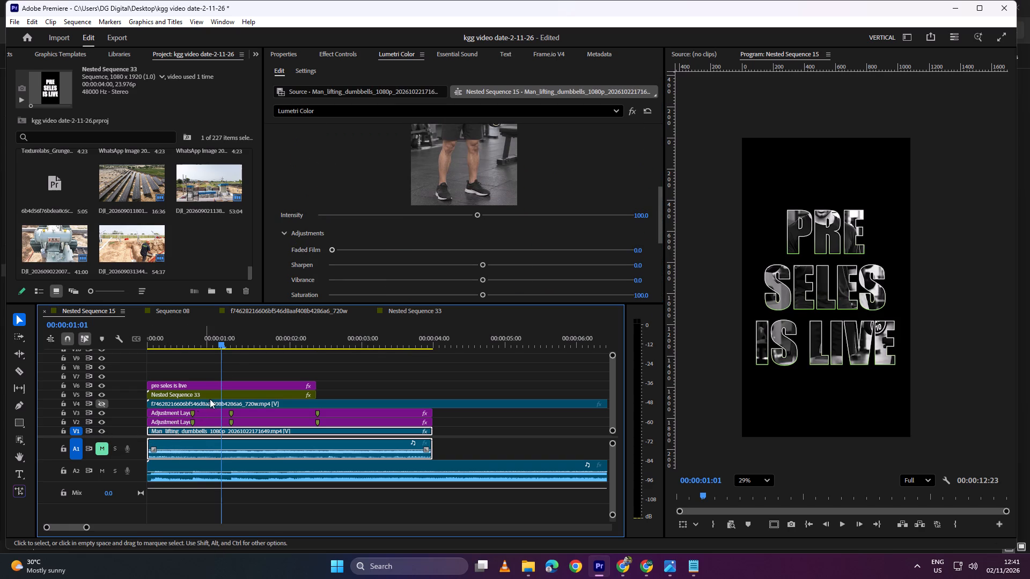
drag(241, 337, 93, 360)
key(space)
key(space)
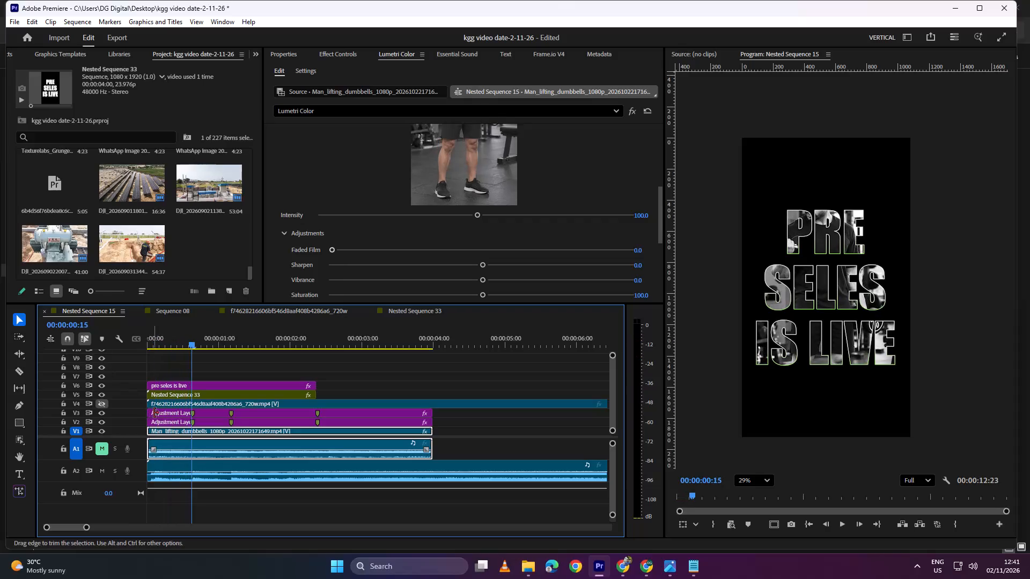
Reset the Basic Correction saturation to 100 in Lumetri Color on the V2 adjustment layer.
click(158, 419)
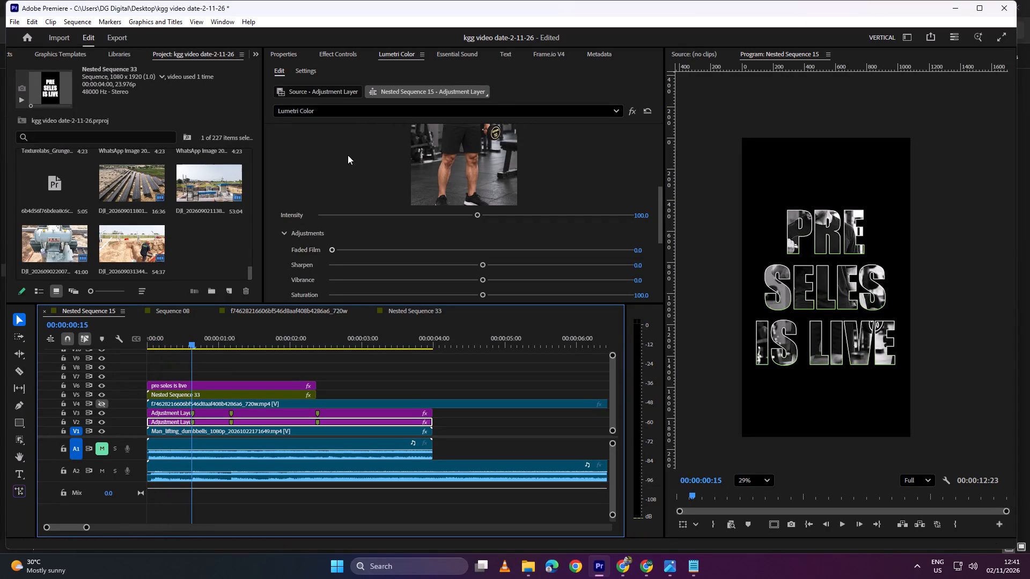
scroll(350, 149, up, 20)
scroll(350, 149, up, 12)
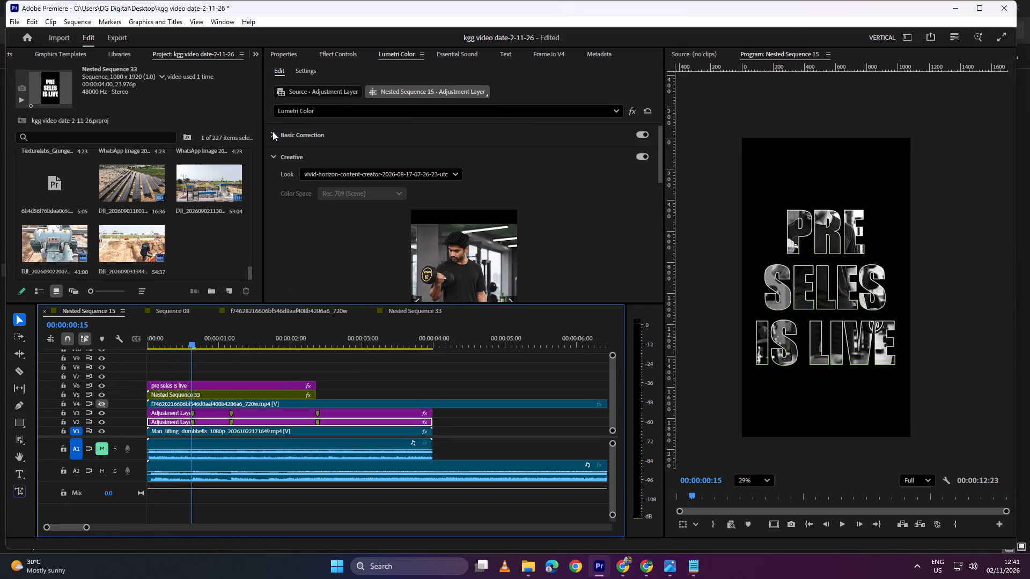
click(273, 131)
scroll(311, 247, down, 4)
double_click(331, 239)
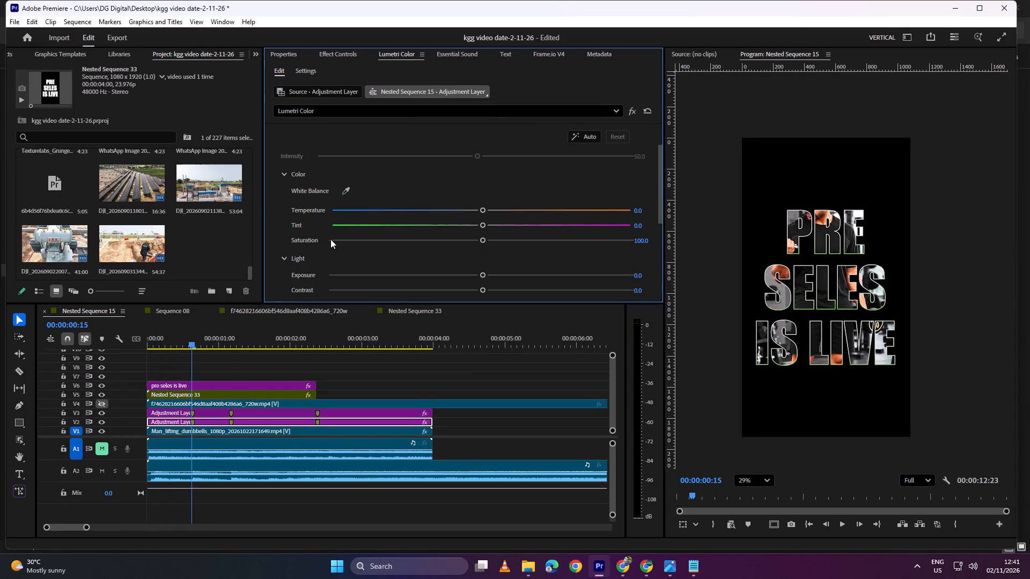
Play back the opening with the colour footage inside the text and review the adjustment layer's Lumetri light settings.
drag(237, 339, 0, 368)
key(space)
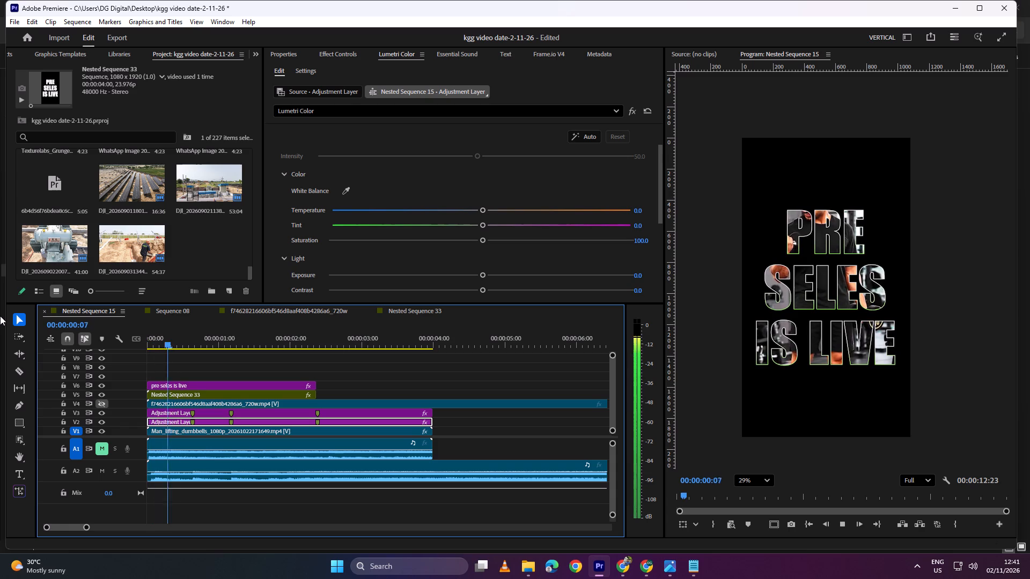
key(space)
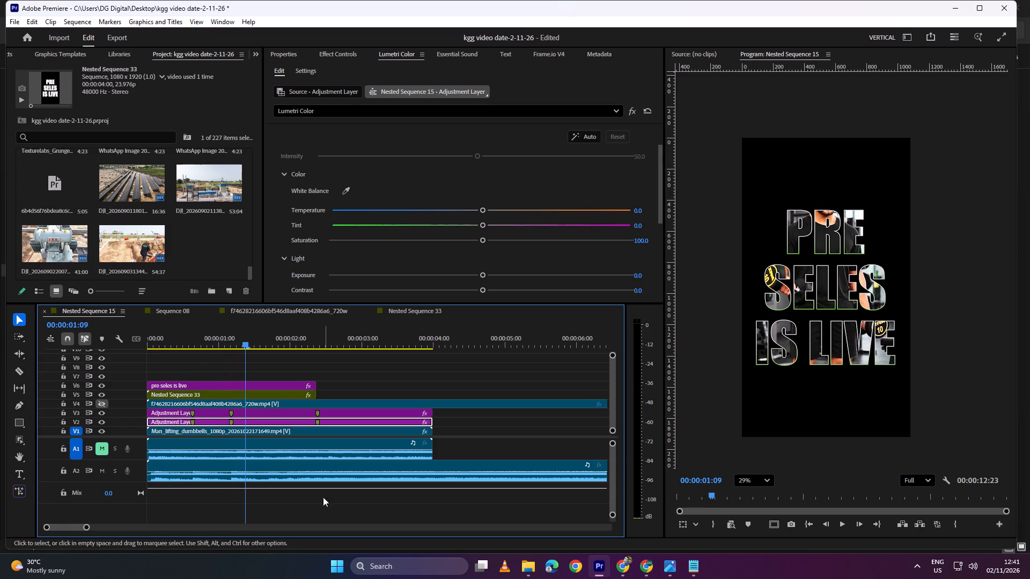
scroll(314, 175, down, 14)
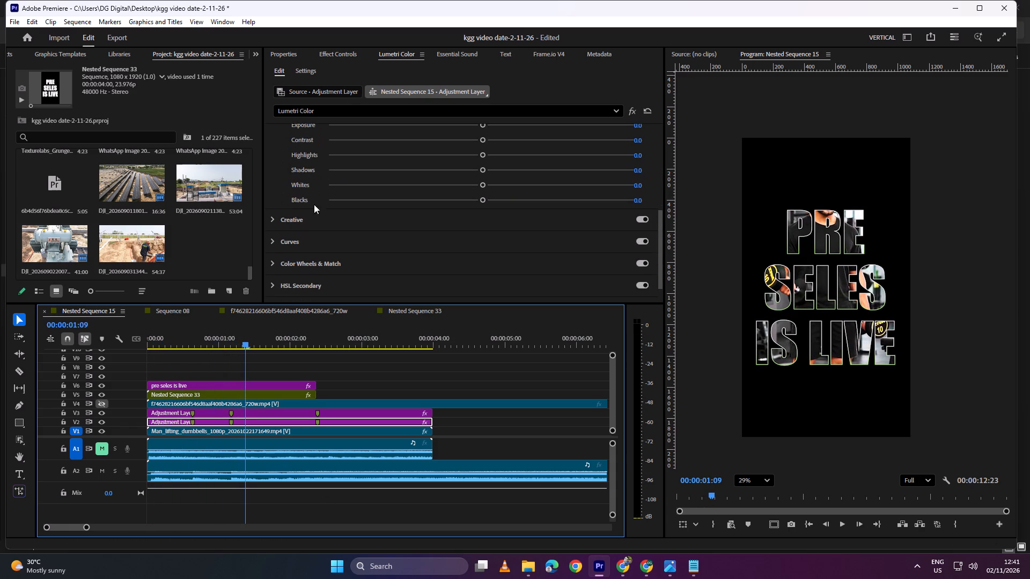
Toggle the output of video track V2 off and on while playing the opening to compare the footage with and without its adjustment layer.
click(104, 423)
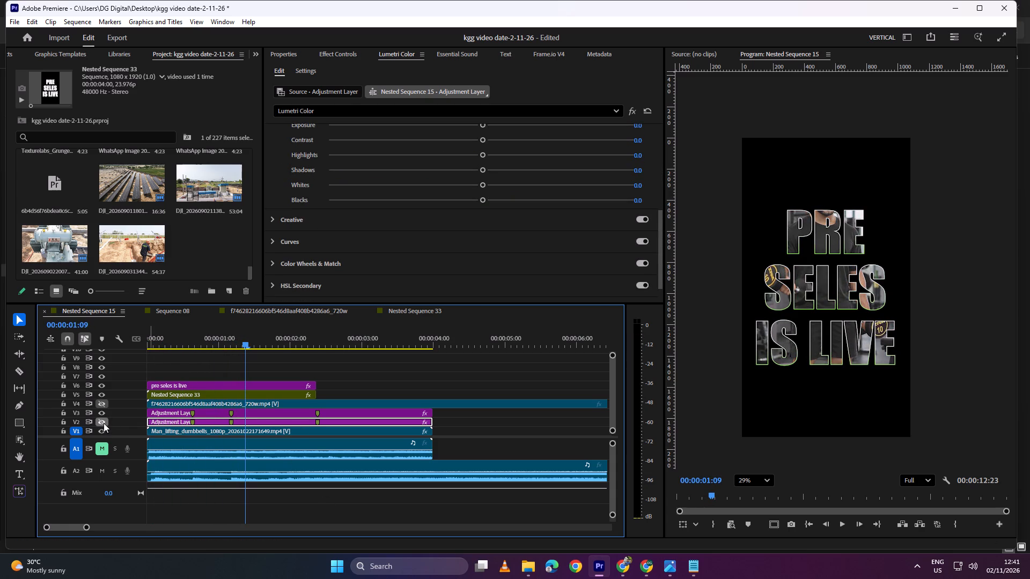
click(104, 423)
click(104, 423)
key(space)
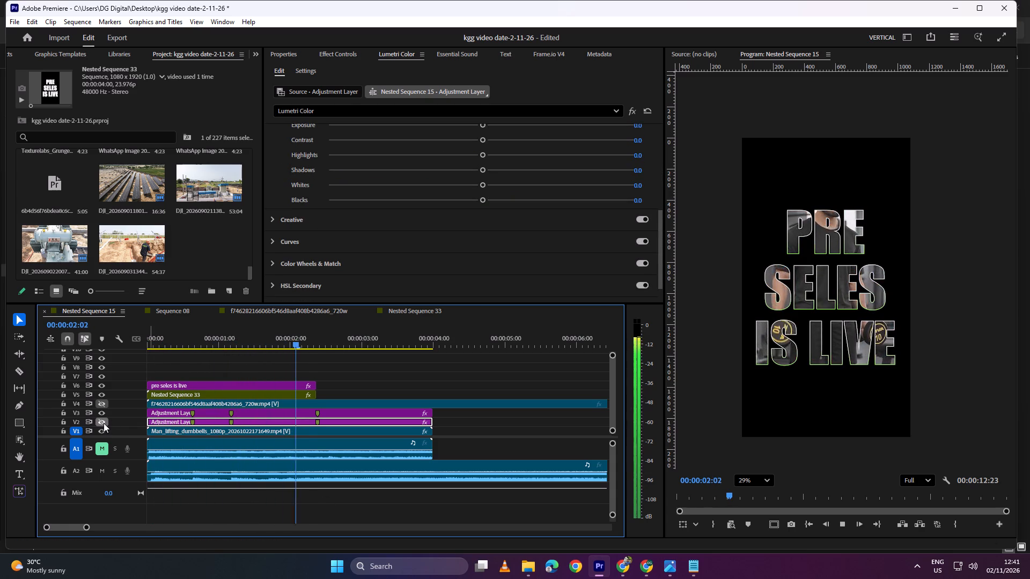
key(space)
click(104, 423)
click(104, 423)
click(104, 423)
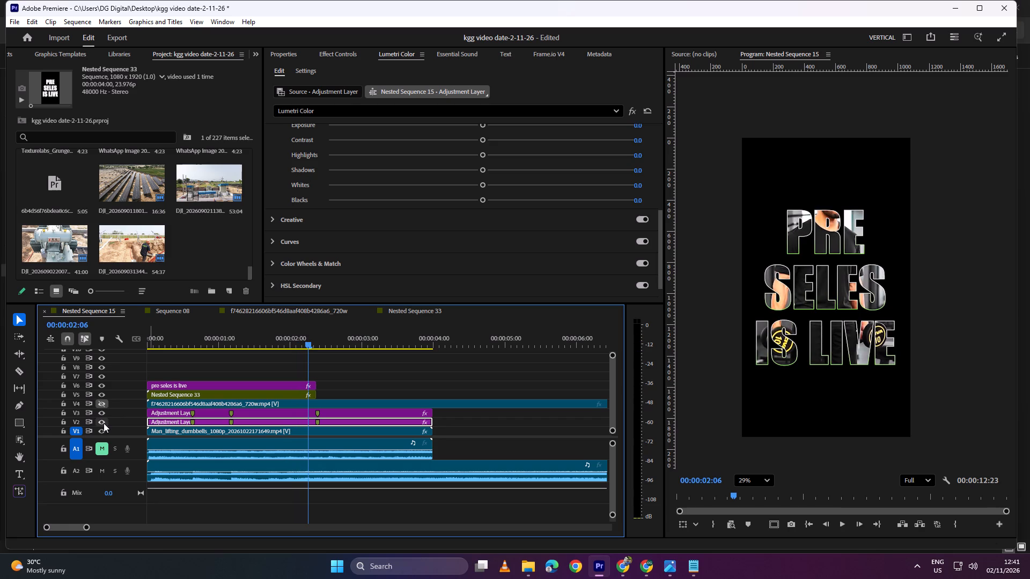
key(space)
key(space)
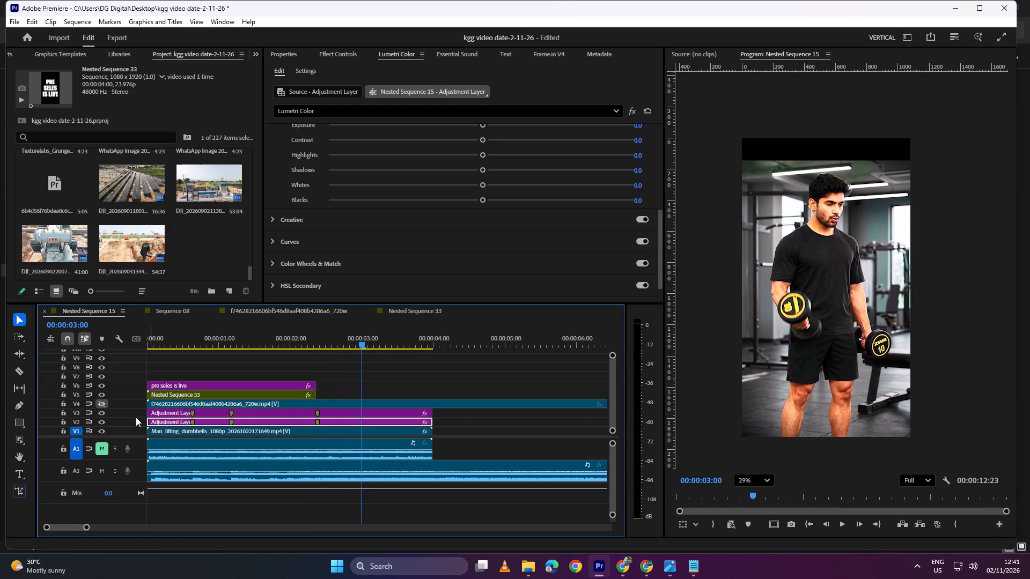
Set the Lumetri Creative Look of the V2 adjustment layer to None.
click(342, 54)
scroll(320, 242, down, 9)
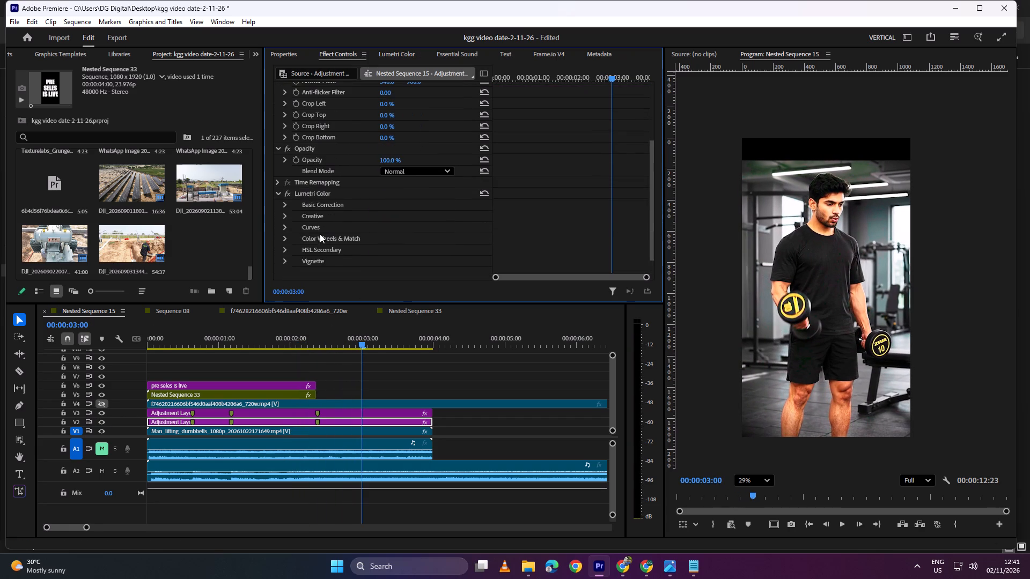
click(277, 191)
click(307, 242)
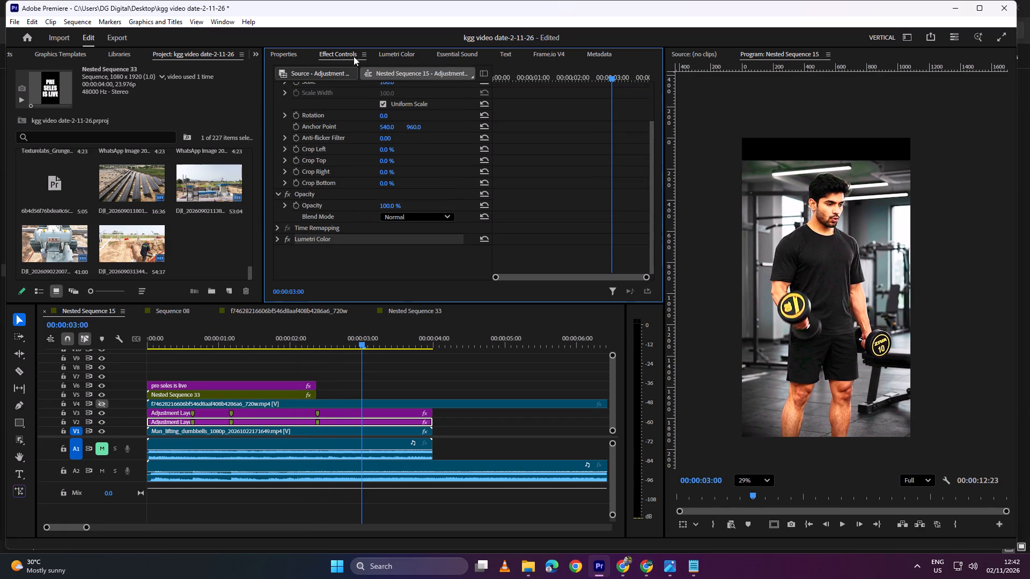
click(394, 51)
scroll(323, 258, down, 1)
scroll(301, 213, up, 4)
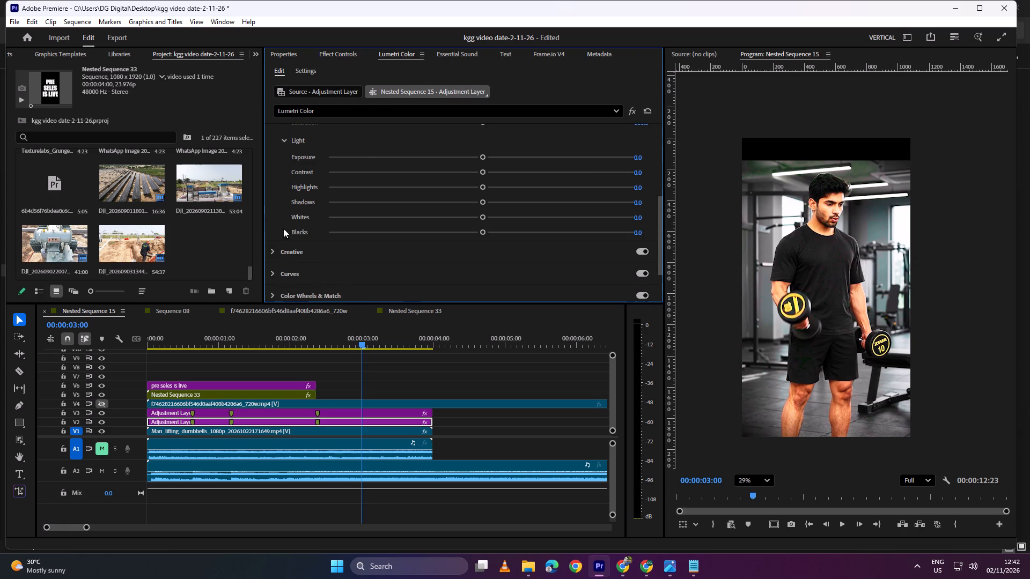
click(273, 253)
scroll(344, 183, up, 15)
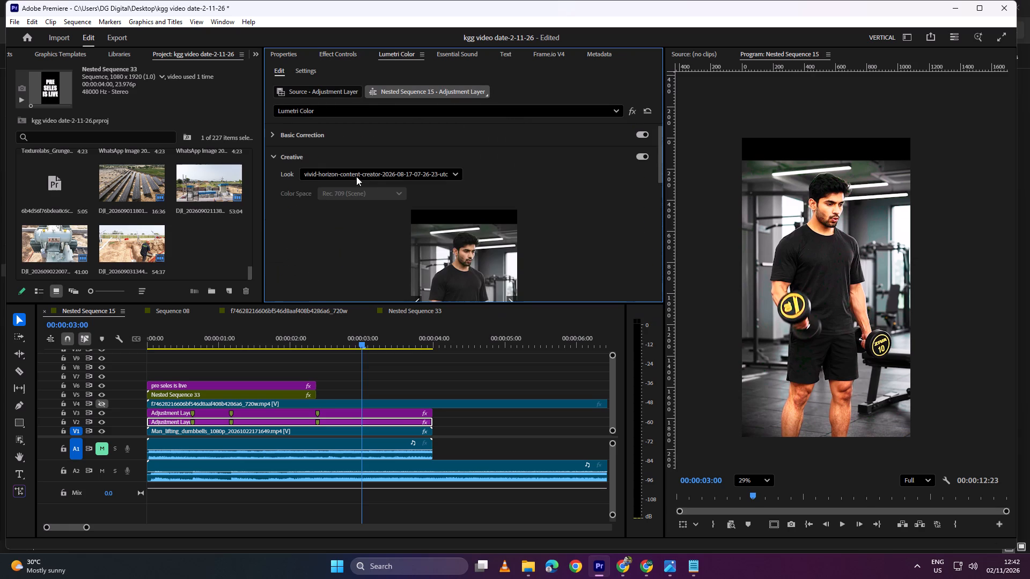
click(372, 173)
scroll(344, 192, up, 6)
click(335, 189)
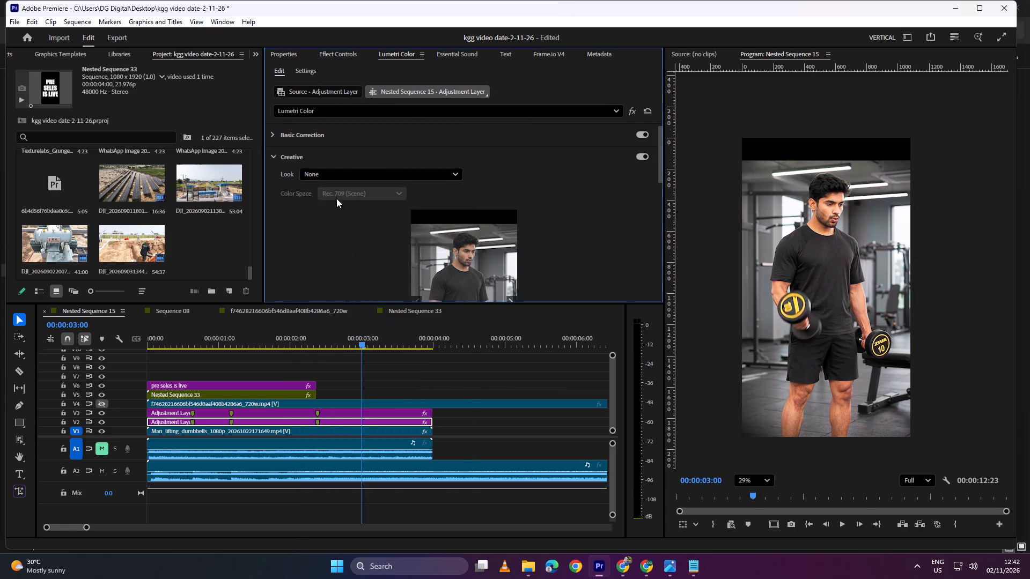
Play back the opening from the start to review the footage inside the cutout text.
drag(297, 339, 89, 382)
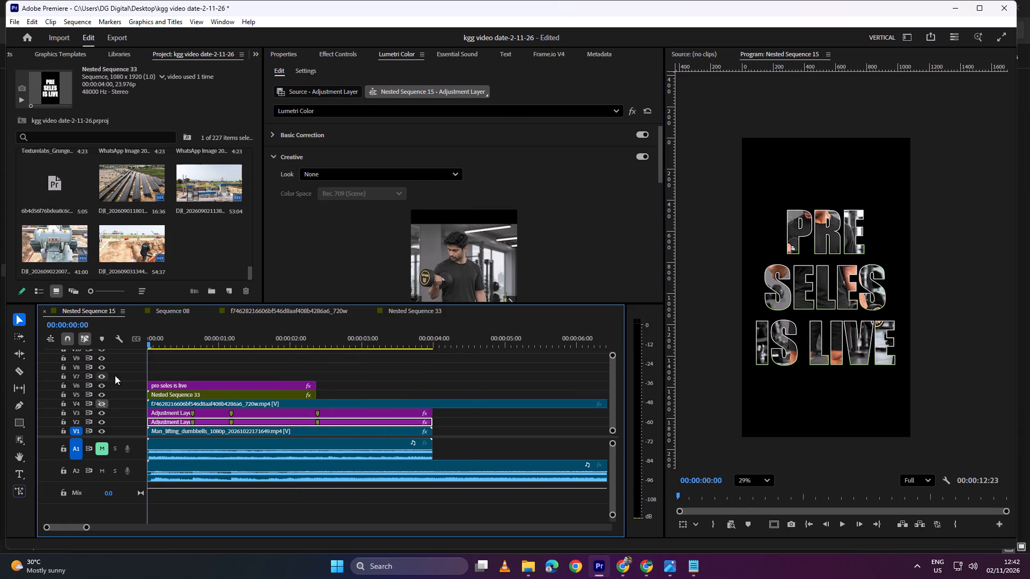
key(space)
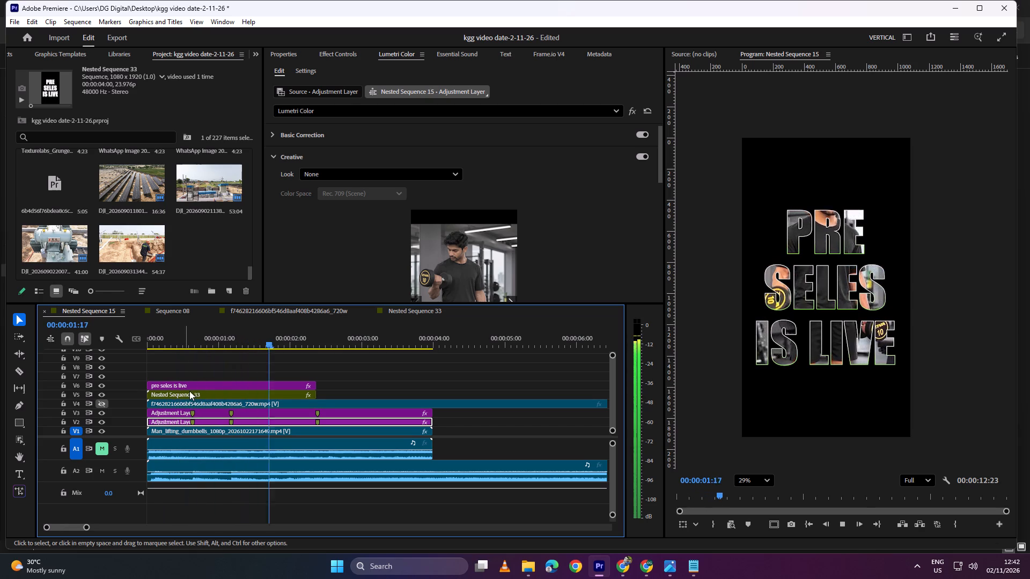
key(space)
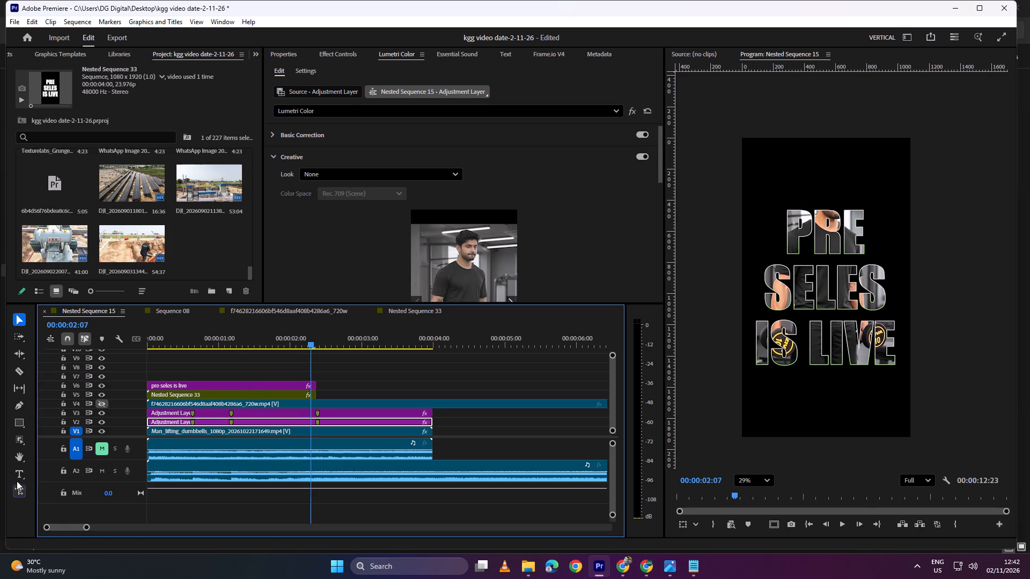
drag(274, 339, 0, 376)
key(space)
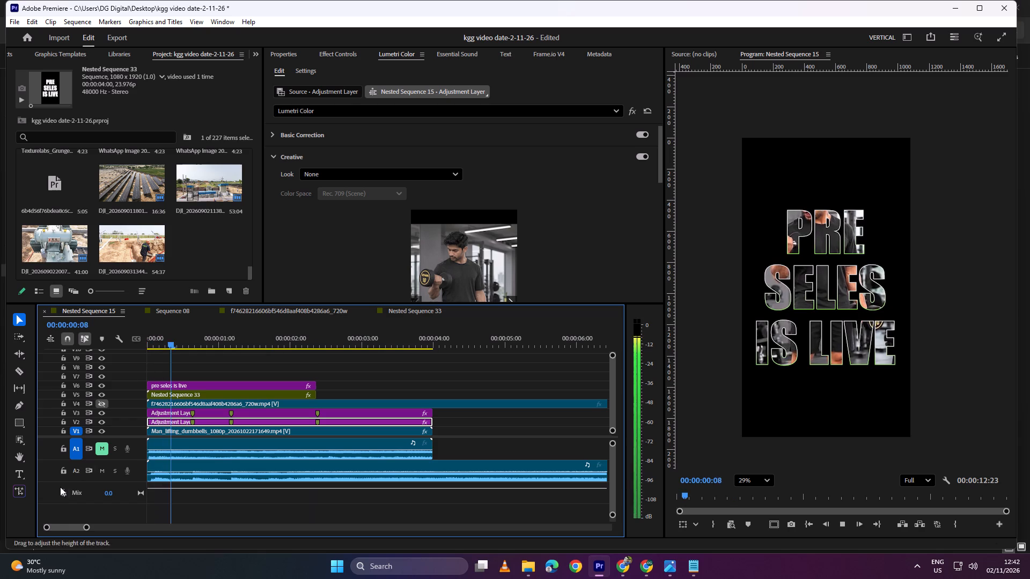
key(space)
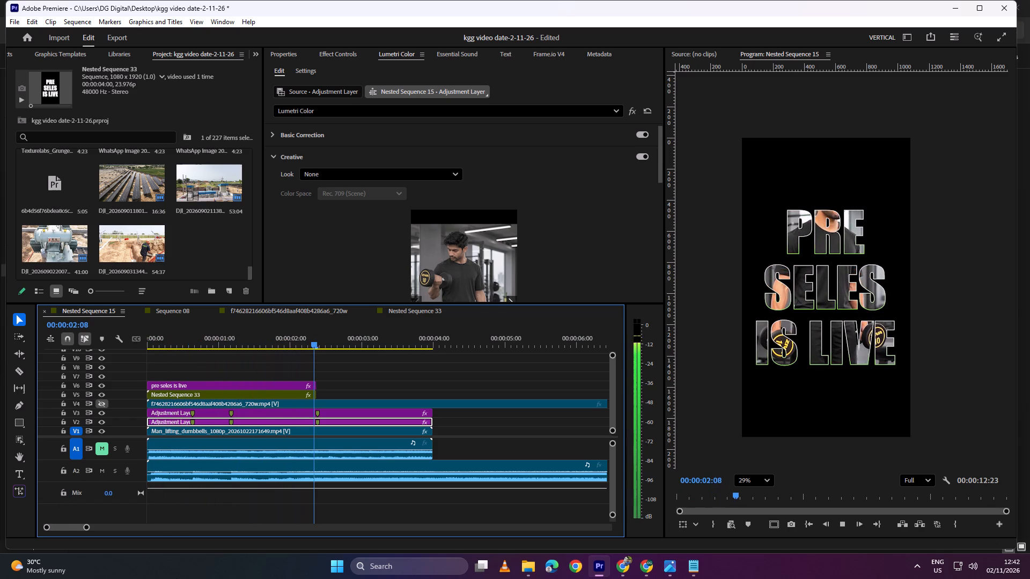
drag(313, 342, 113, 384)
Split the dumbbell footage, both adjustment layers and the V4 reference clip at the end of the text clips.
alt+scroll(169, 390, up, 4)
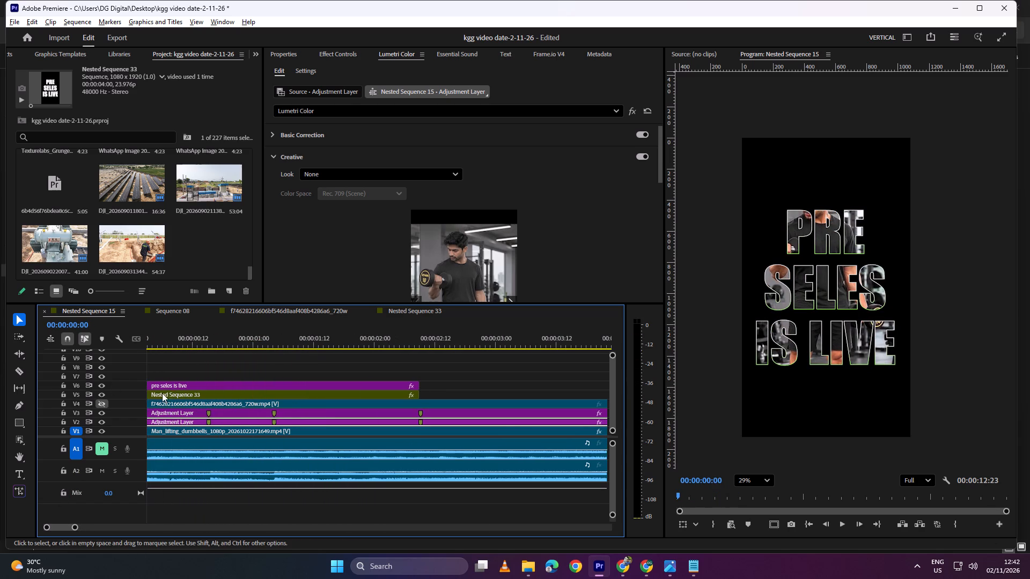
alt+scroll(162, 393, up, 9)
click(161, 395)
click(163, 393)
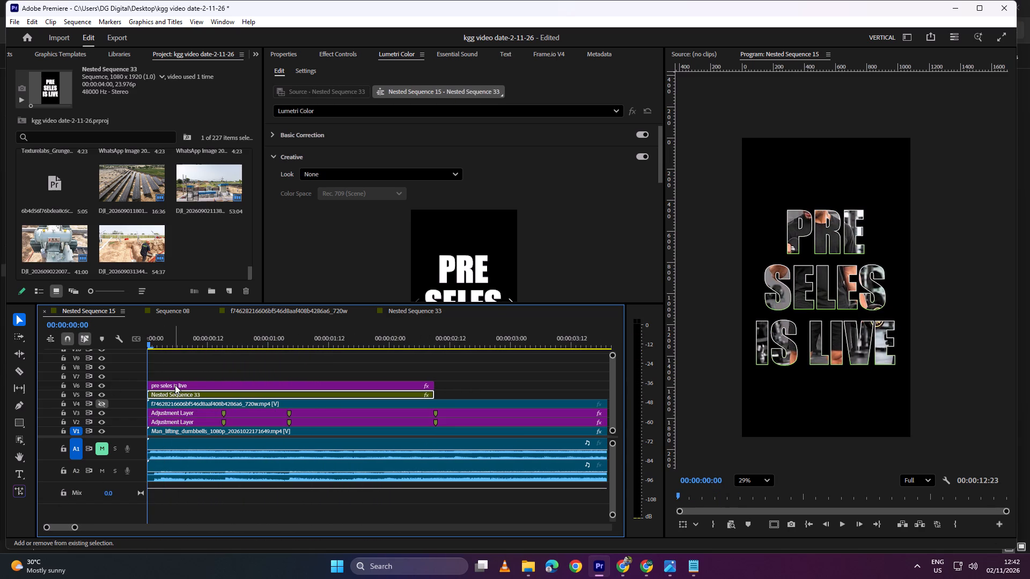
shift+click(175, 385)
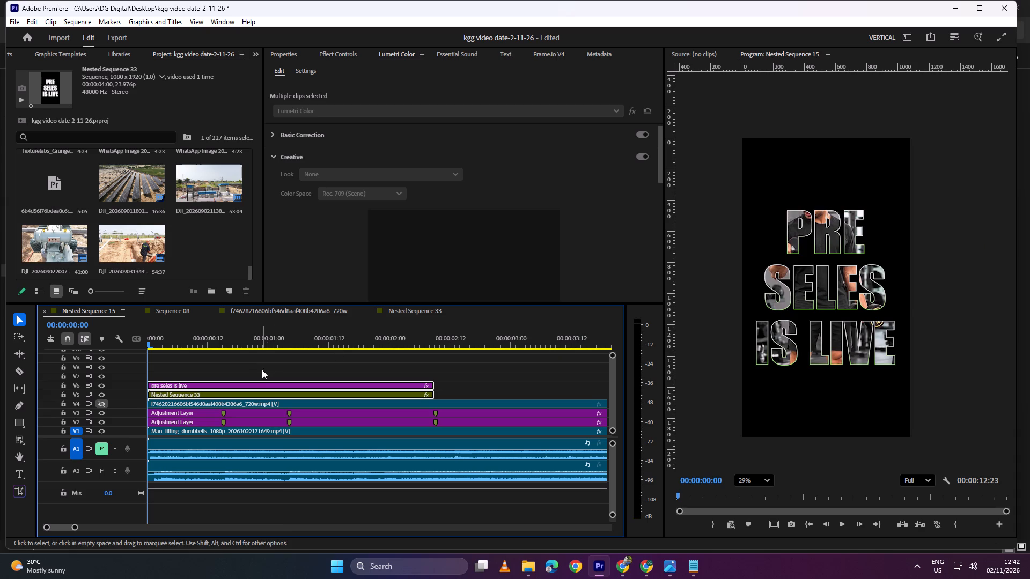
drag(227, 337, 109, 360)
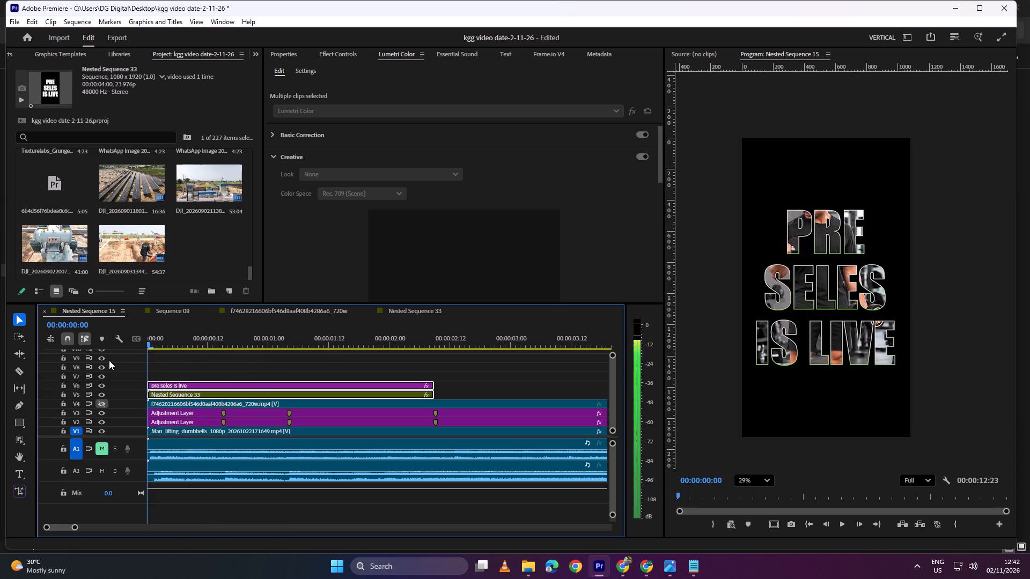
drag(109, 360, 108, 360)
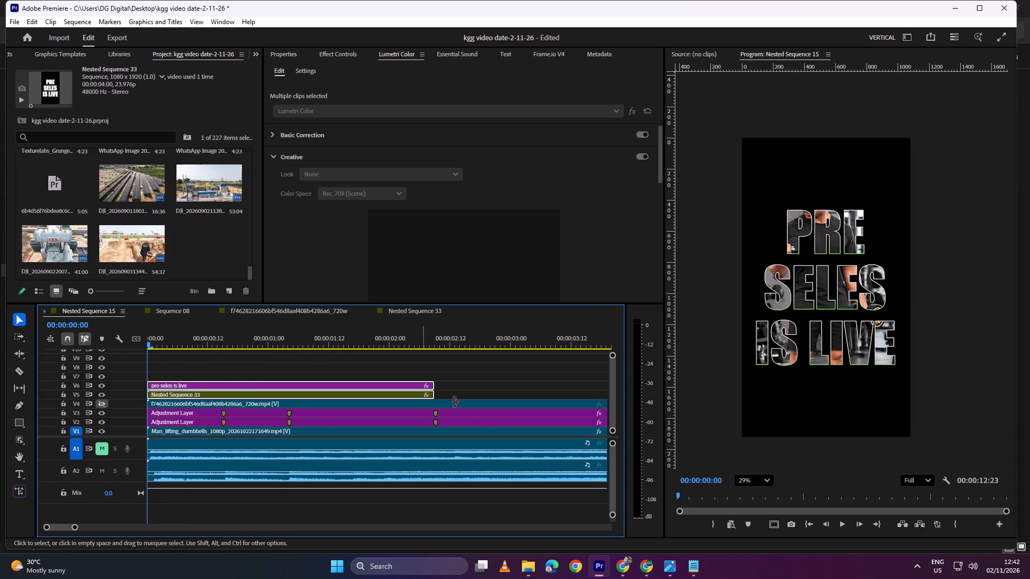
key(c)
click(438, 429)
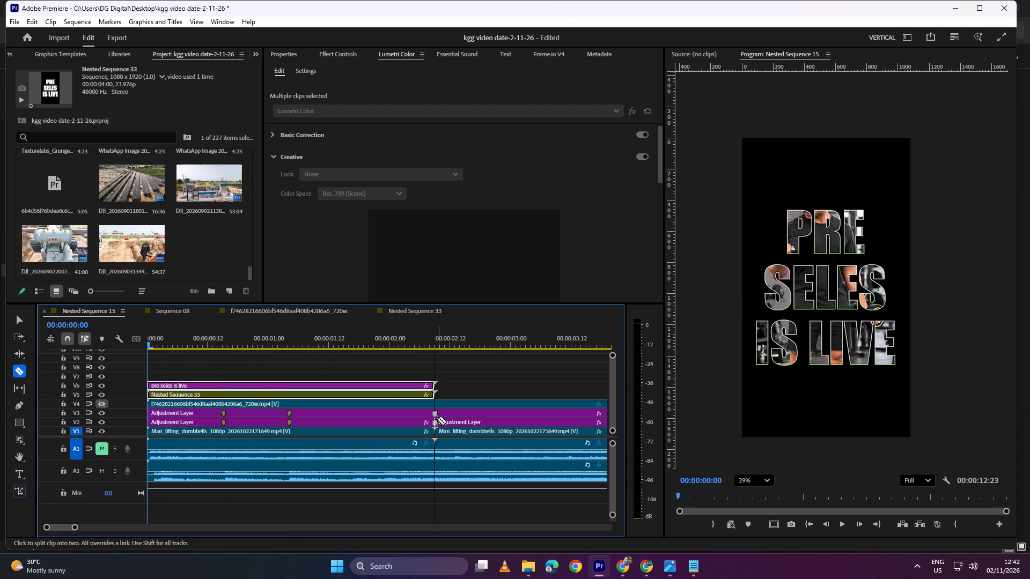
click(437, 419)
click(437, 410)
click(437, 402)
key(v)
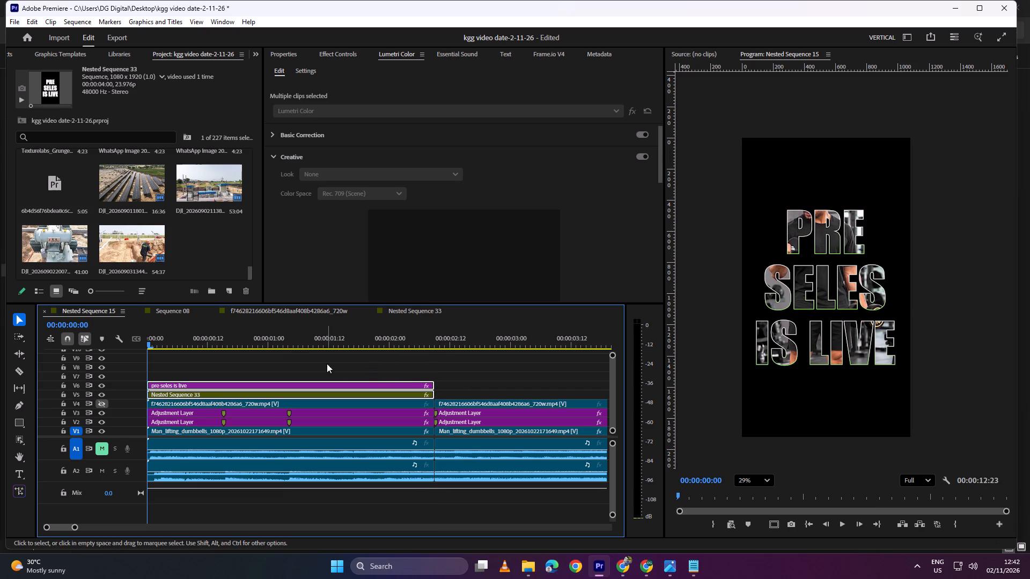
Unlink the video and audio of all the clips in the opening section before the cut.
drag(320, 339, 37, 344)
click(253, 375)
drag(272, 367, 283, 428)
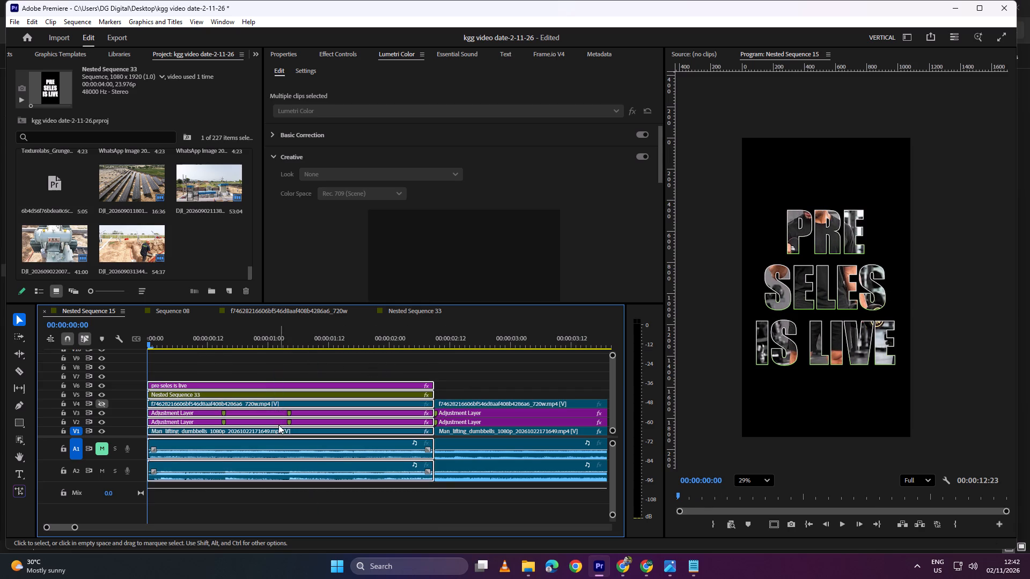
right_click(278, 425)
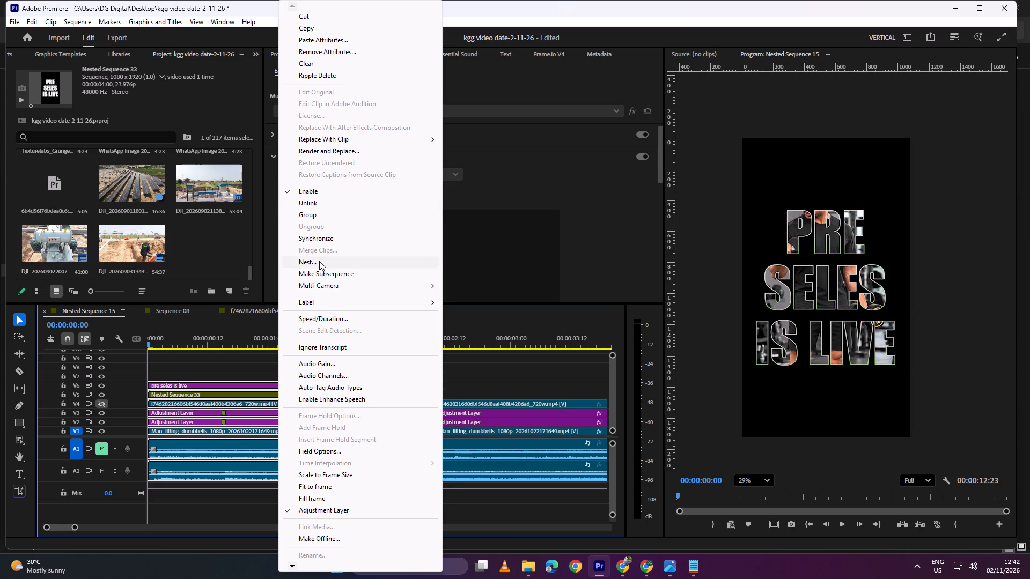
click(320, 201)
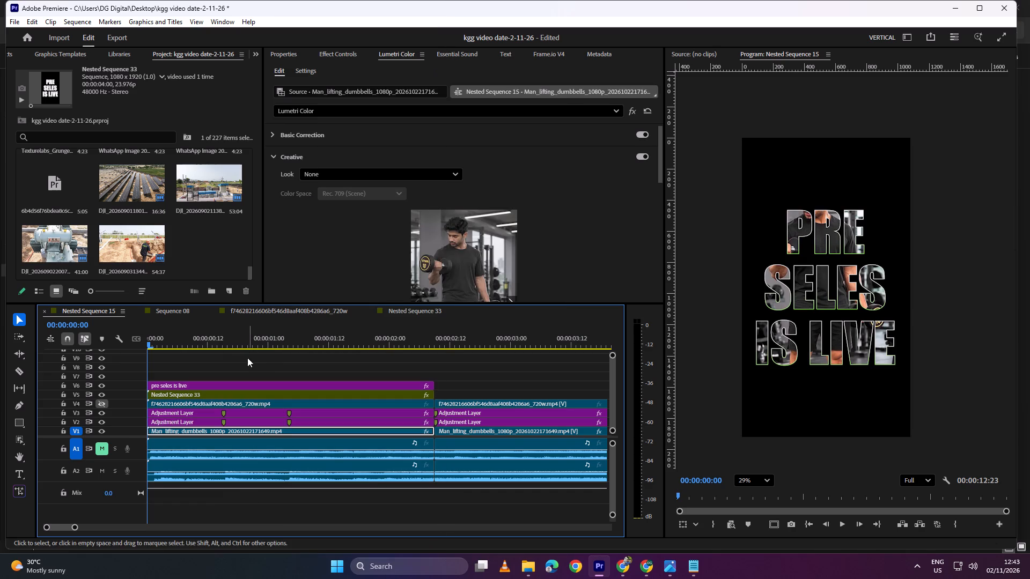
click(243, 363)
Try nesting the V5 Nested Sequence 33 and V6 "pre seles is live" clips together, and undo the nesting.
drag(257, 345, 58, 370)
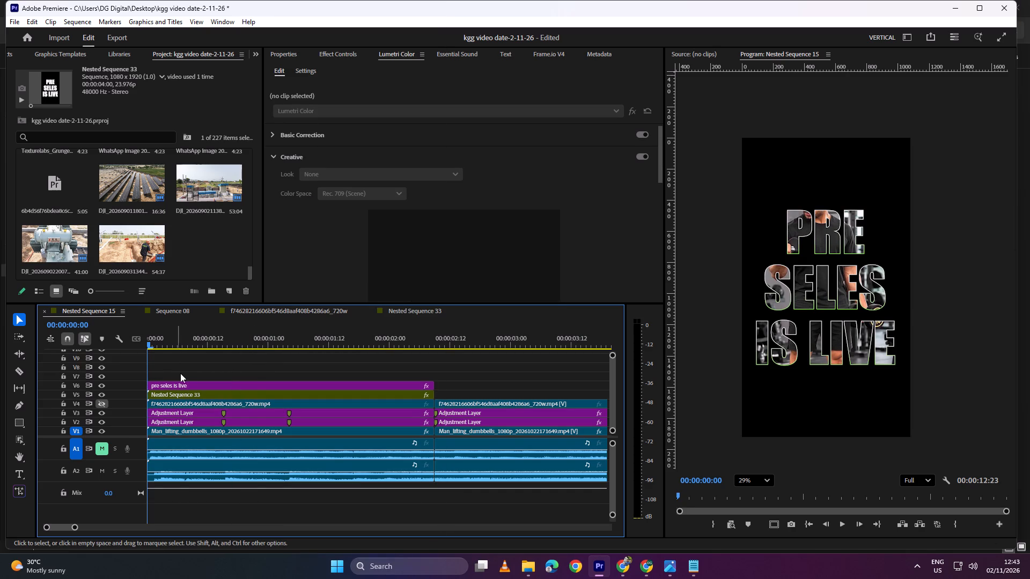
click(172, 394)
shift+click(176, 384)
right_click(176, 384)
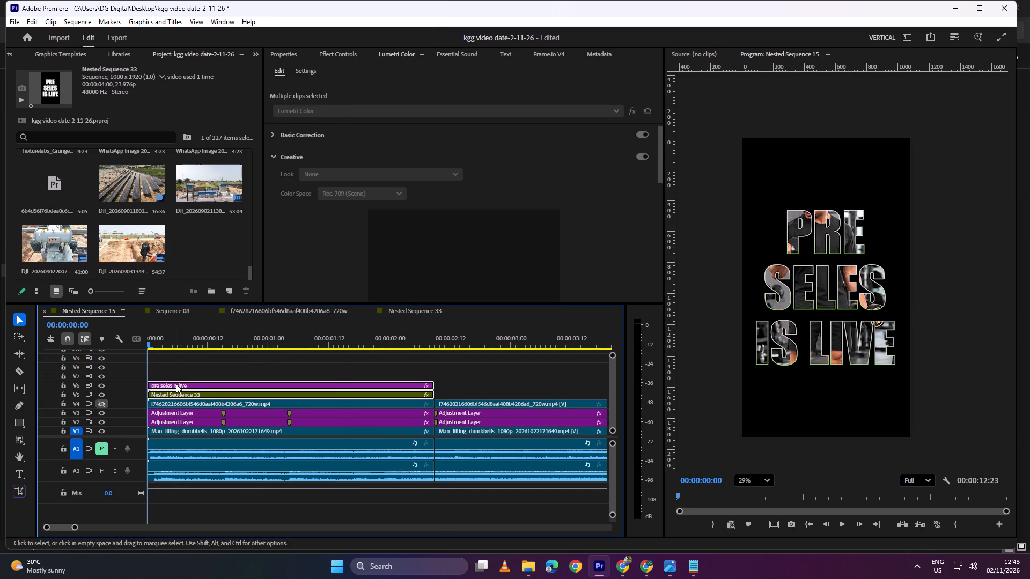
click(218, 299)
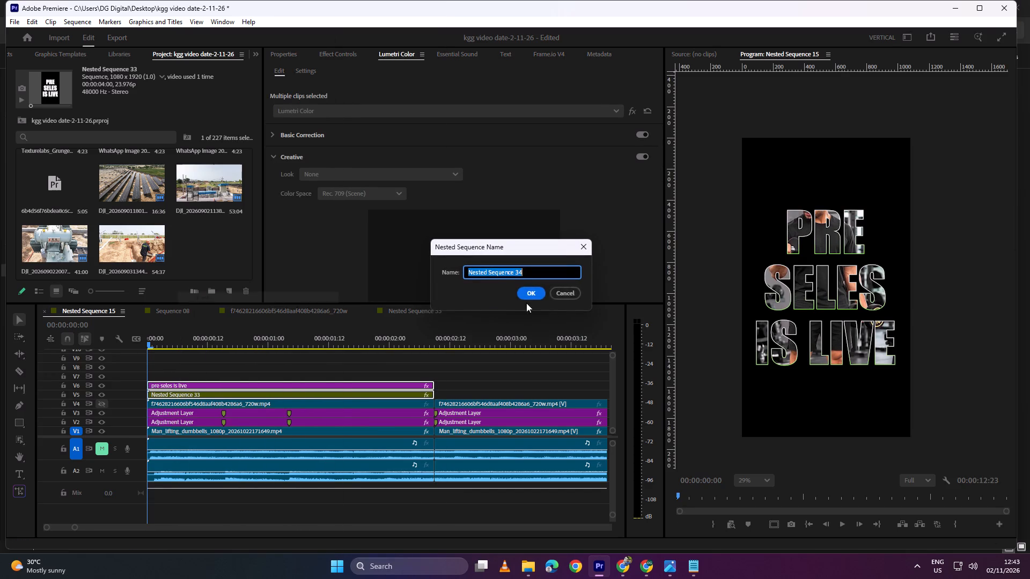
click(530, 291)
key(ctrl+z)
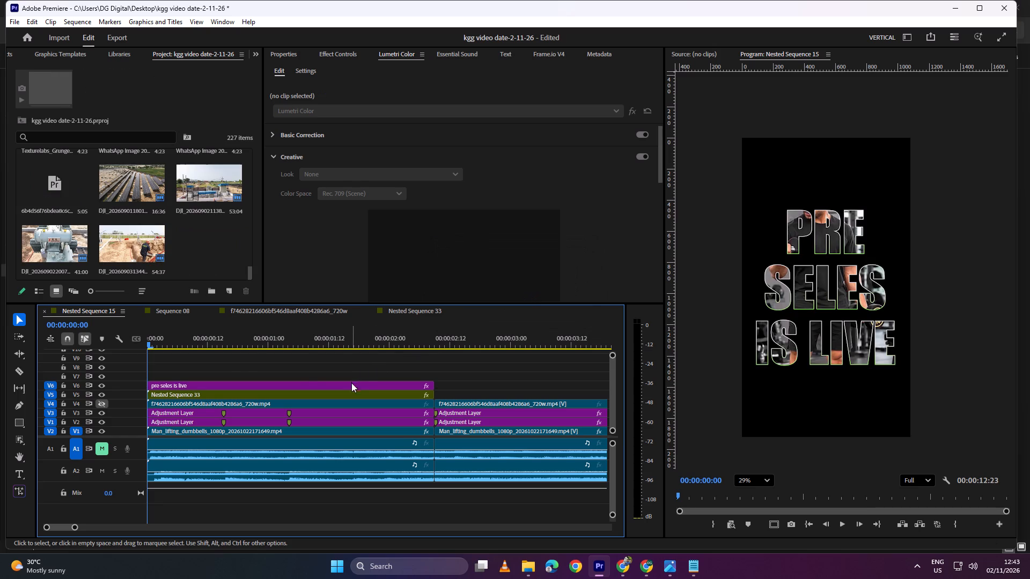
Examine the outlined "PRE SELES IS LIVE" text and its edges up close in the program preview.
click(220, 365)
click(322, 382)
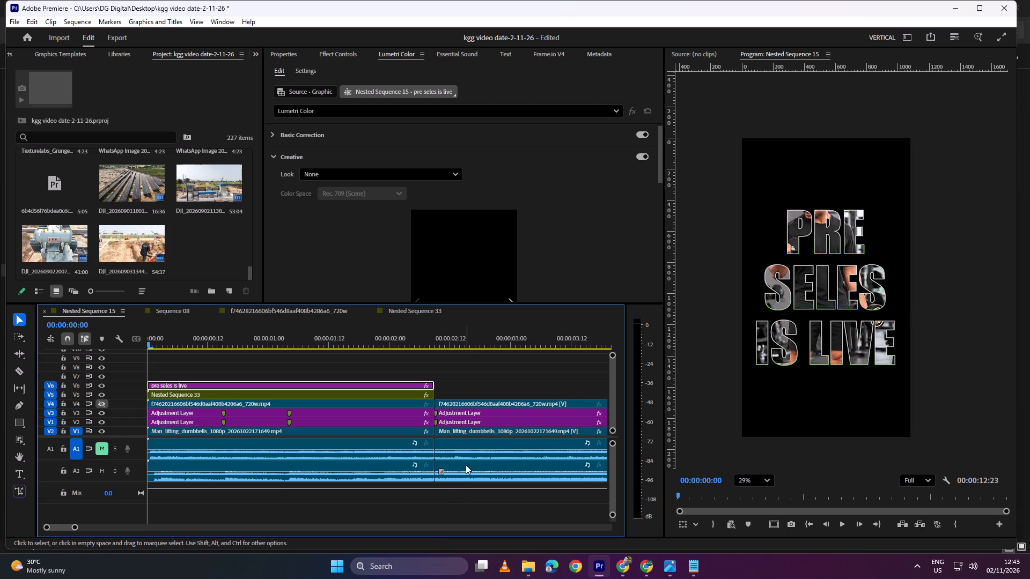
scroll(837, 392, up, 8)
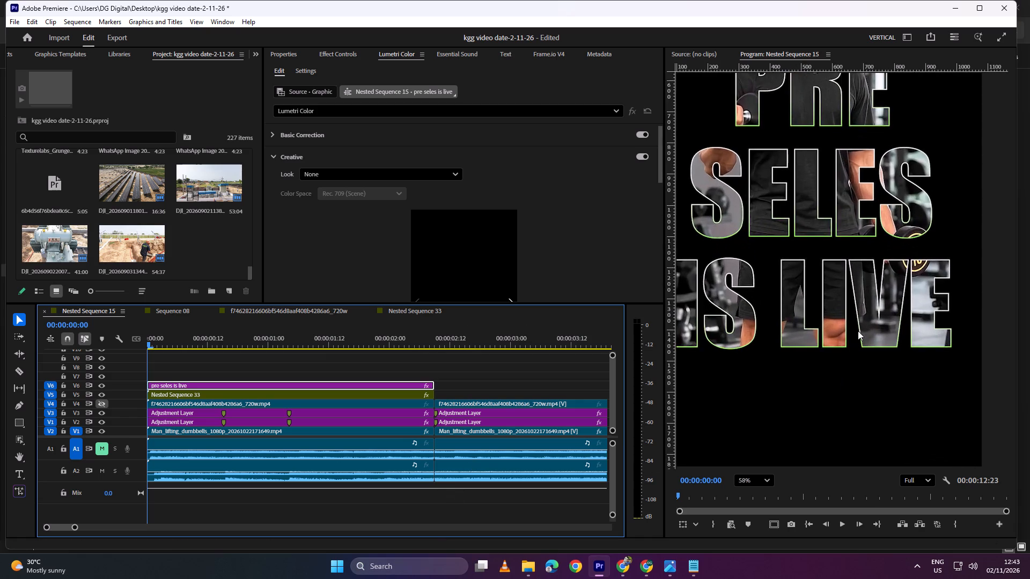
scroll(859, 328, up, 4)
scroll(859, 328, down, 8)
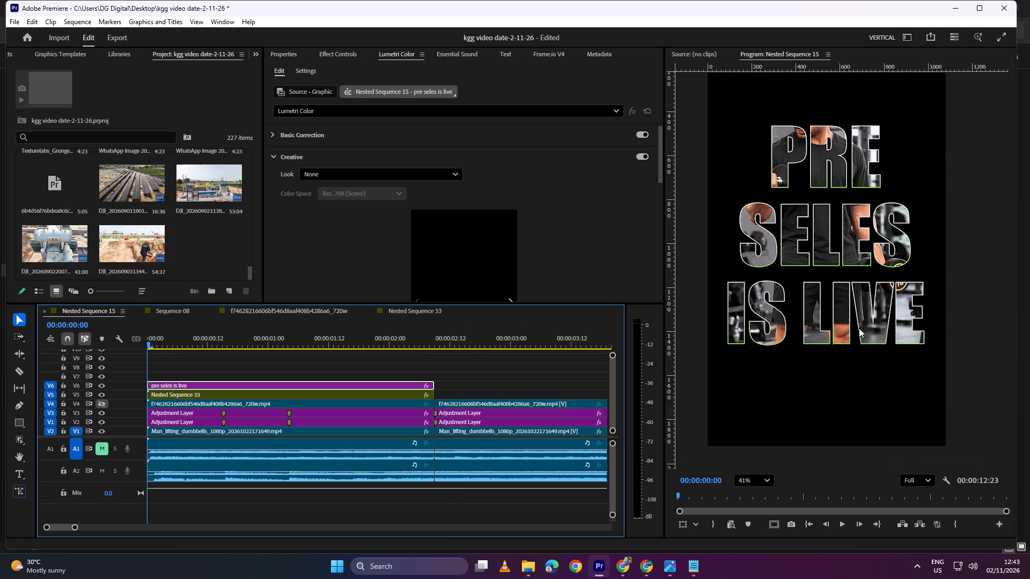
scroll(859, 328, down, 3)
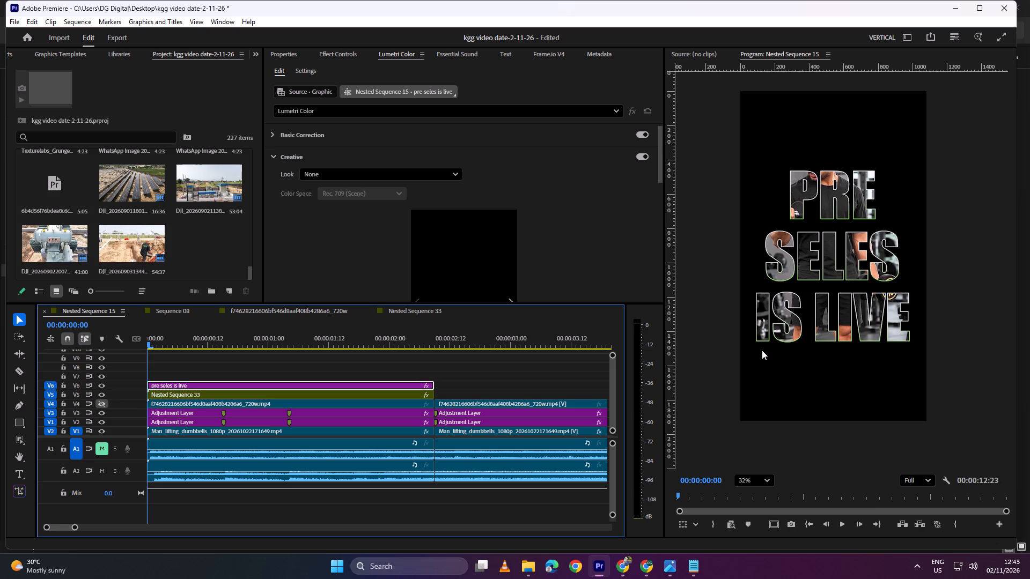
click(483, 369)
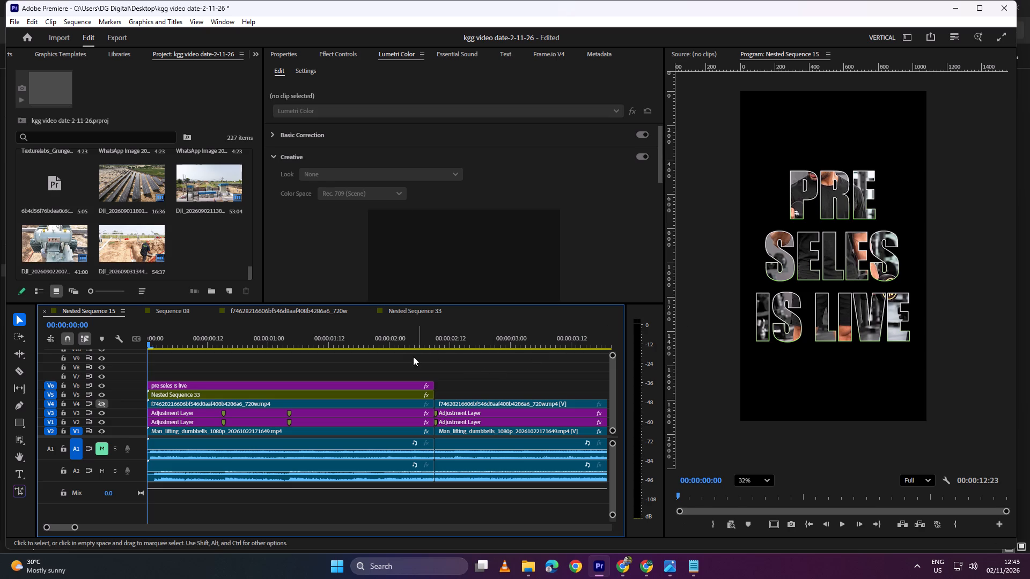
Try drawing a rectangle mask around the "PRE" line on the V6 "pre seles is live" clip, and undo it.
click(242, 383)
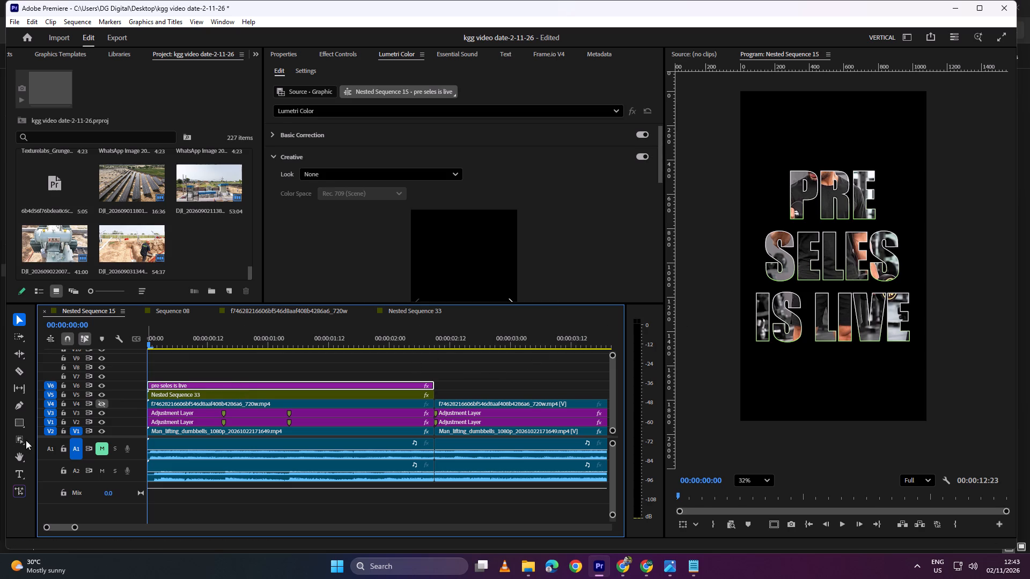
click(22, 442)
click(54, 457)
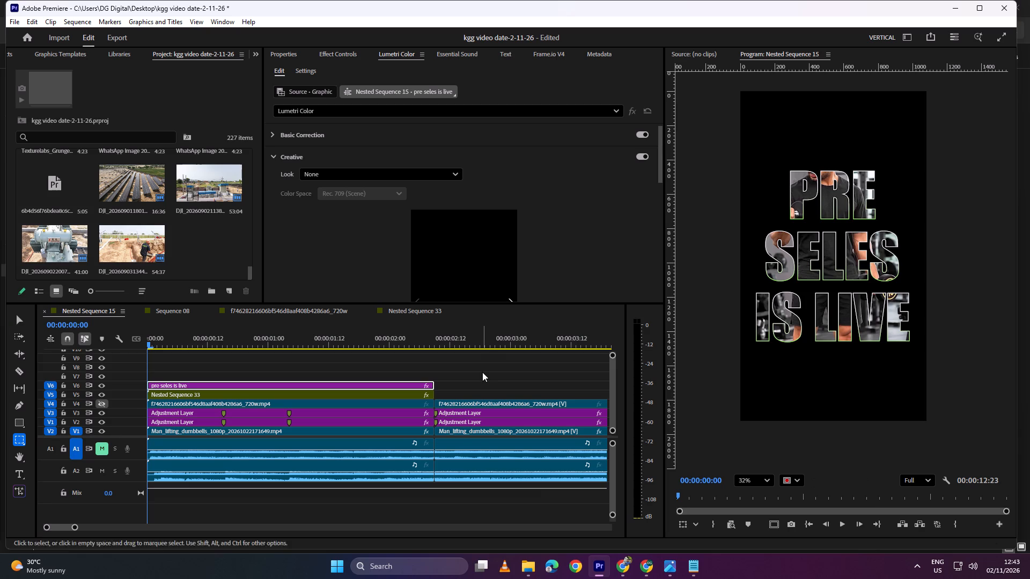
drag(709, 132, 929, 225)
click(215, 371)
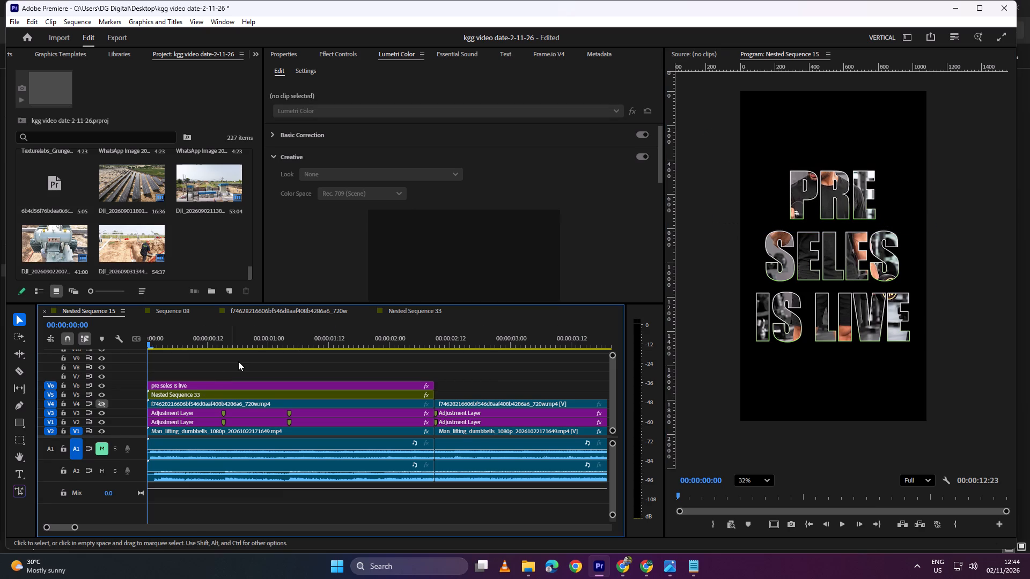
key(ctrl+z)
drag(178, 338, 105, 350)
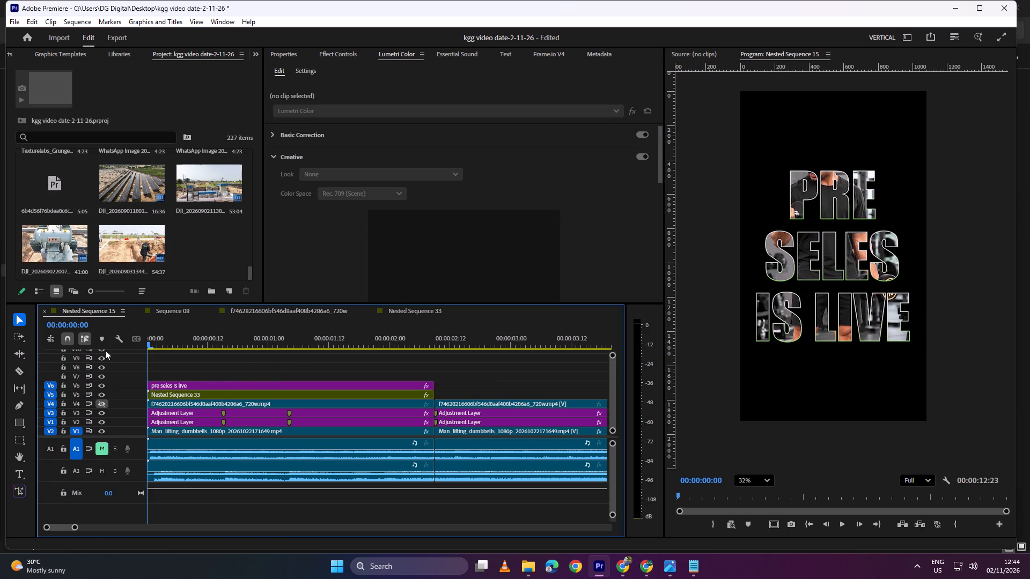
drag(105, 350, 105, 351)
Draw a rectangle mask around the "PRE" line on the V5 Nested Sequence 33 clip and assign it to the clip's Opacity.
click(161, 387)
click(161, 397)
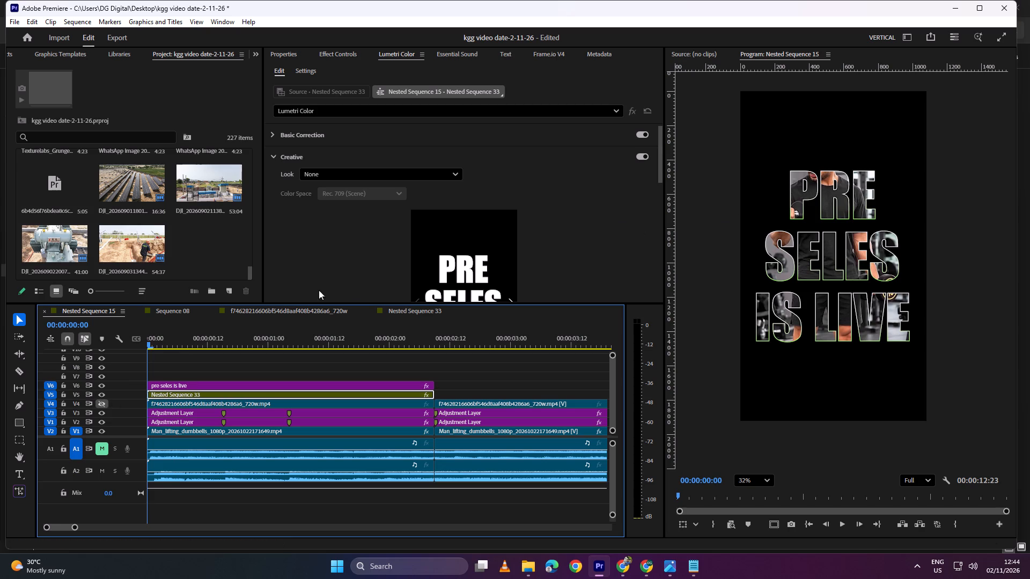
click(18, 438)
drag(719, 159, 879, 170)
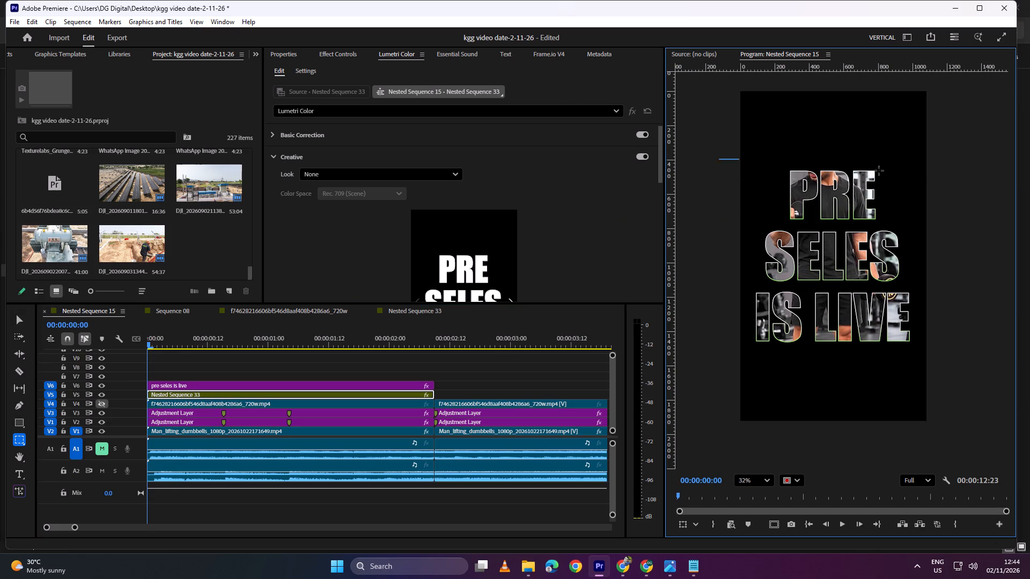
drag(879, 170, 981, 221)
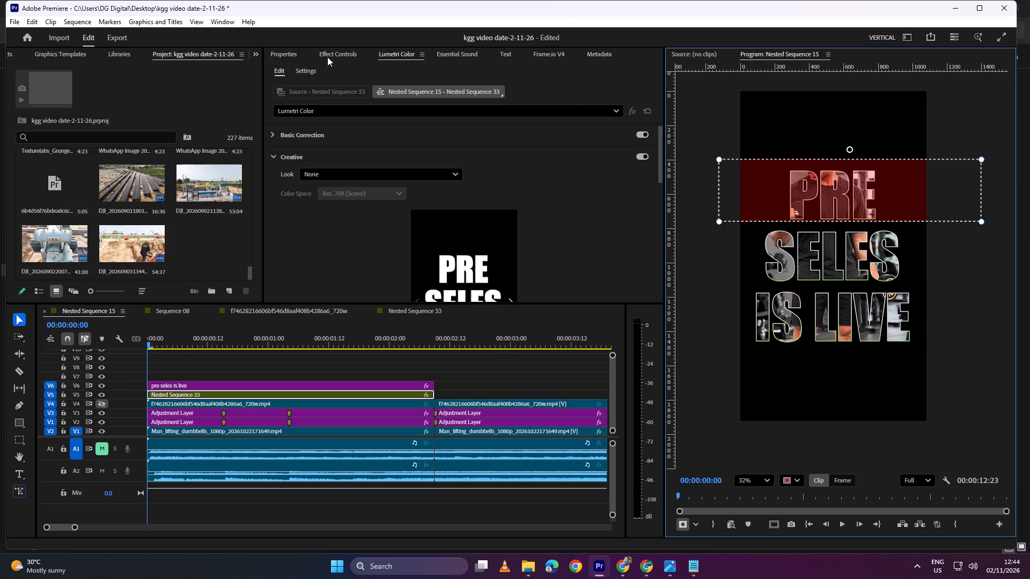
click(341, 53)
drag(329, 108, 320, 245)
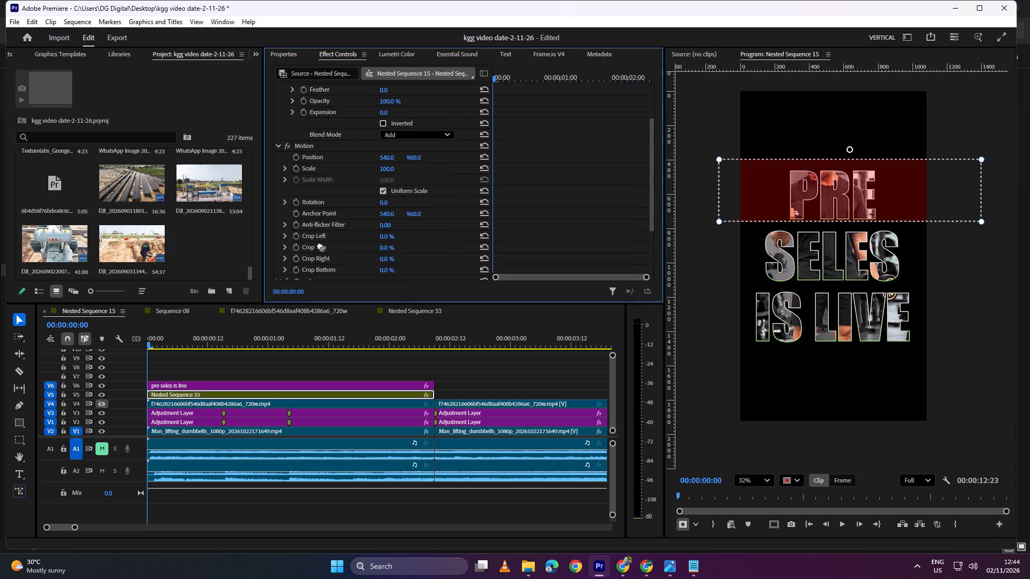
drag(320, 245, 314, 209)
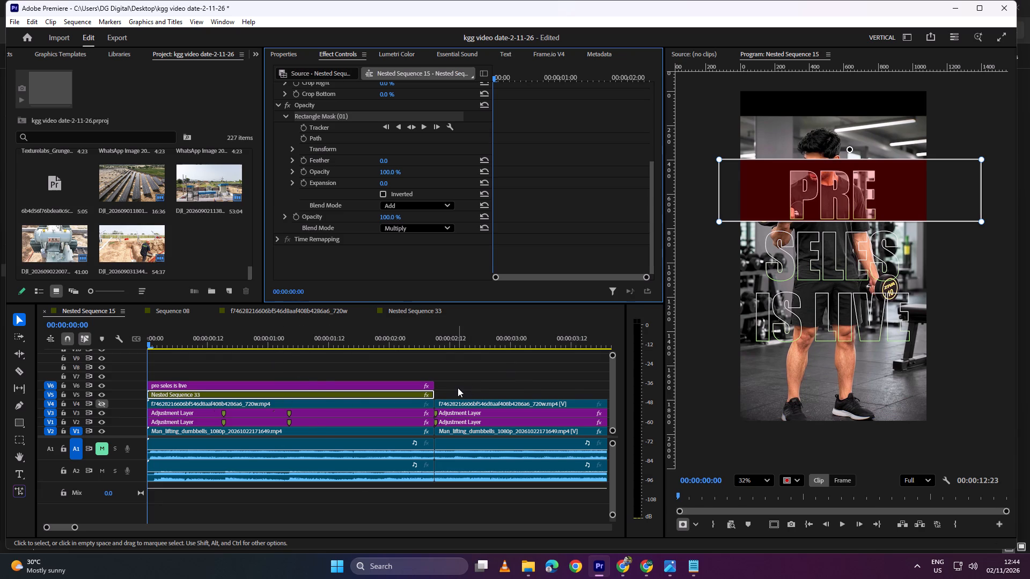
Unlink the clips after the end of the text and delete them from tracks V1 to V4 and A1, keeping the A2 audio.
alt+scroll(458, 388, down, 4)
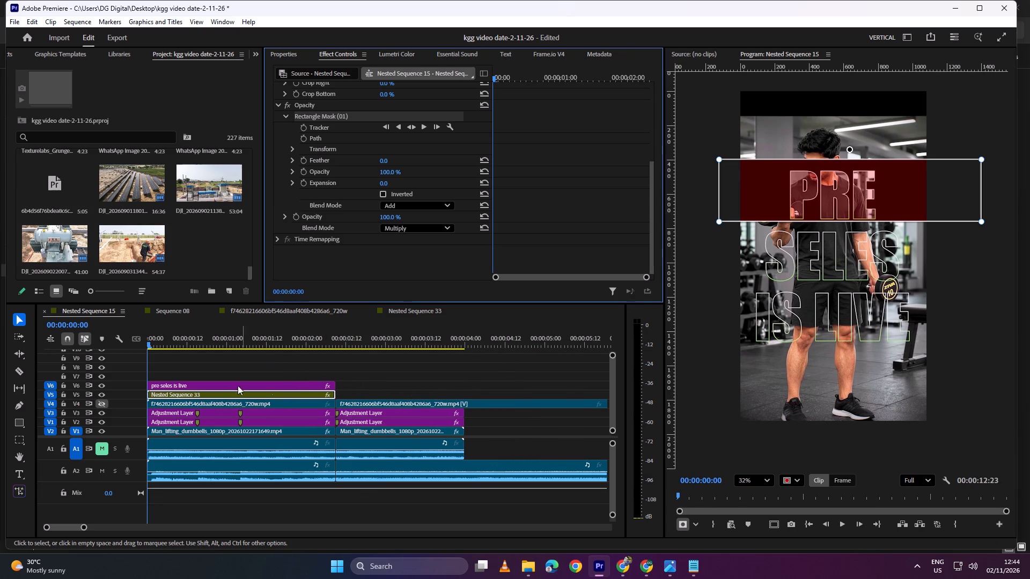
drag(415, 381, 440, 430)
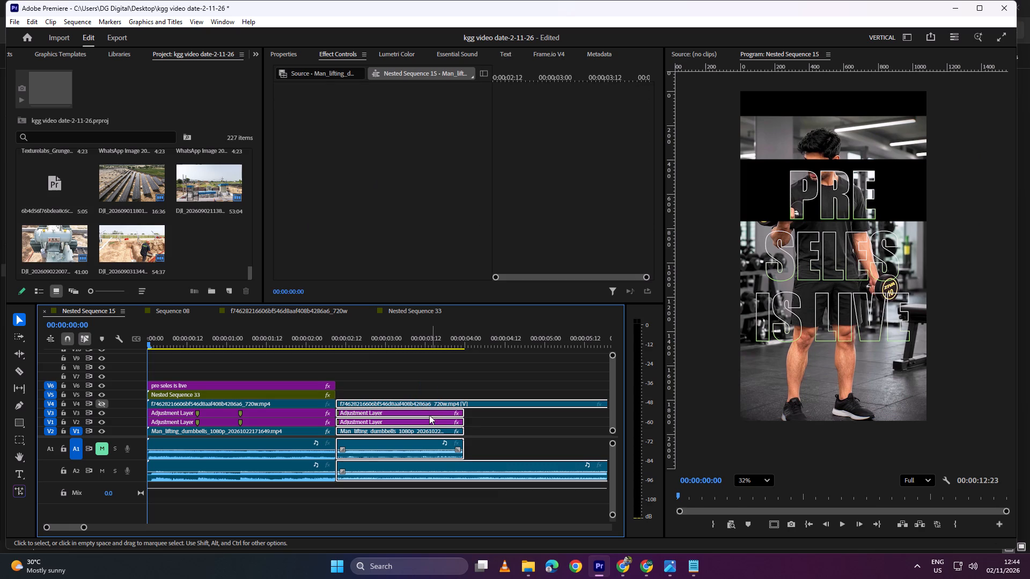
drag(430, 381, 405, 442)
right_click(405, 442)
click(439, 204)
drag(438, 360, 430, 387)
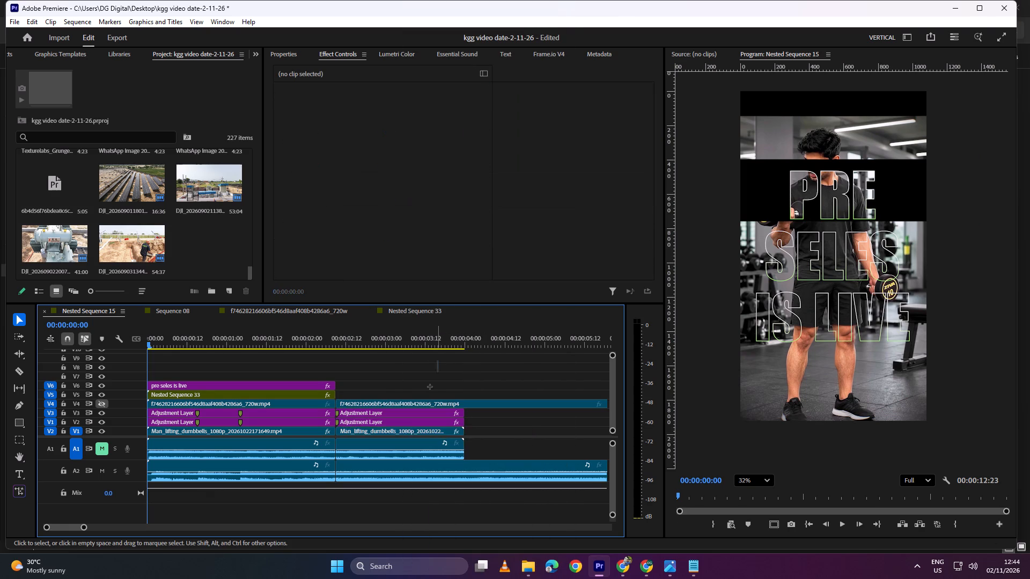
drag(430, 387, 399, 443)
key(BackSpace)
Move the text, Nested Sequence 33, reference and both adjustment layer clips up one track, and turn track V4's output on.
drag(323, 336, 93, 369)
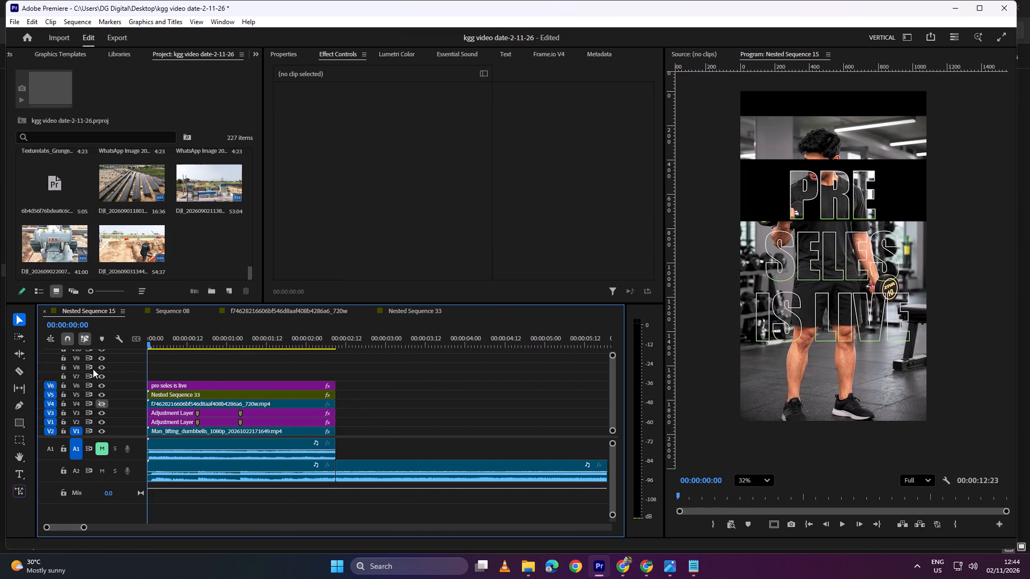
drag(93, 369, 68, 371)
key(space)
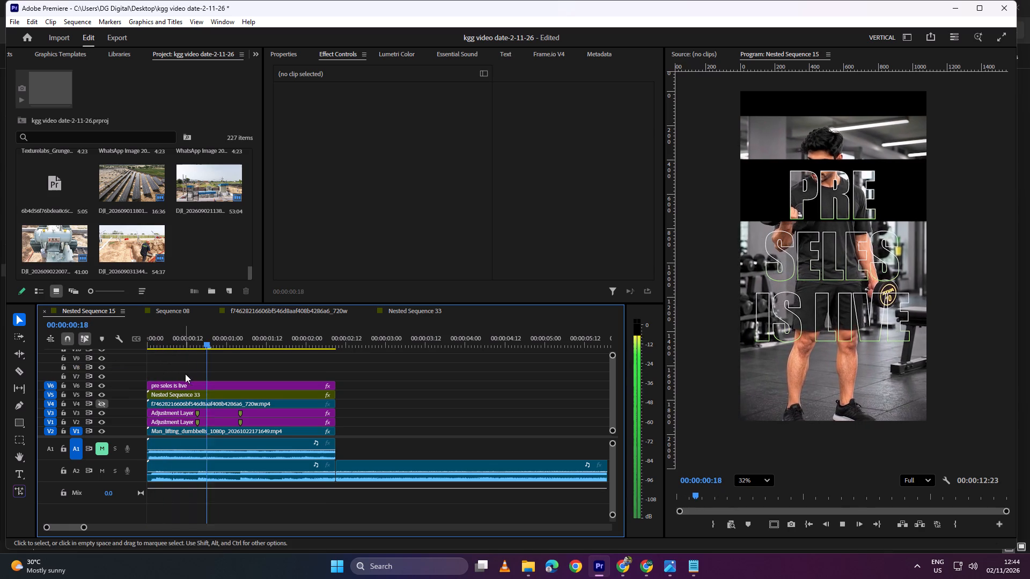
key(space)
drag(226, 337, 126, 352)
drag(247, 372, 204, 423)
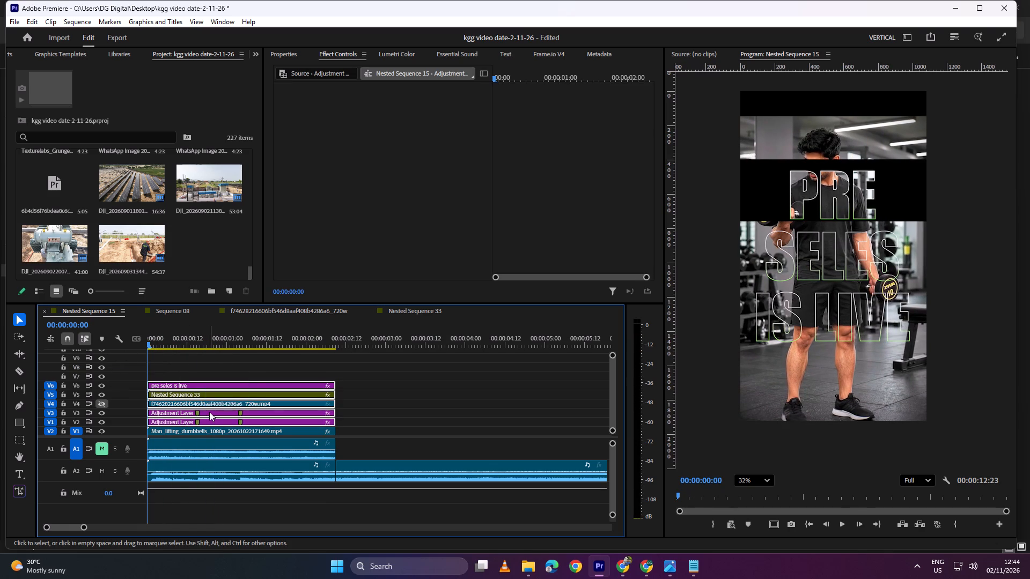
drag(209, 412, 209, 403)
click(128, 387)
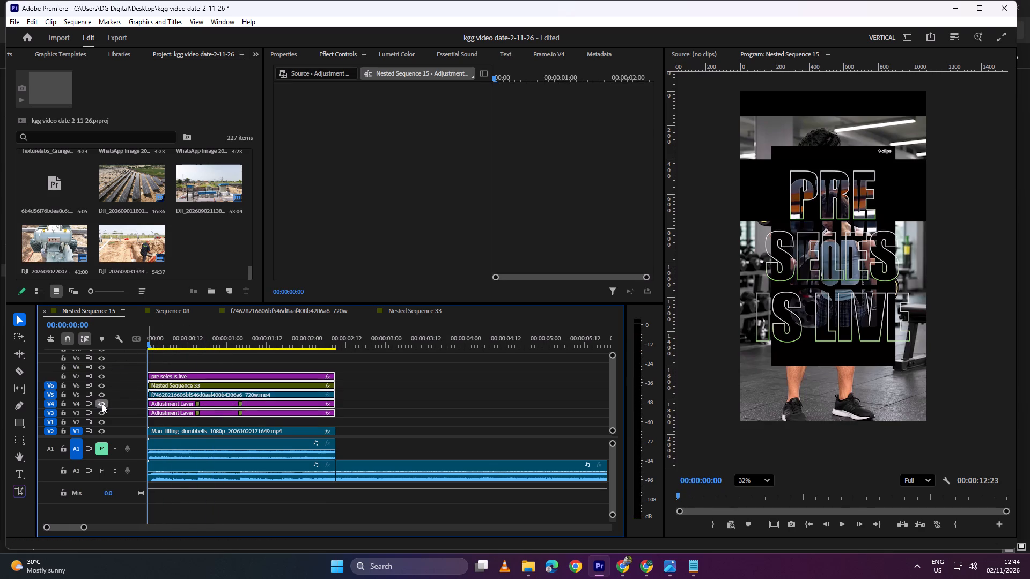
click(102, 404)
Delete the GYM MODE reference clip from track V5.
click(164, 394)
click(447, 384)
click(303, 396)
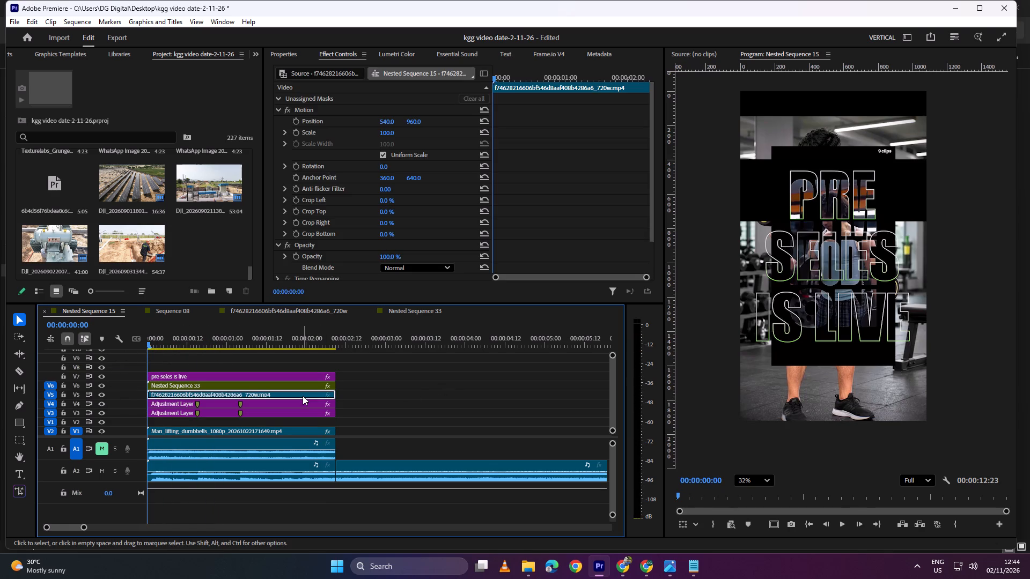
key(BackSpace)
drag(281, 337, 28, 348)
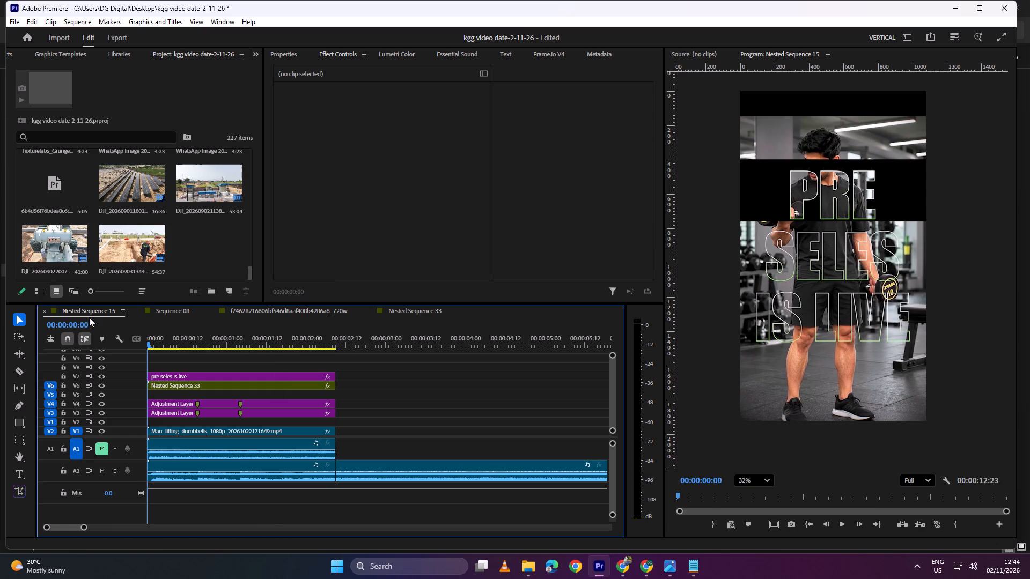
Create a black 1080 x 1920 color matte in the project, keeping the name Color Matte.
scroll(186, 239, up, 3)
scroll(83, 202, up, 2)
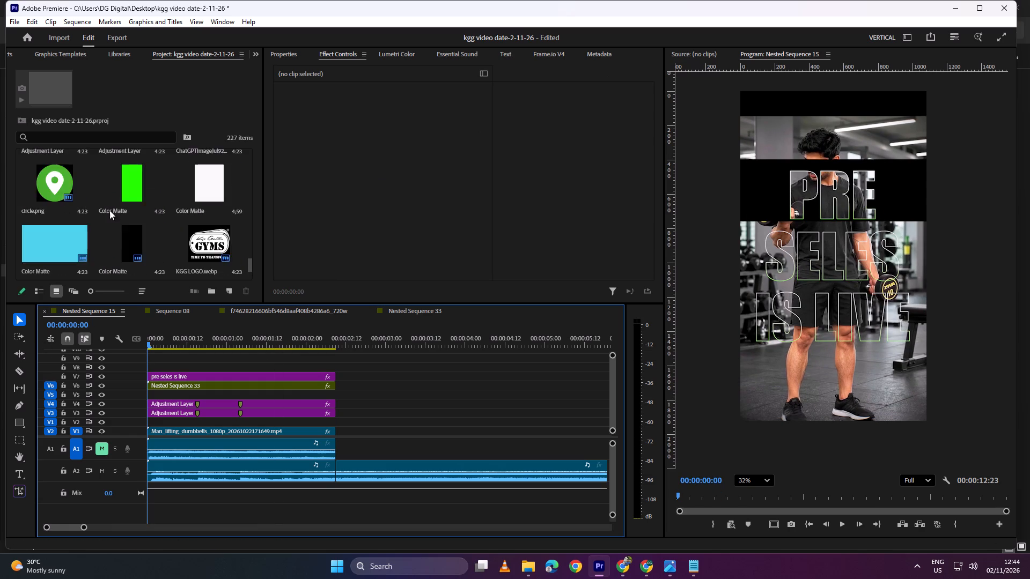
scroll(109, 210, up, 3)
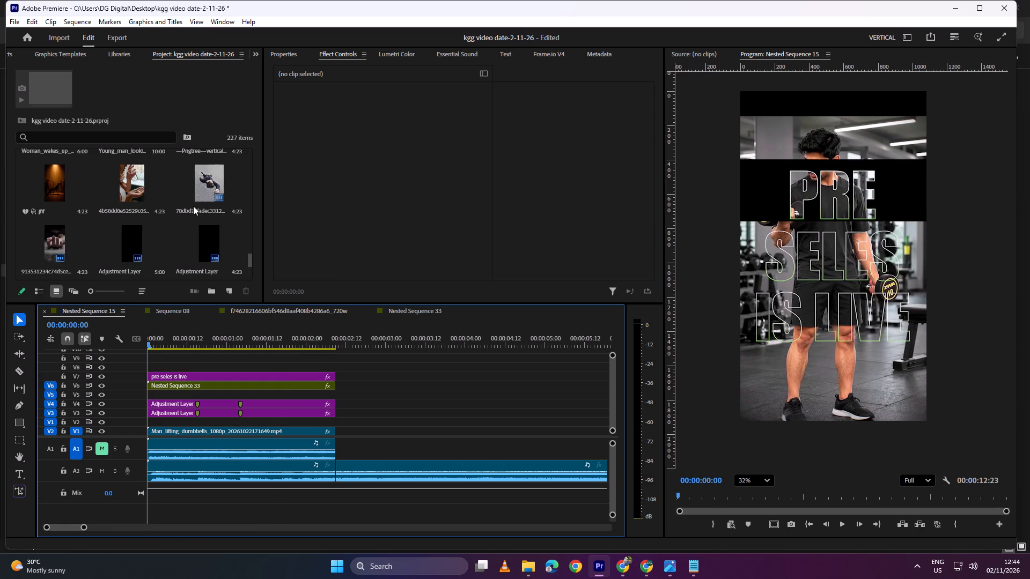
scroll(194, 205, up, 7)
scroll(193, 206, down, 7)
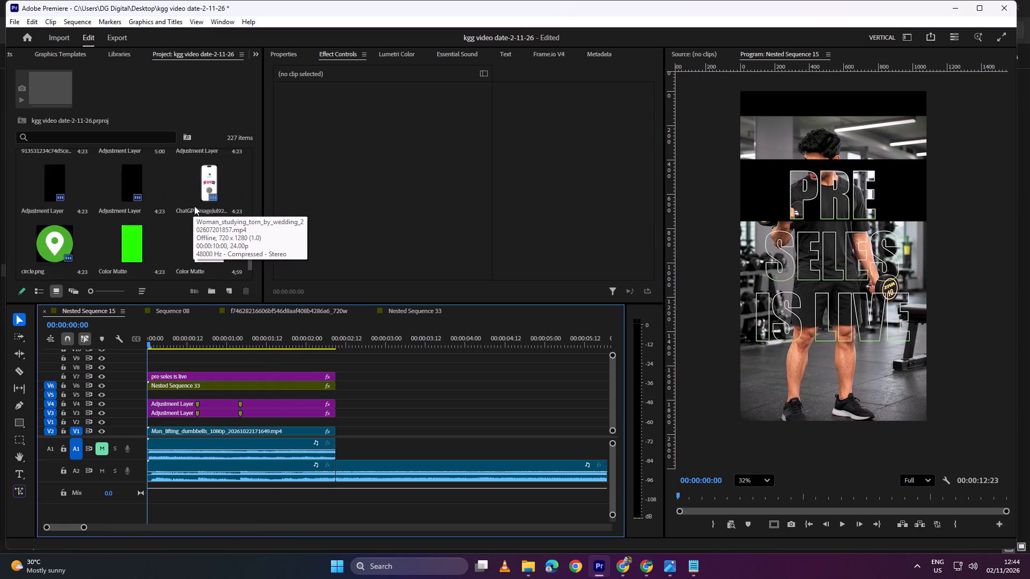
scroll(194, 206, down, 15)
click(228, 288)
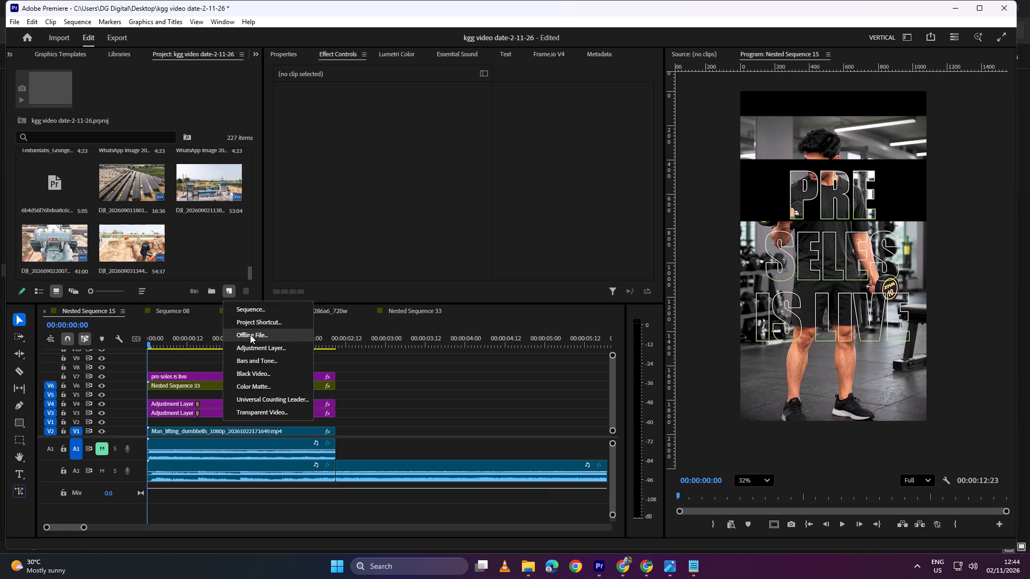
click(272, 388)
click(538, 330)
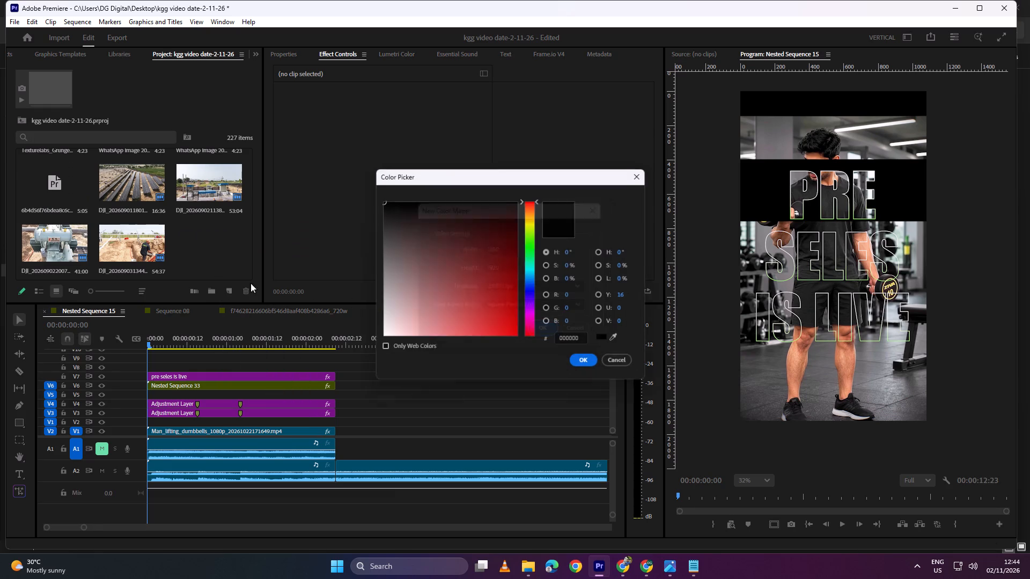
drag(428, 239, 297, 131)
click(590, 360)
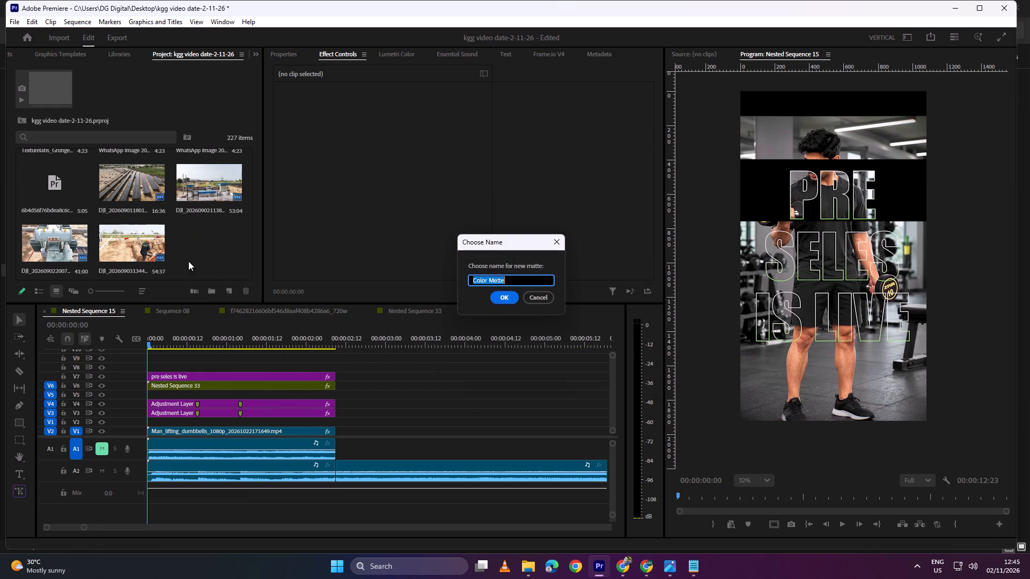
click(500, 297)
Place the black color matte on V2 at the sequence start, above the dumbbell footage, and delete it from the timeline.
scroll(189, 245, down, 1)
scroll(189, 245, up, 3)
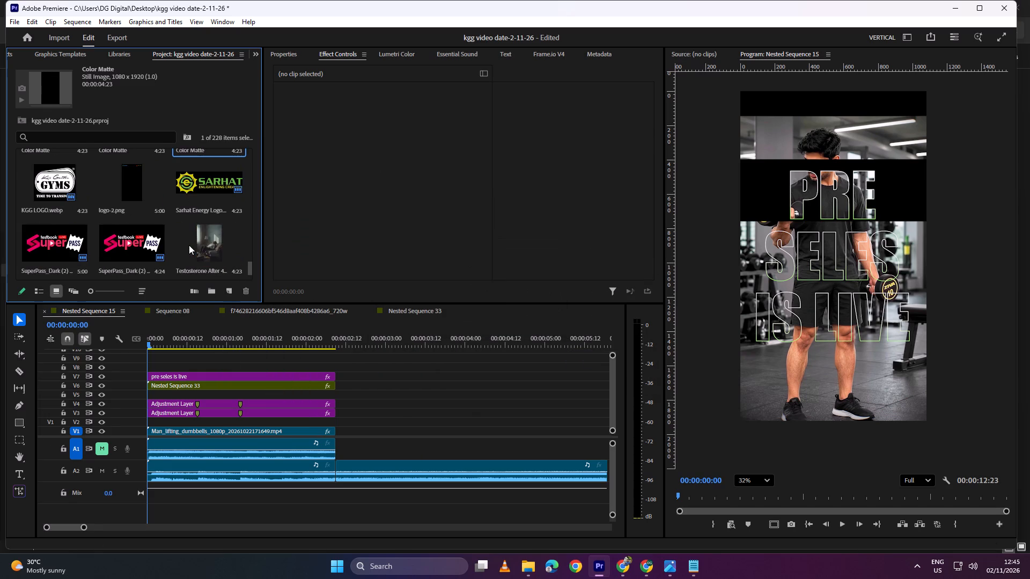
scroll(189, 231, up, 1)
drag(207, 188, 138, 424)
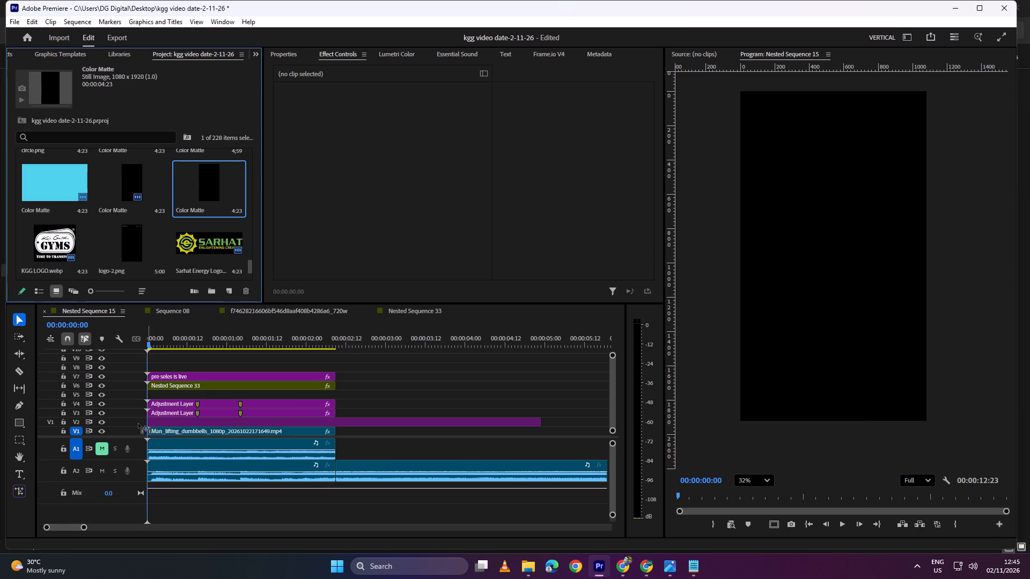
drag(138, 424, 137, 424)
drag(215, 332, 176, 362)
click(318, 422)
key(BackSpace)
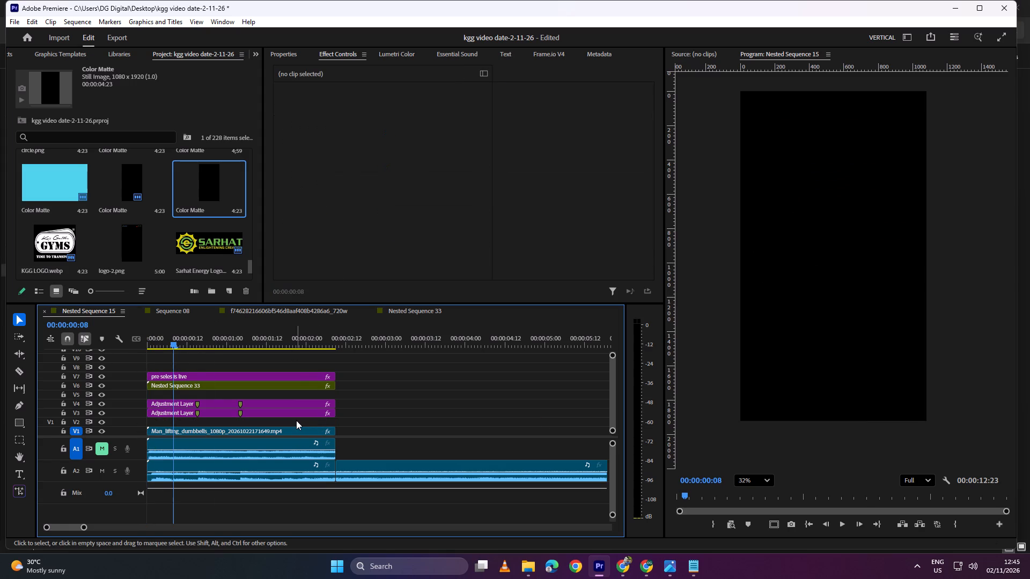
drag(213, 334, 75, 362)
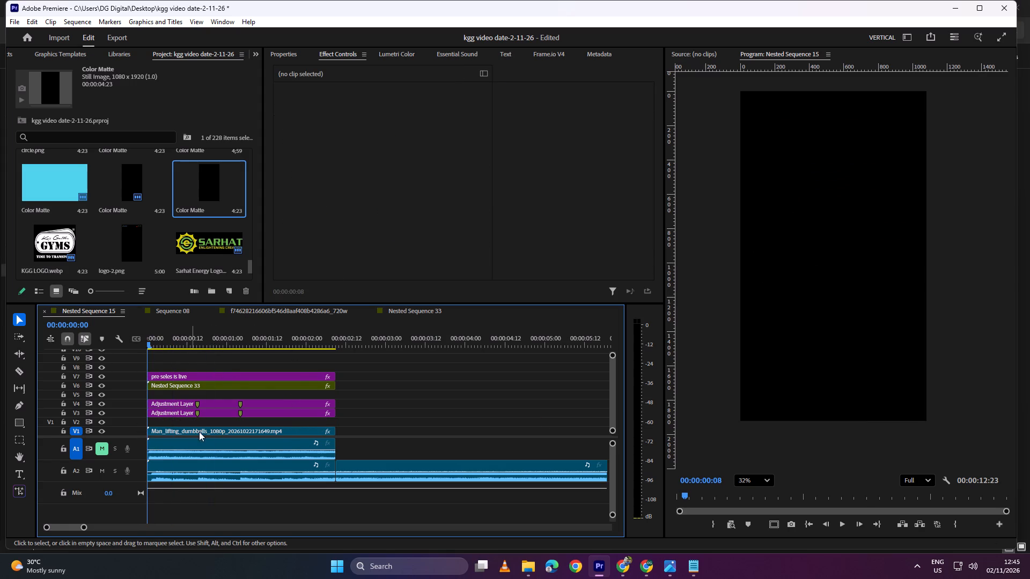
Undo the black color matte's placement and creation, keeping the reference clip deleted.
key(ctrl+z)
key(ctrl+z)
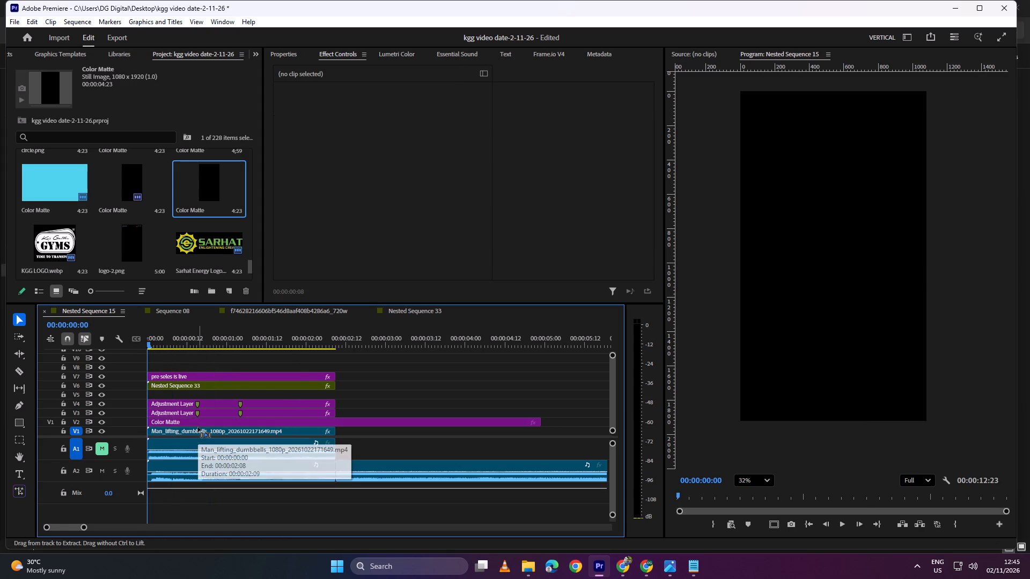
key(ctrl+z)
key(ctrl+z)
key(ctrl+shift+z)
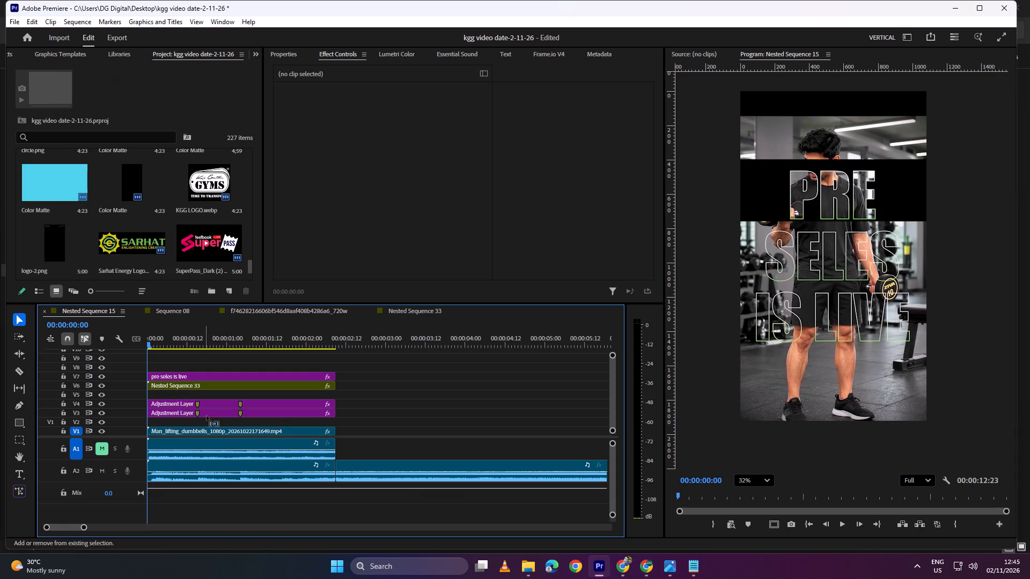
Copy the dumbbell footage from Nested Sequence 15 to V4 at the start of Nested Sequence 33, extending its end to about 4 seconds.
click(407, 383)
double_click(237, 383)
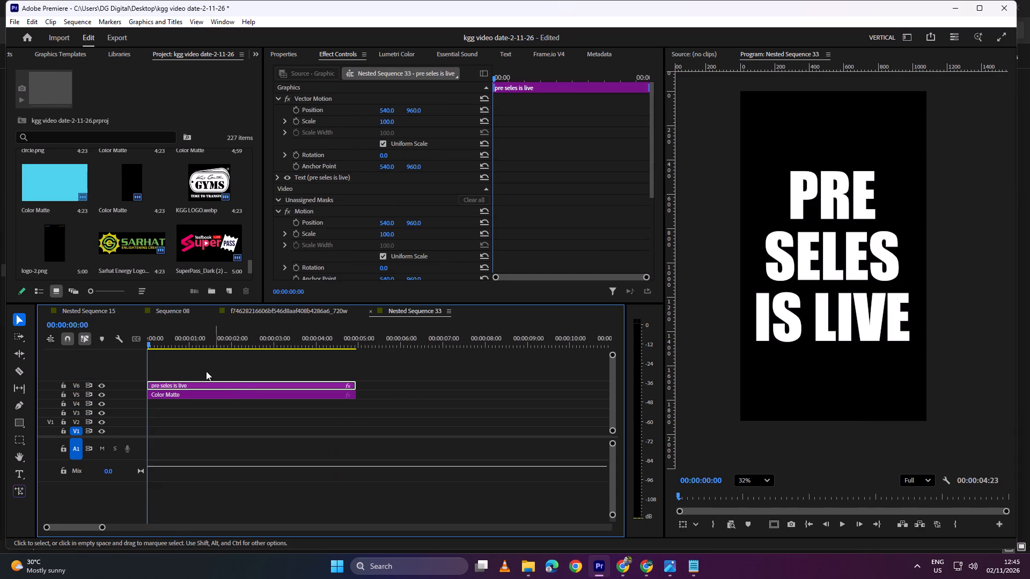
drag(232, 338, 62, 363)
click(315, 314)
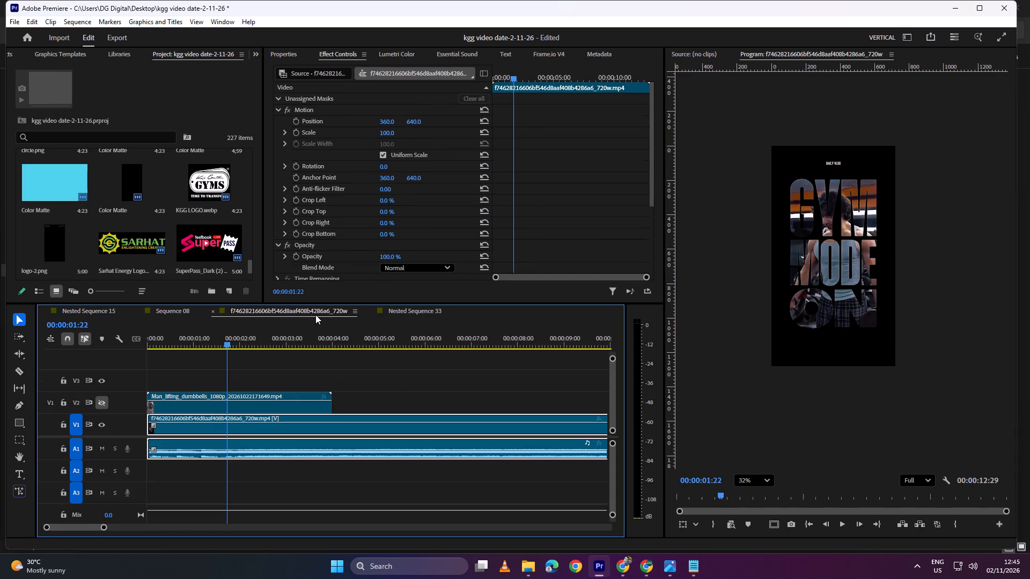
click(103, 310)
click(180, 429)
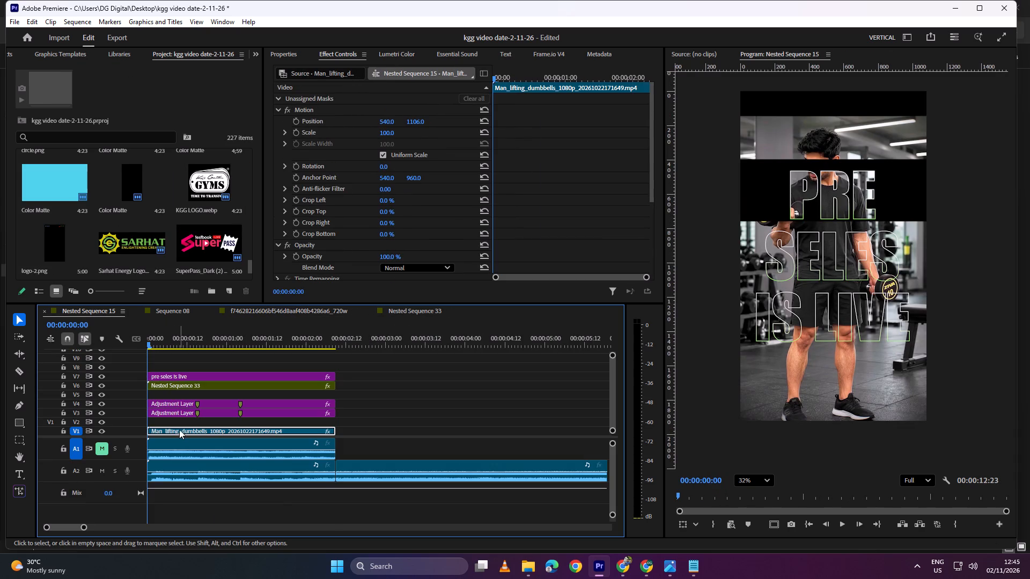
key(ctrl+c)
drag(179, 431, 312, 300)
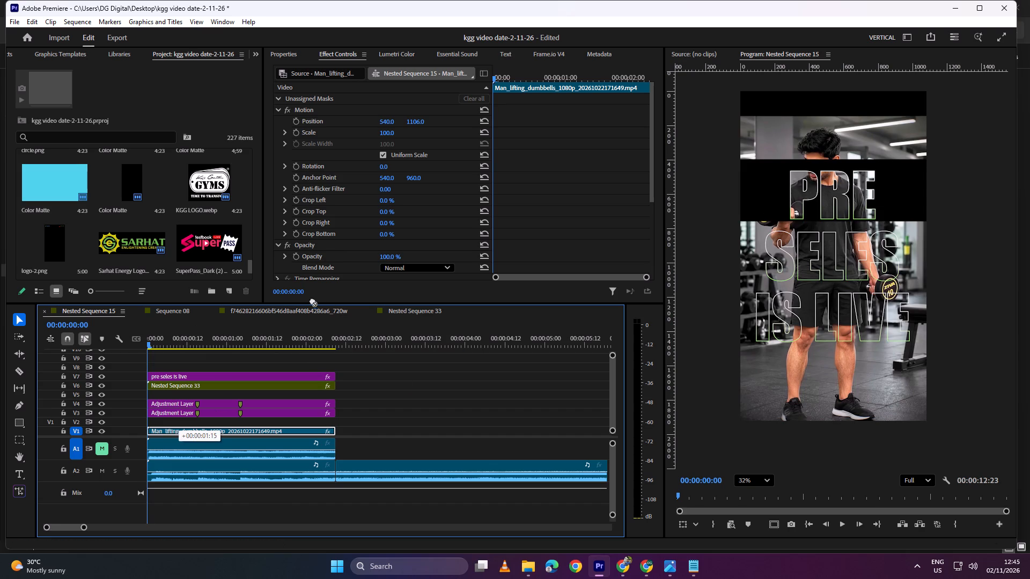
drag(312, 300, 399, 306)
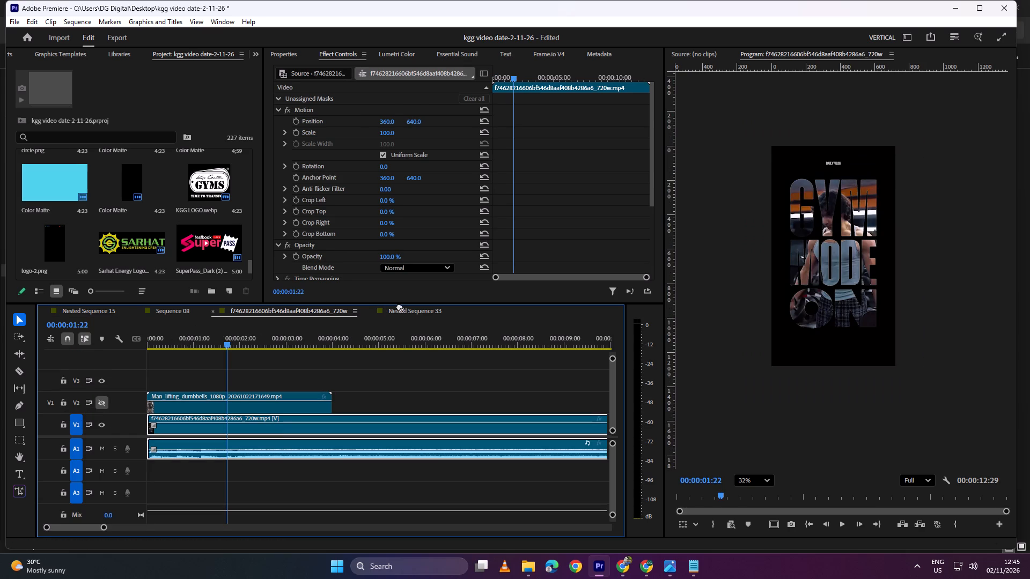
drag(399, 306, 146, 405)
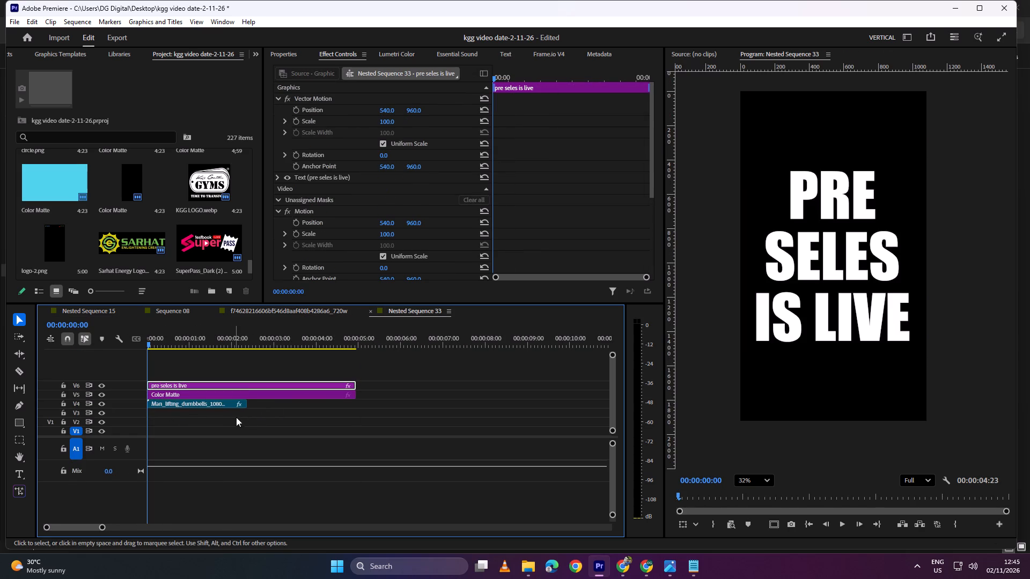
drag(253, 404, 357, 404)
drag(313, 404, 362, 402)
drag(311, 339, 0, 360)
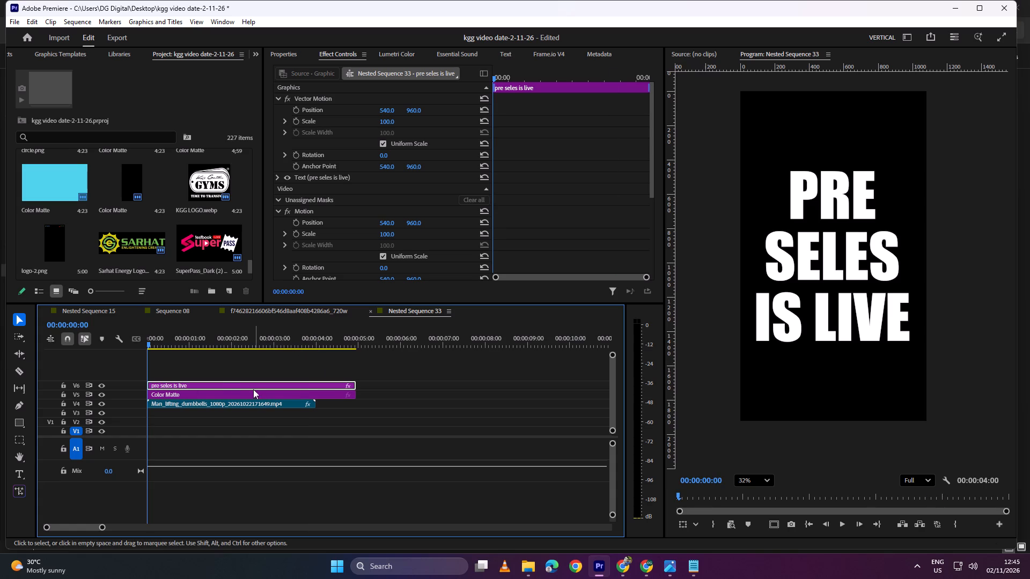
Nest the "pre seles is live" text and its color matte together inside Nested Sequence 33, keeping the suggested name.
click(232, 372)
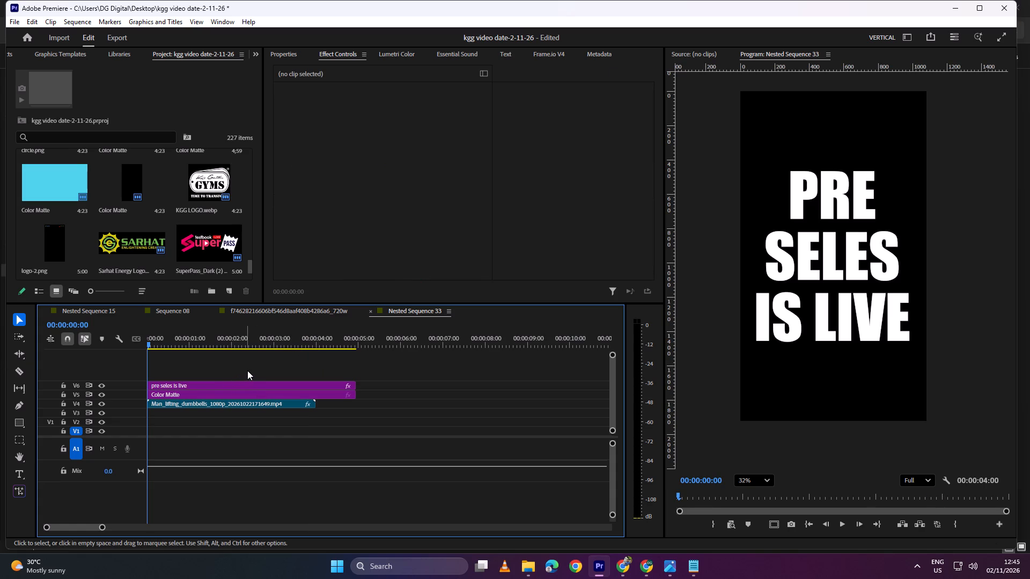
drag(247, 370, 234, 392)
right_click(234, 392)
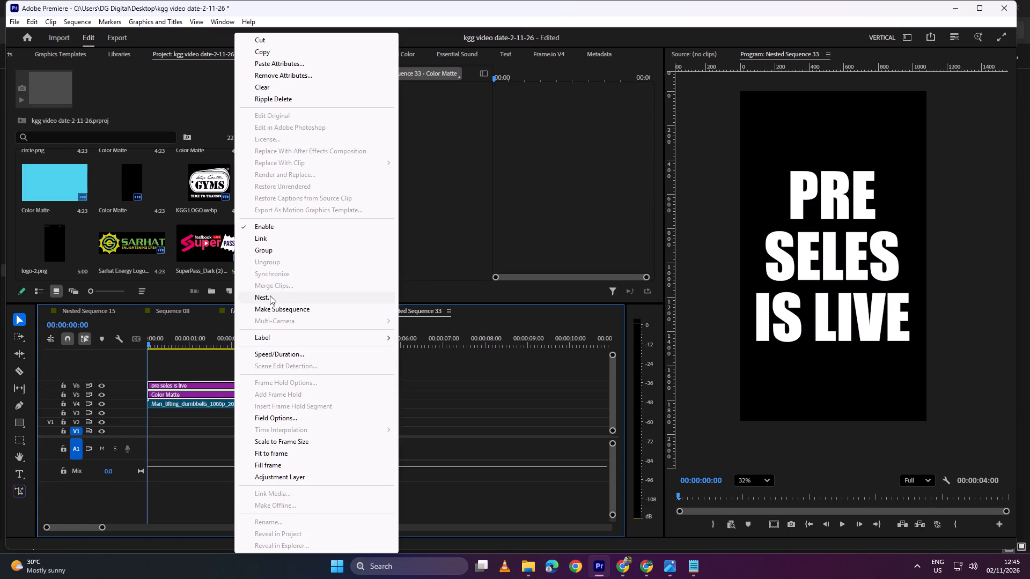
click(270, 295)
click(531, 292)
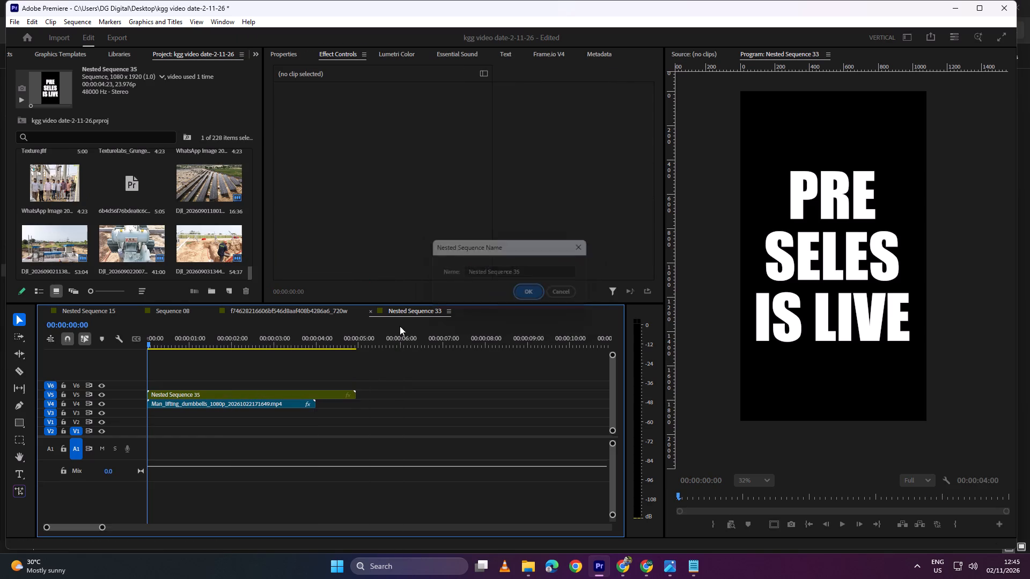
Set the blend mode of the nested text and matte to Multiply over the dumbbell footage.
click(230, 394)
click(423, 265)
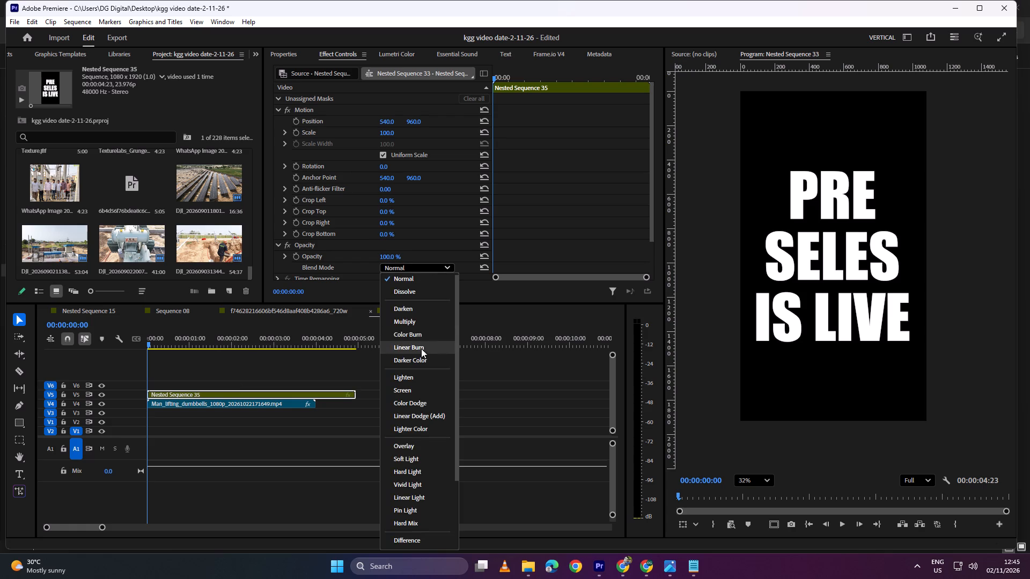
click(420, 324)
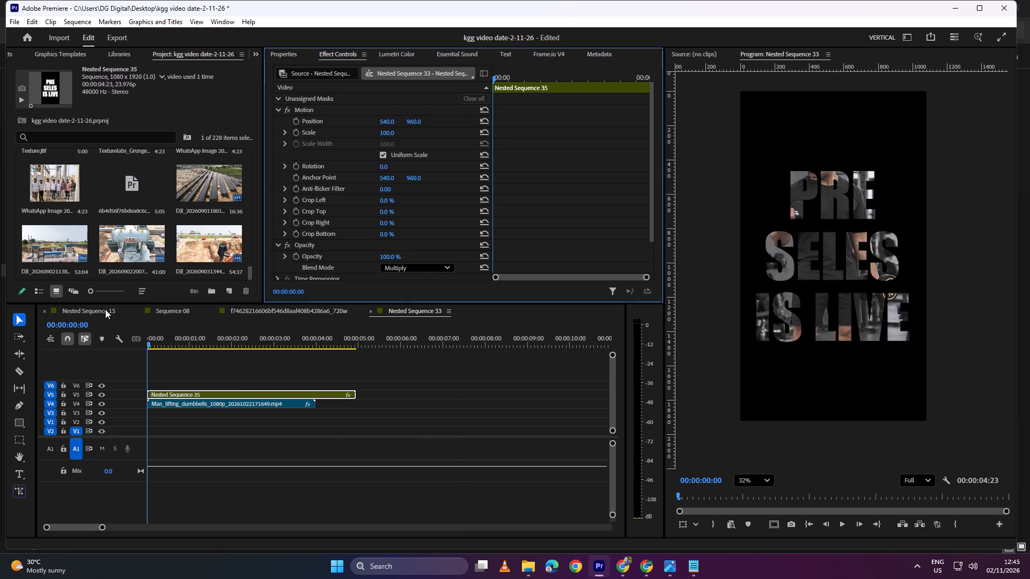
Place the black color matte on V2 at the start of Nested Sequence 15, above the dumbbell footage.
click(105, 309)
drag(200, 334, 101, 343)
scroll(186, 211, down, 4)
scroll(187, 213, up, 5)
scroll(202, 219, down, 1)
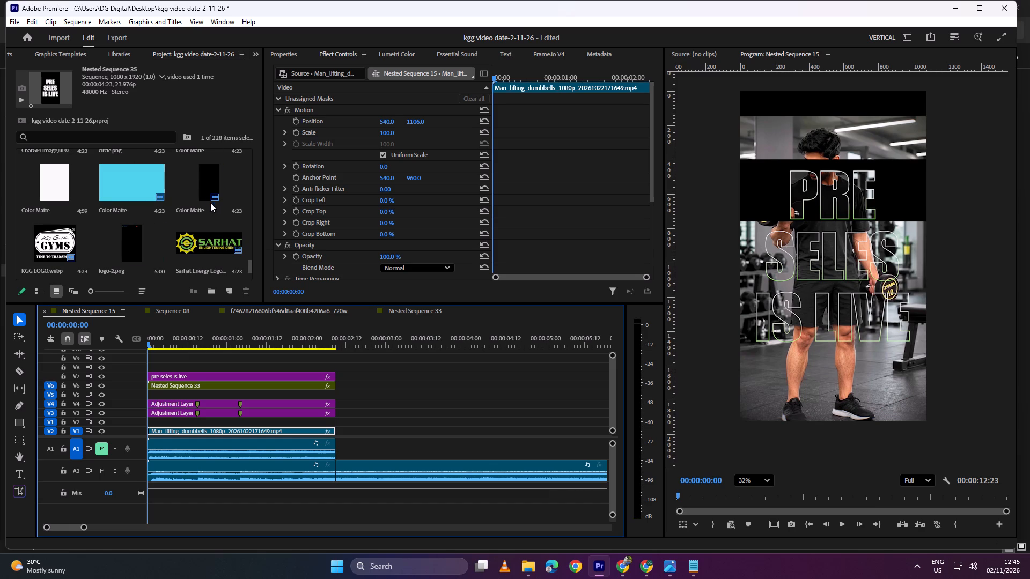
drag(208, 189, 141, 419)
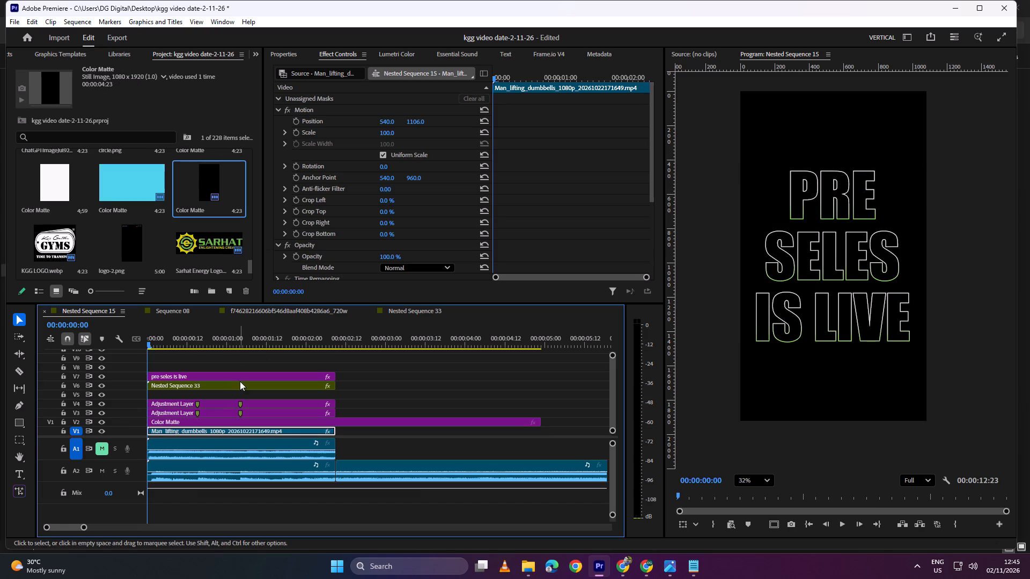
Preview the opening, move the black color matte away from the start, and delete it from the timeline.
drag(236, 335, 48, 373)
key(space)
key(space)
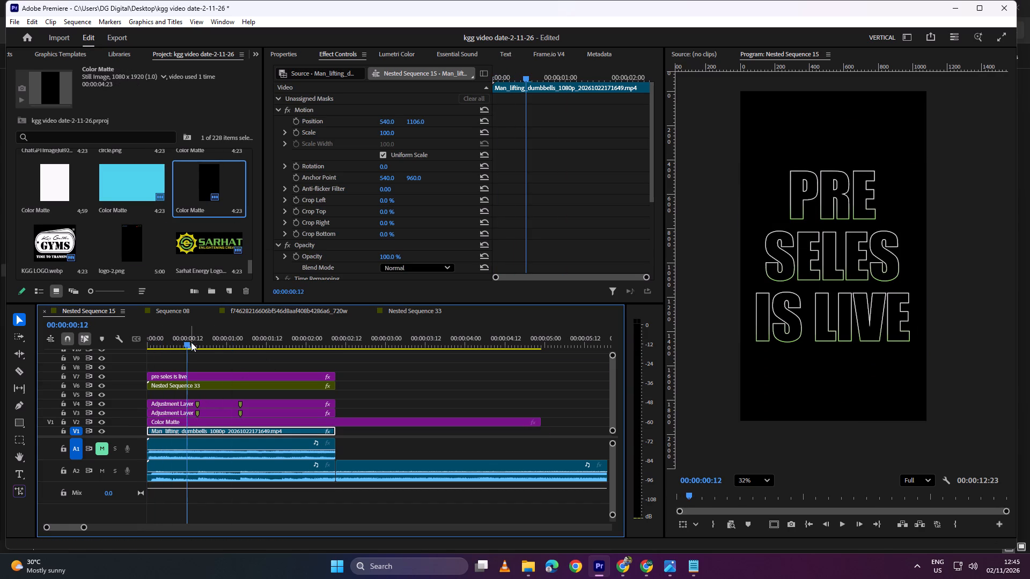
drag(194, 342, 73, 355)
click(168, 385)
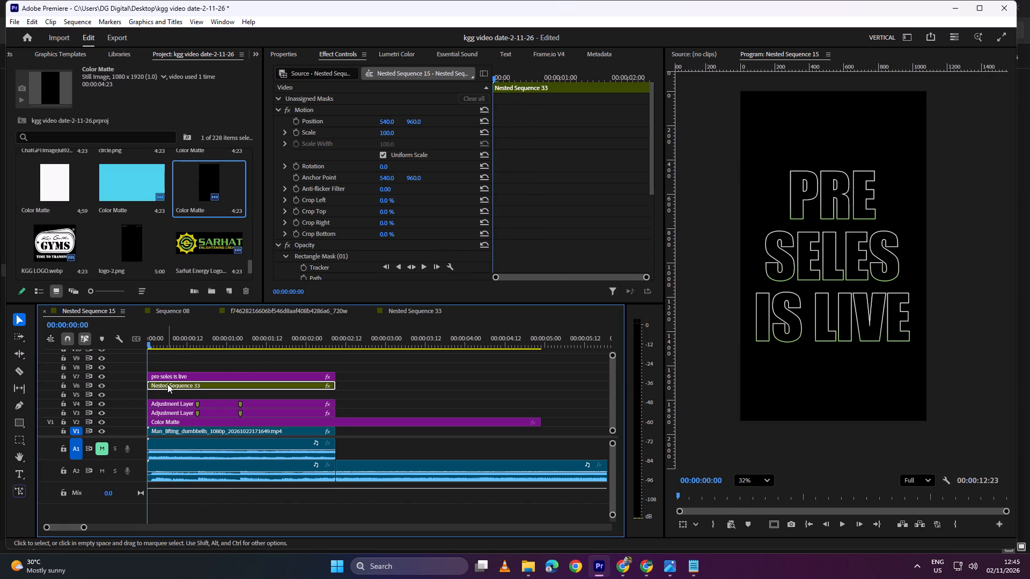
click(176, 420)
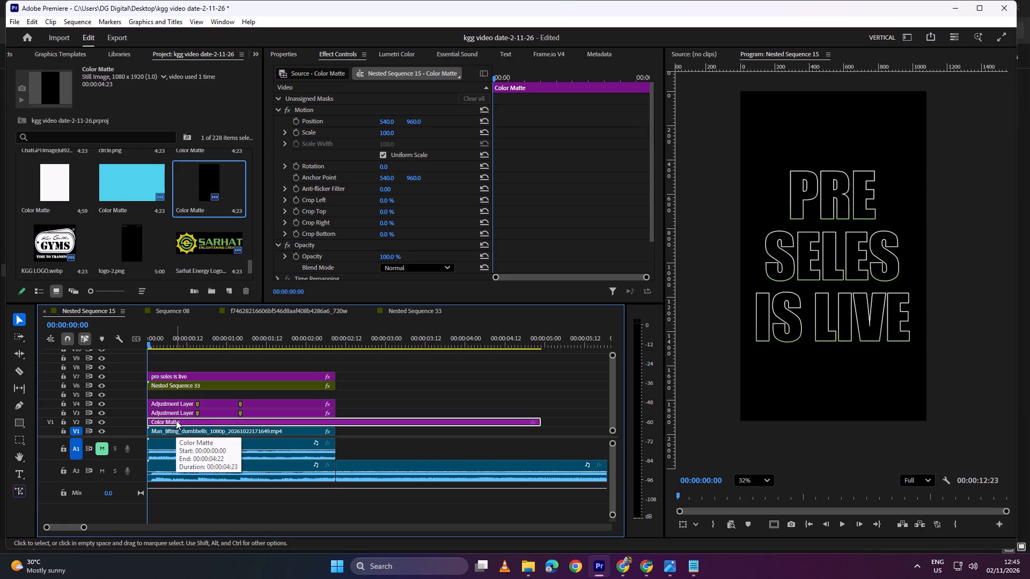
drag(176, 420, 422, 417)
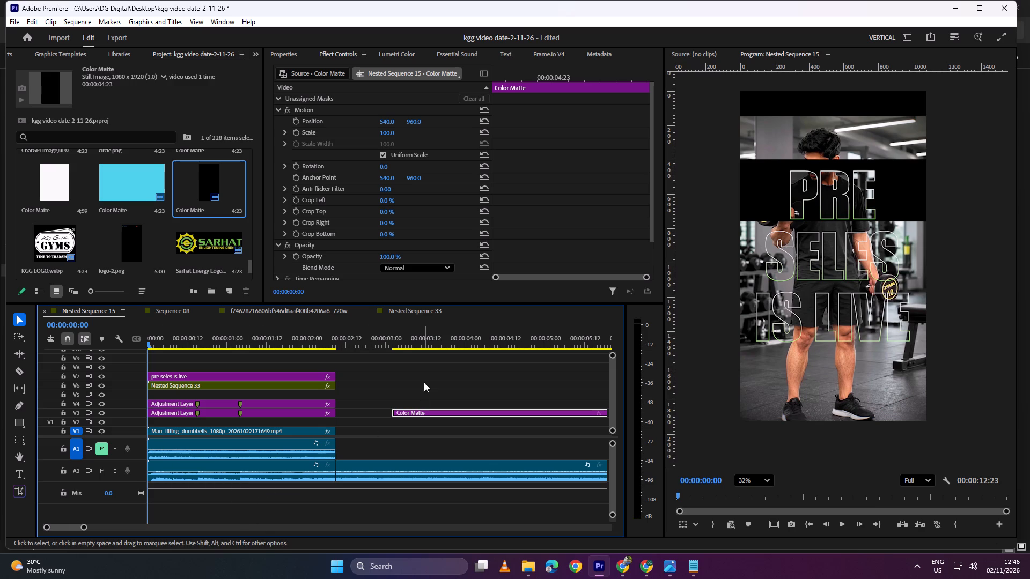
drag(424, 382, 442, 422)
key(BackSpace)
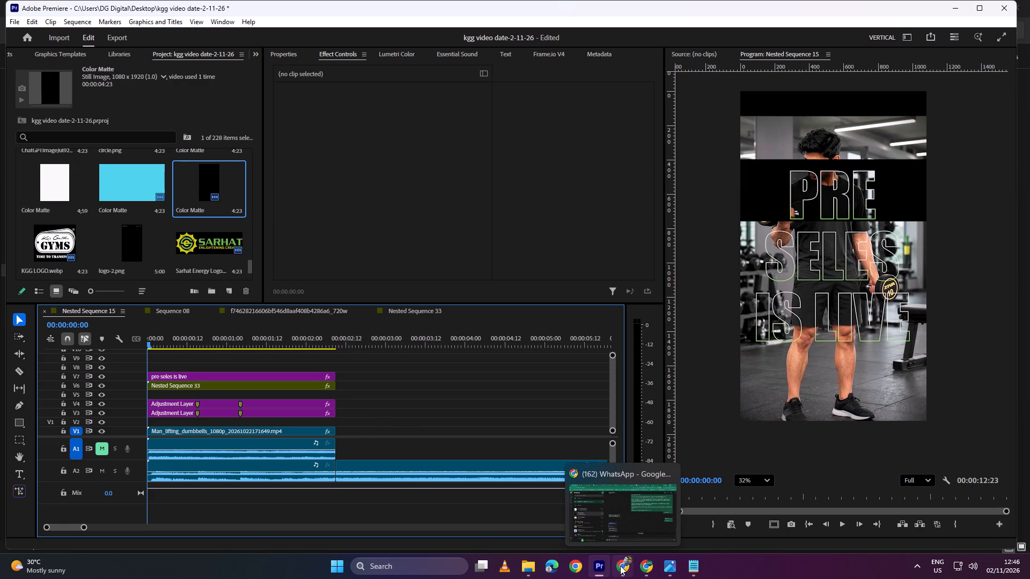
Play the GYM MODE reference sequence repeatedly from its start to examine how the masked text lines appear.
click(233, 479)
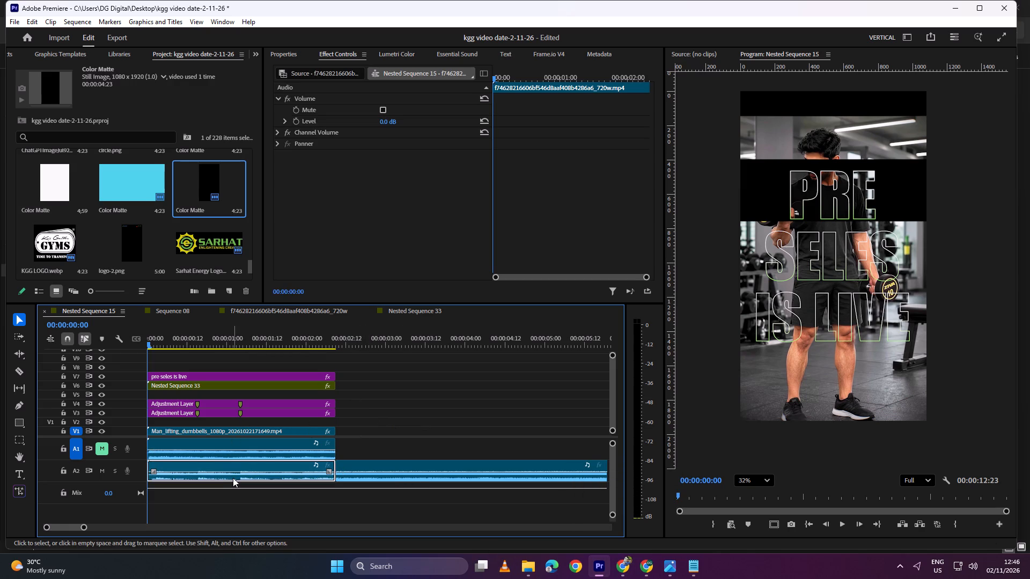
right_click(233, 478)
click(472, 377)
click(279, 306)
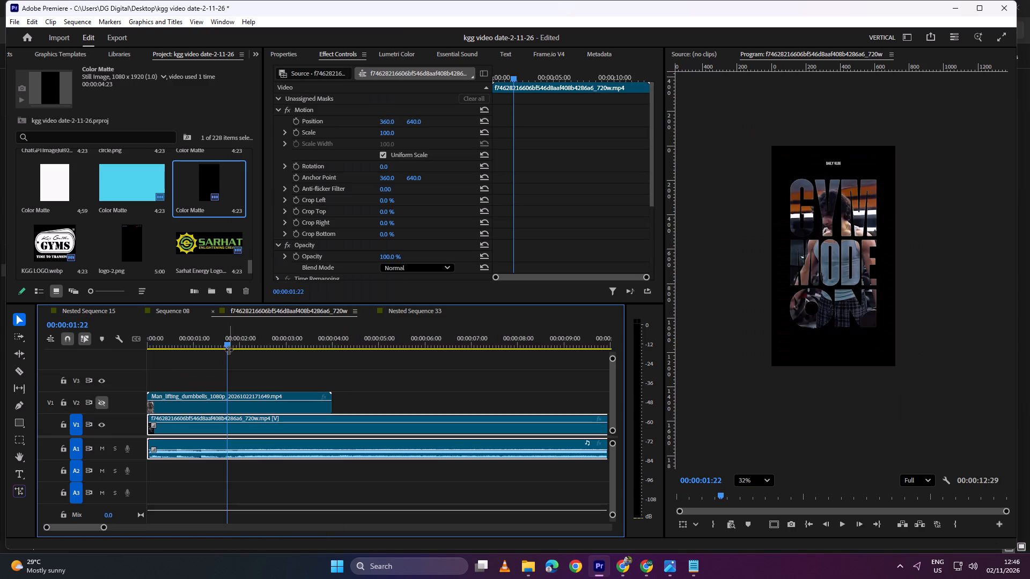
drag(239, 344, 42, 363)
key(space)
key(space)
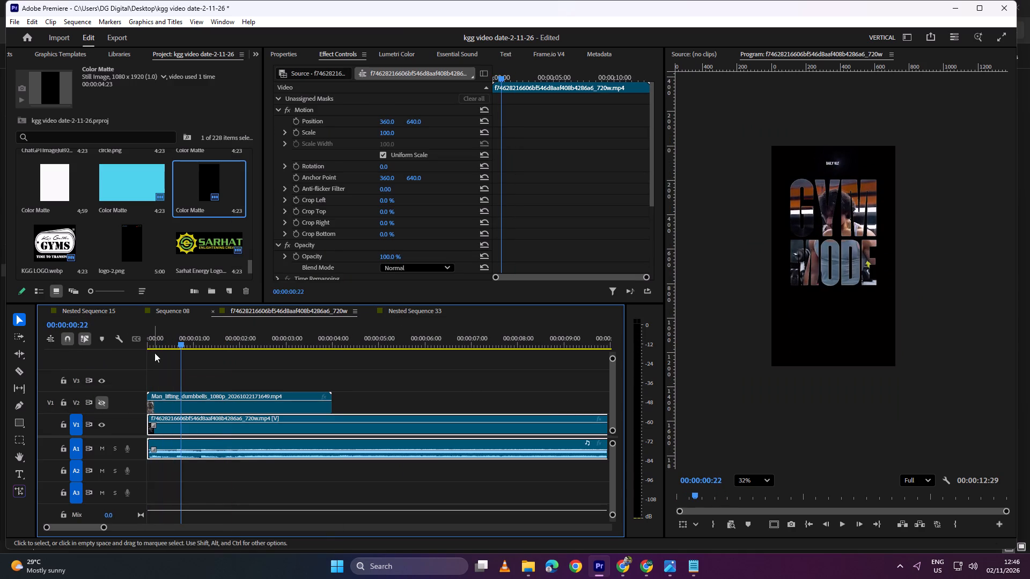
drag(182, 343, 38, 353)
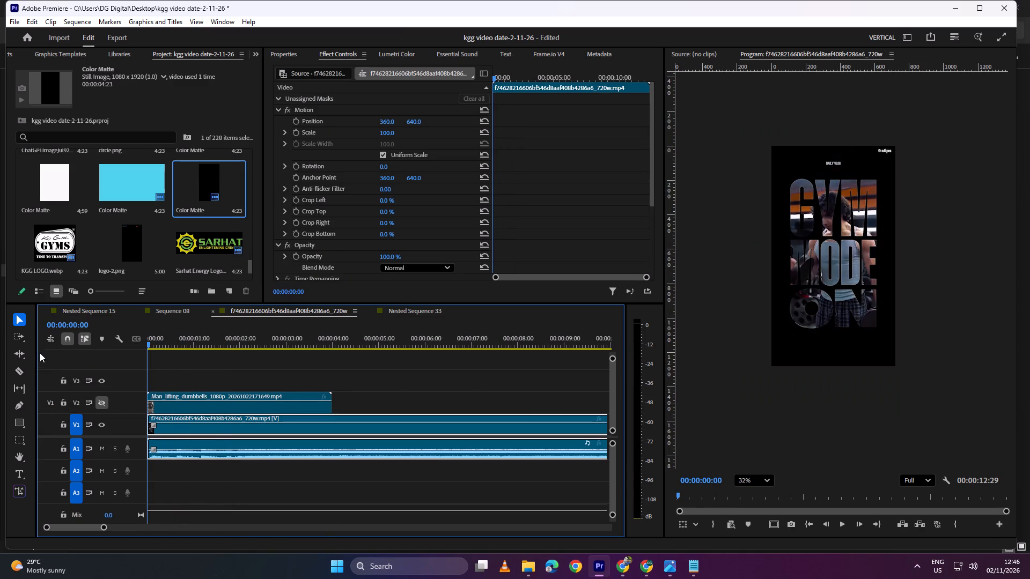
key(space)
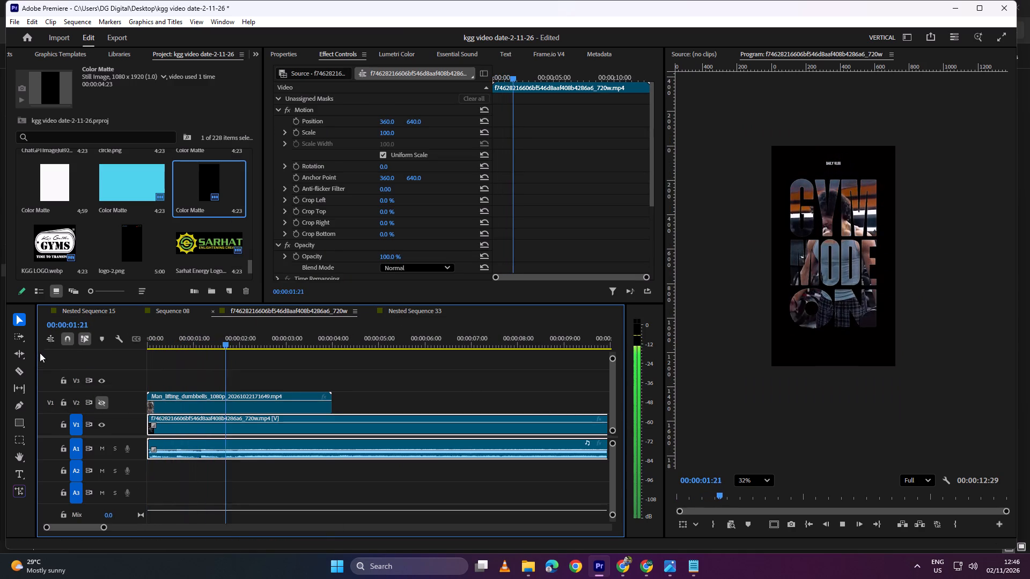
key(space)
drag(167, 338, 75, 344)
key(space)
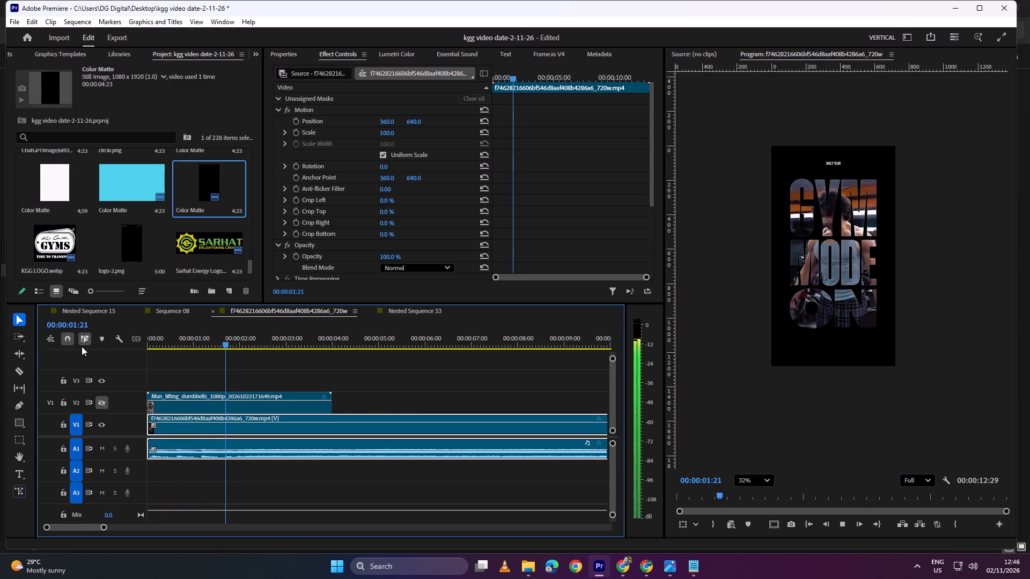
key(space)
Undo the recent edits back to the full PRE SELES IS LIVE cutout, with the reference on V4 and the following clips restored.
click(107, 310)
drag(231, 332, 232, 332)
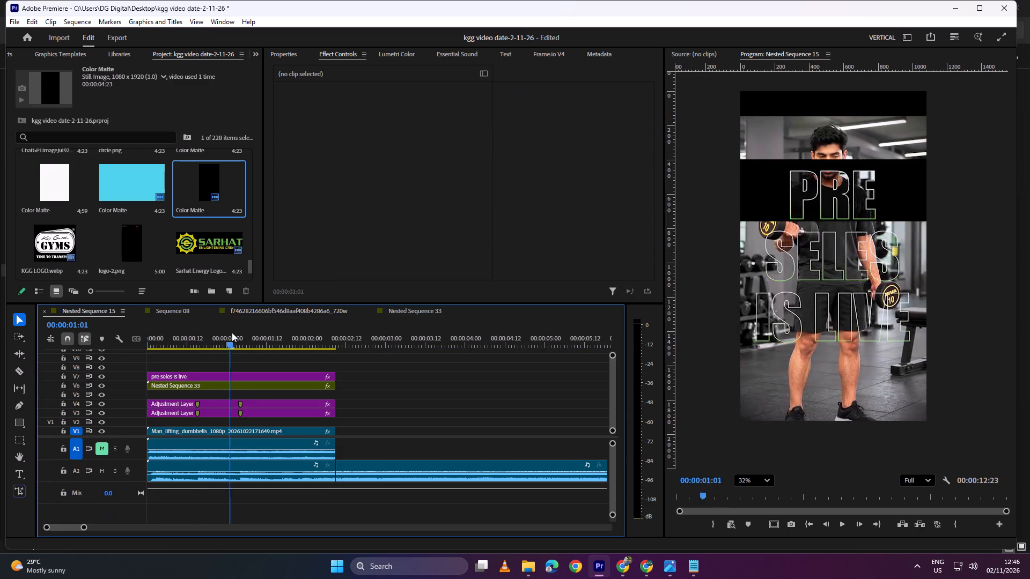
drag(232, 332, 43, 375)
key(ctrl+z)
key(ctrl+z)
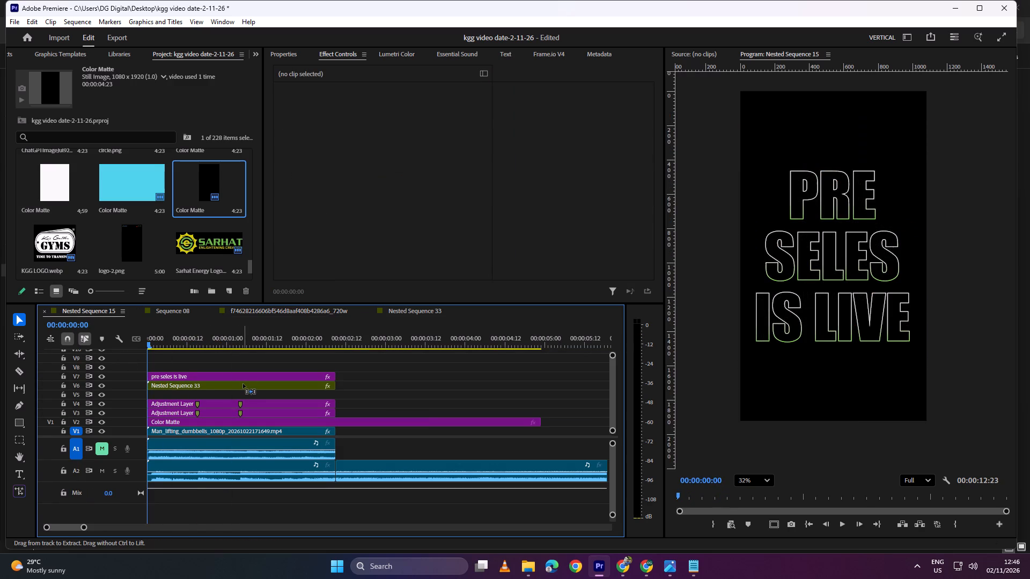
key(ctrl+z)
key(ctrl+z)
key(ctrl+z)
key(ctrl+z)
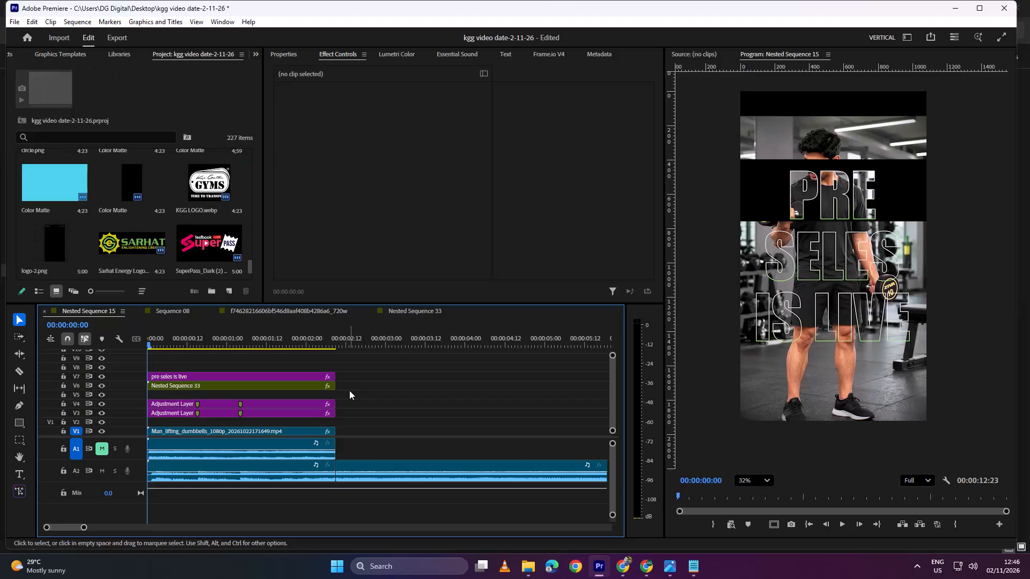
key(ctrl+z)
key(ctrl+z)
key(ctrl+z)
key(ctrl+z)
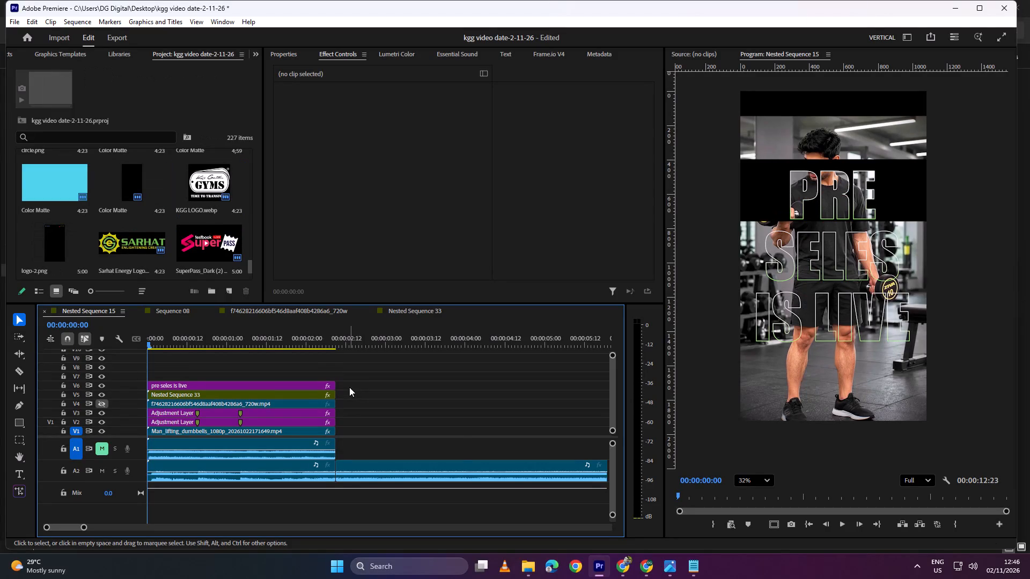
key(ctrl+z)
key(ctrl+z)
key(ctrl+z)
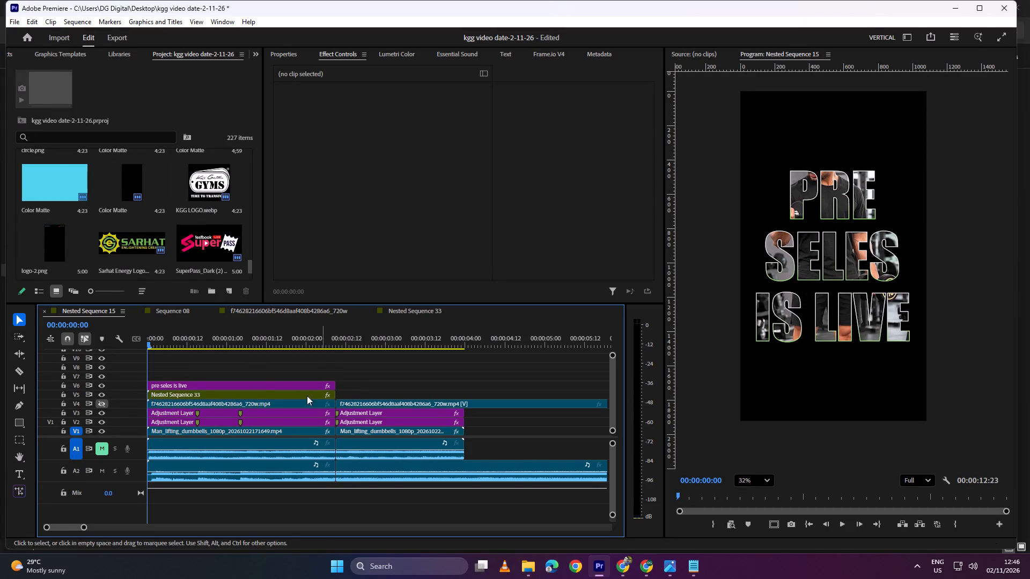
Delete all video, adjustment layer and audio clips that follow the end of the cutout text at about 00:00:02:09.
drag(266, 343, 79, 351)
key(space)
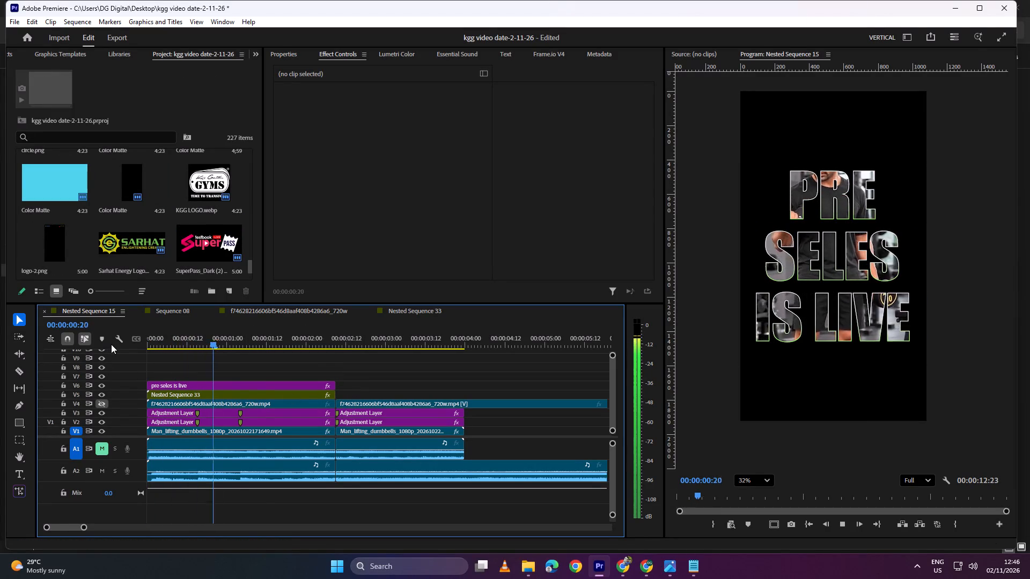
key(space)
key(space)
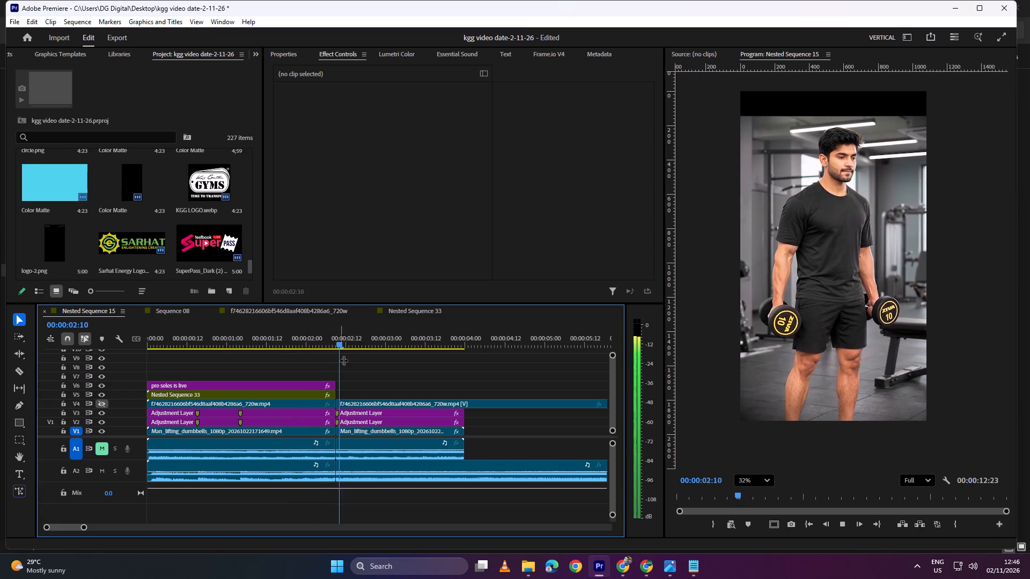
key(space)
key(v)
drag(382, 376, 385, 380)
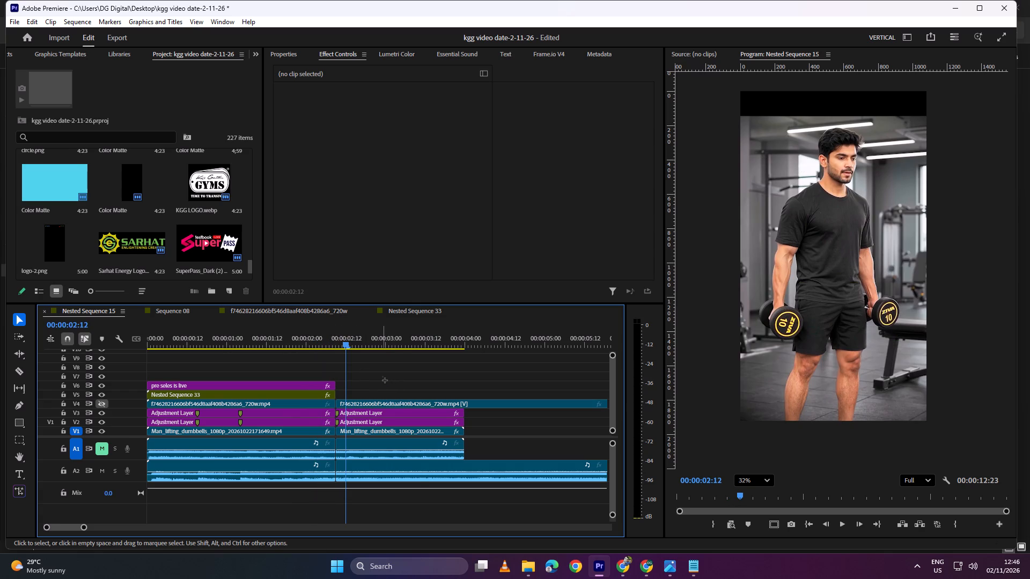
drag(385, 380, 421, 486)
key(BackSpace)
Play the shortened Nested Sequence 15 from its start to check the cutout text over the footage.
drag(353, 337, 0, 388)
key(space)
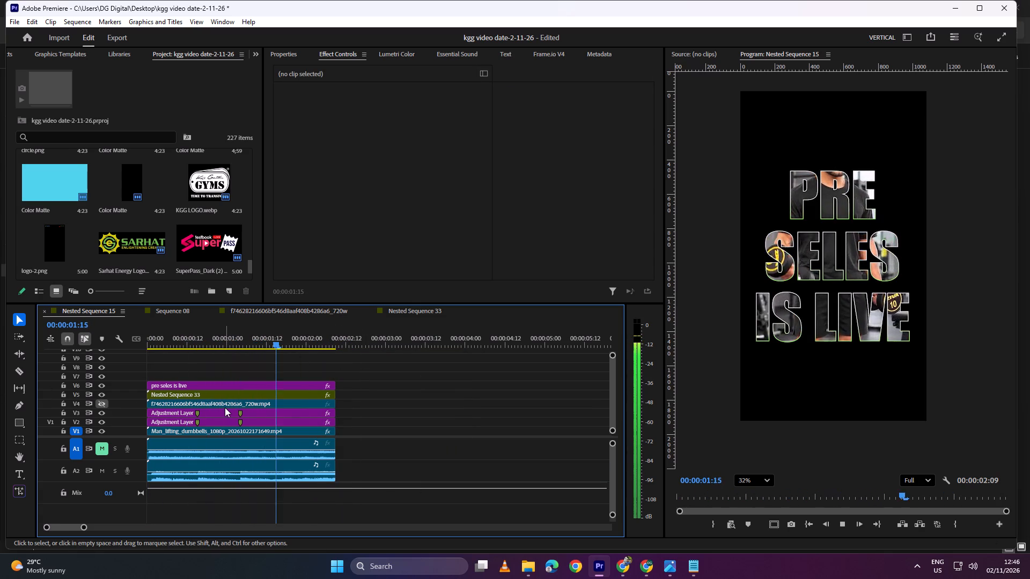
key(space)
alt+scroll(272, 382, up, 5)
drag(349, 339, 42, 374)
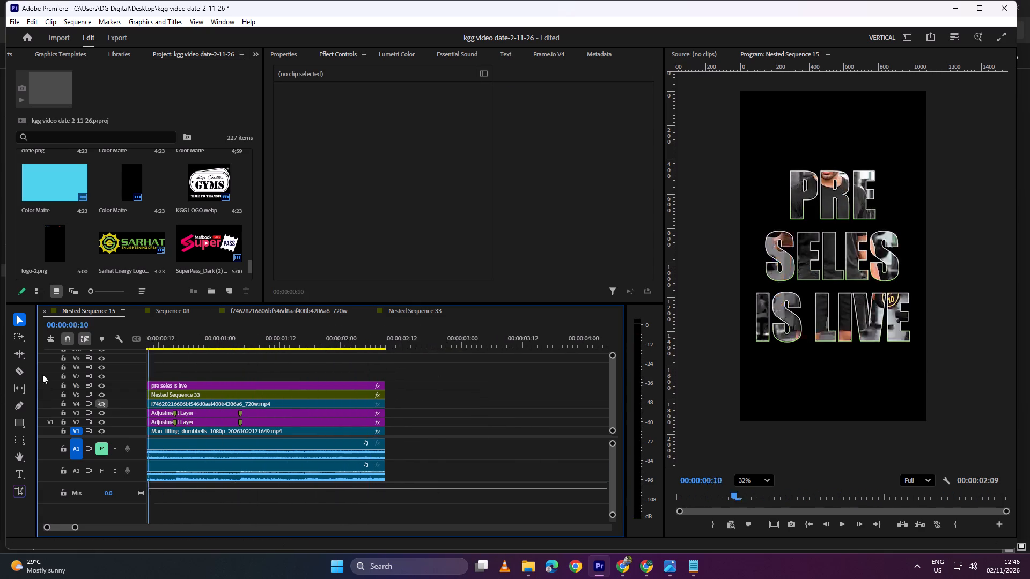
Play Nested Sequence 15 from its start to review the cutout text over the dumbbell footage.
drag(42, 374, 0, 404)
key(space)
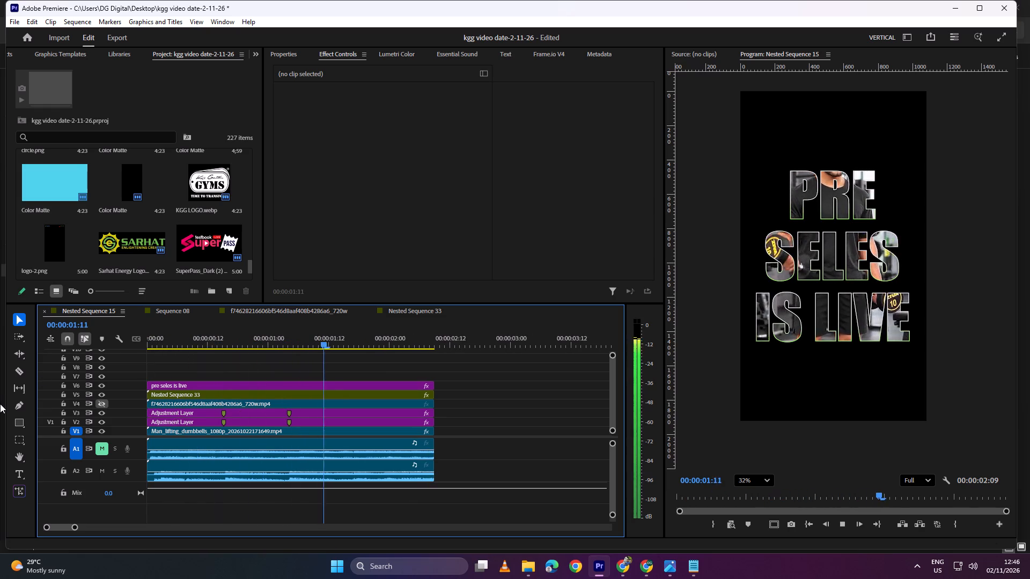
key(space)
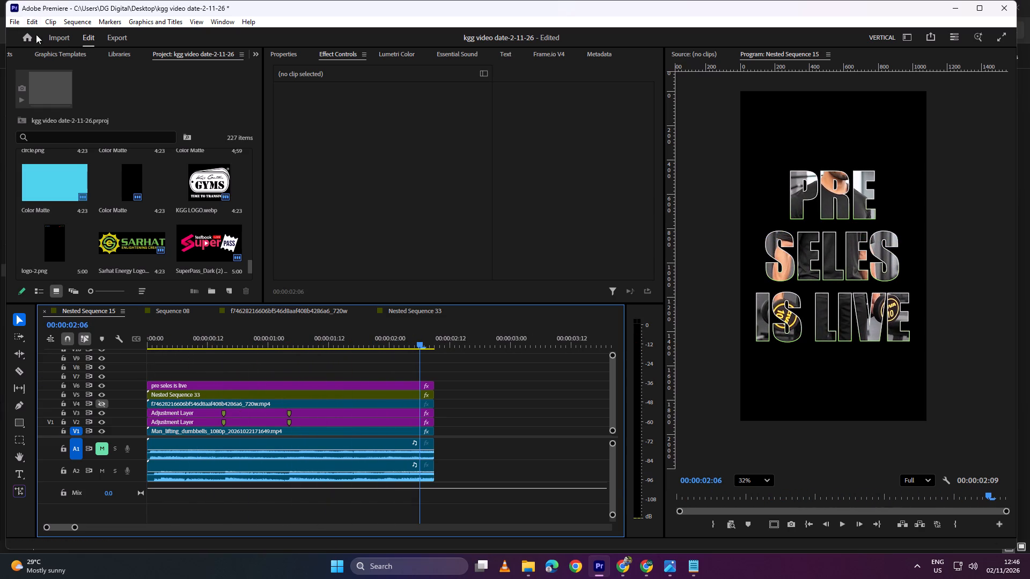
Open the media export settings for Nested Sequence 15 and browse to the KGG GYM folder on Local Disk (E:) as destination.
click(977, 14)
click(8, 20)
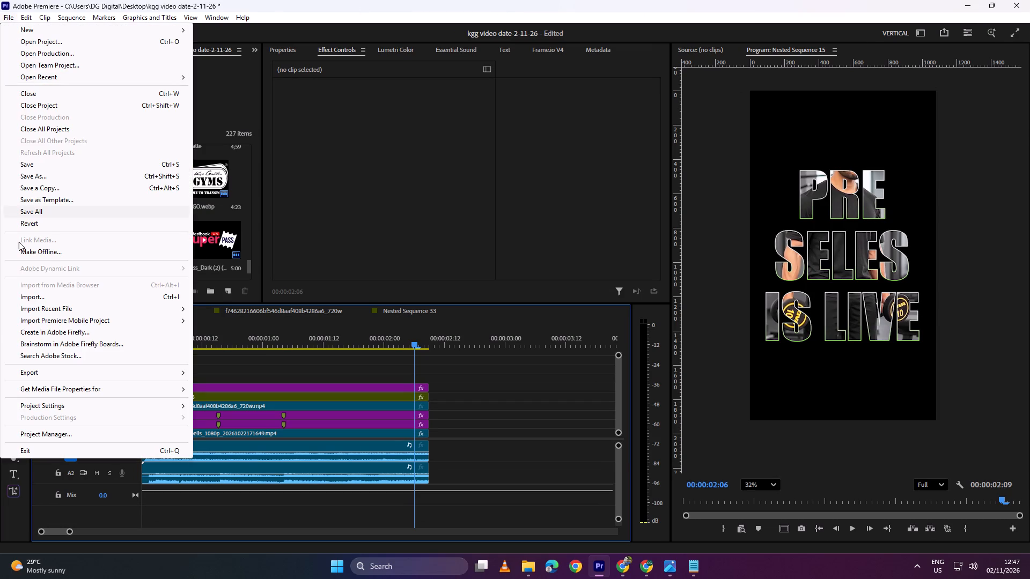
click(71, 369)
click(232, 372)
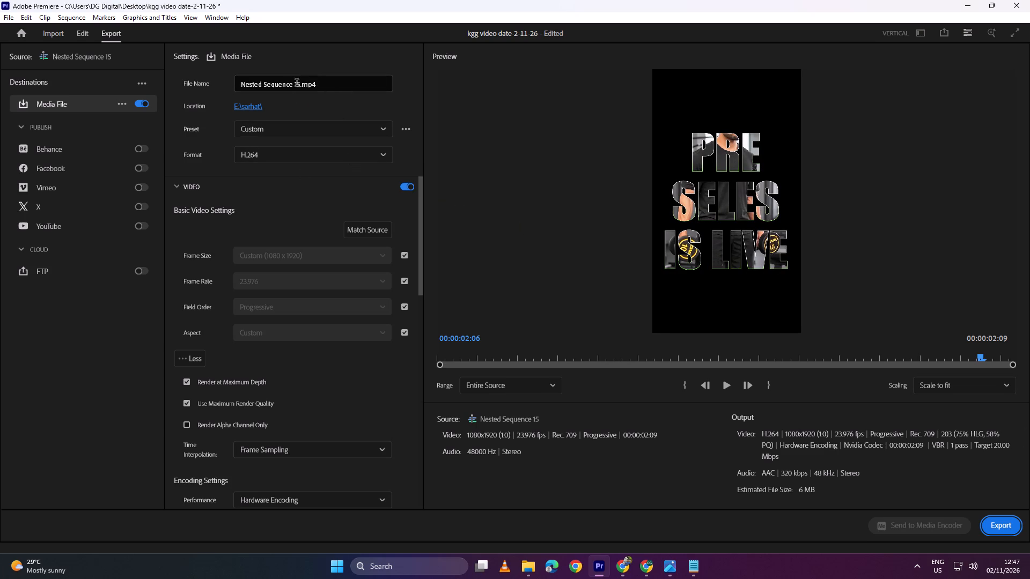
click(324, 85)
drag(337, 84, 39, 99)
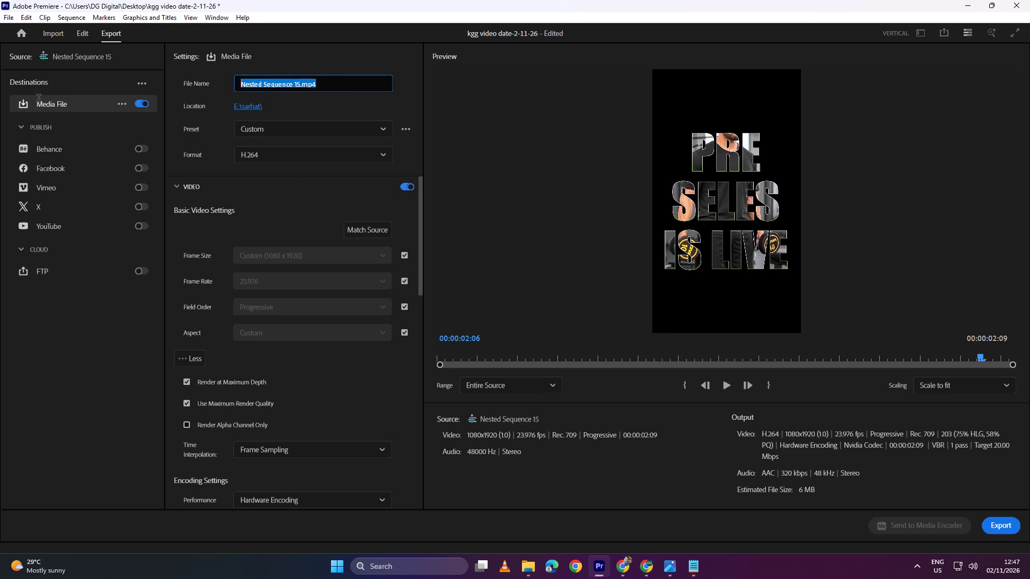
click(253, 108)
scroll(204, 189, down, 5)
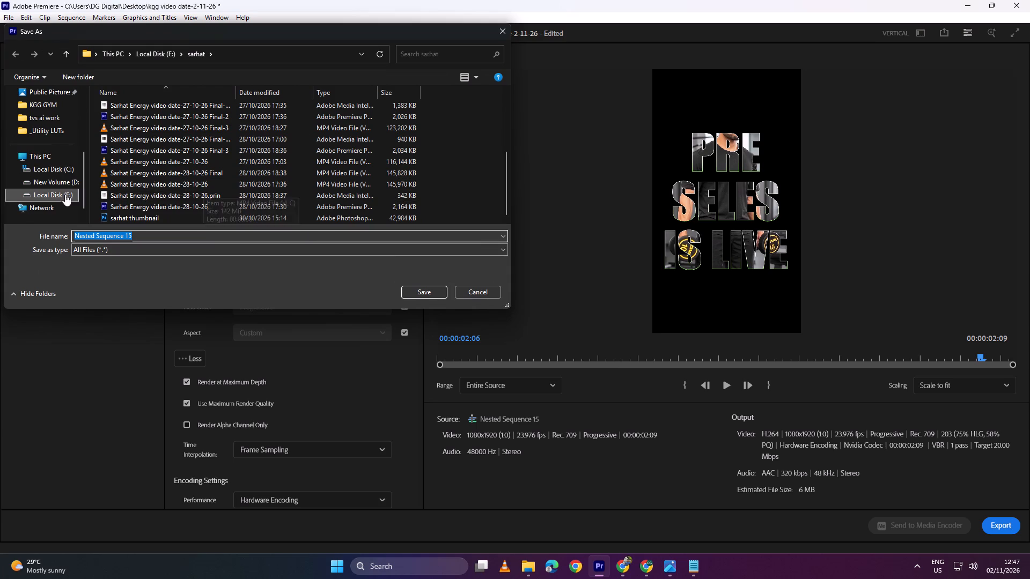
click(53, 157)
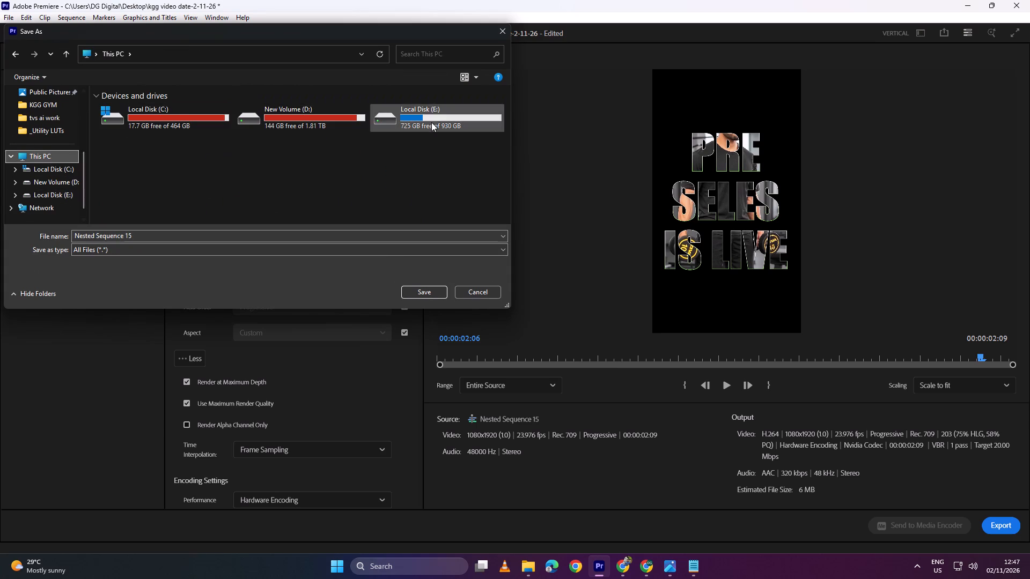
double_click(432, 122)
scroll(331, 158, down, 1)
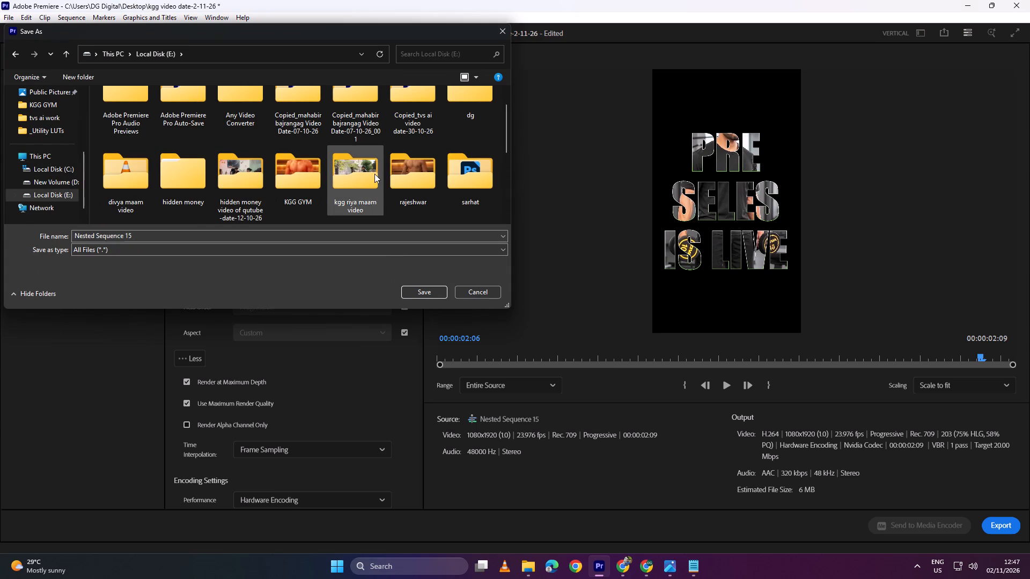
double_click(311, 178)
scroll(260, 190, down, 7)
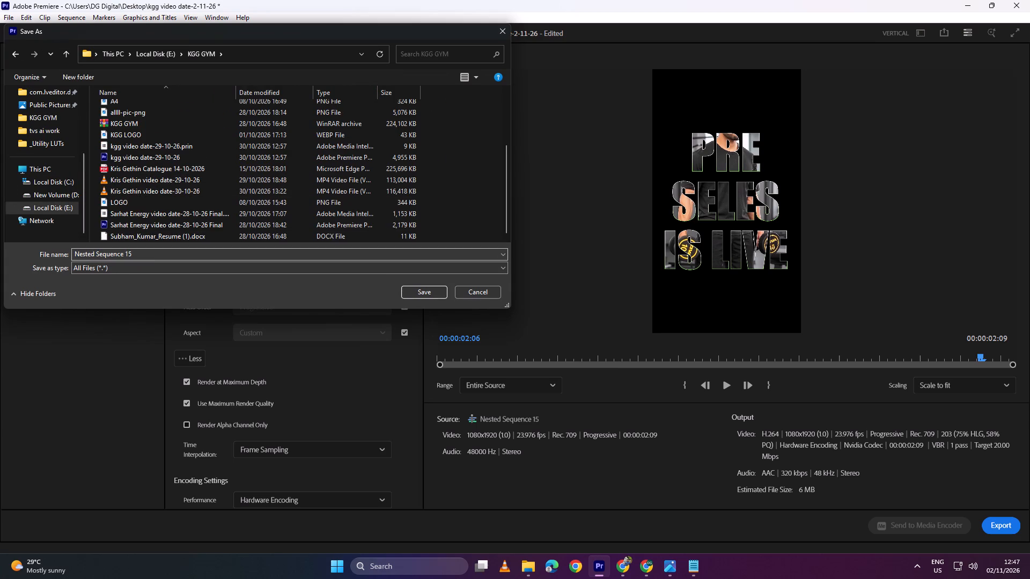
Name the export file scene-111 in the KGG GYM folder and export the sequence as H.264.
click(143, 253)
drag(163, 255, 0, 257)
text(scene)
text(-111)
key(space)
key(Return)
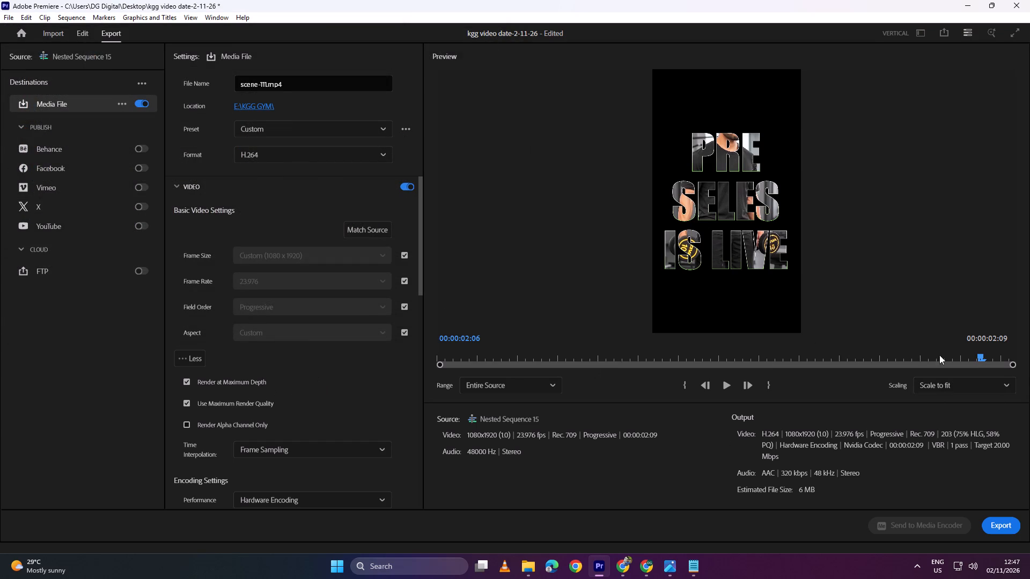
drag(940, 354, 1029, 354)
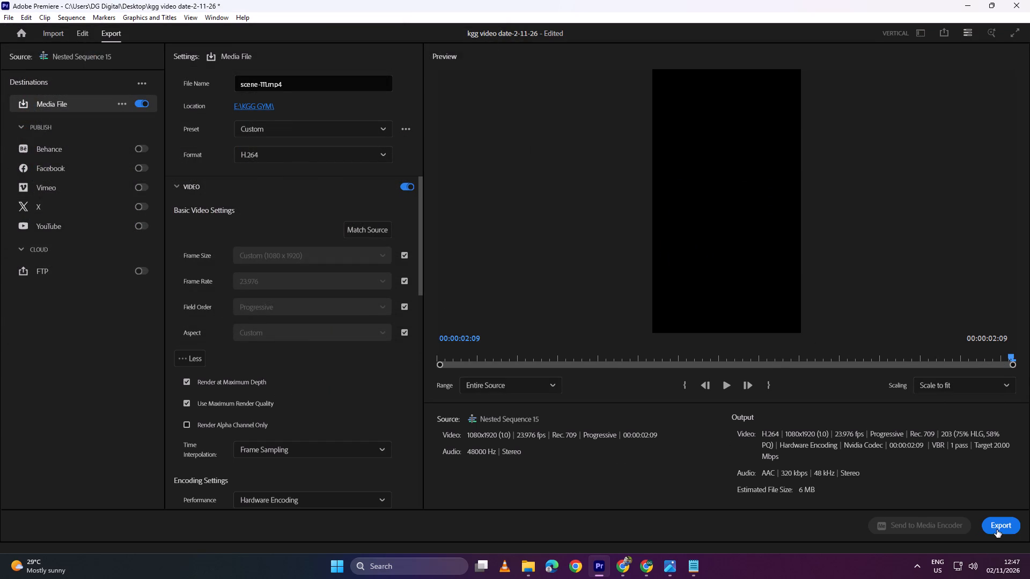
click(997, 528)
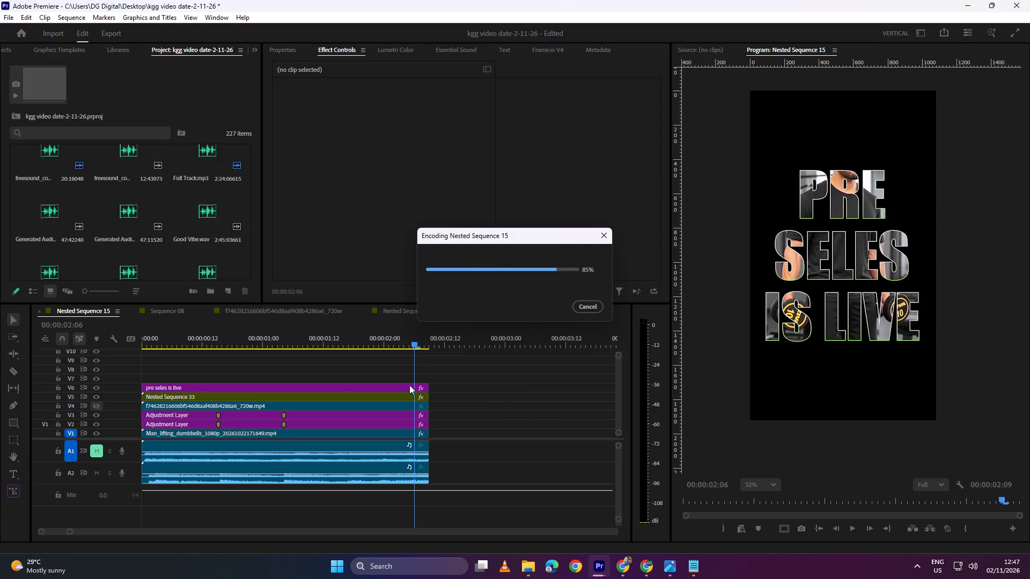
Play Nested Sequence 15 from its start to check the cutout text again.
drag(420, 340, 46, 385)
click(240, 372)
key(space)
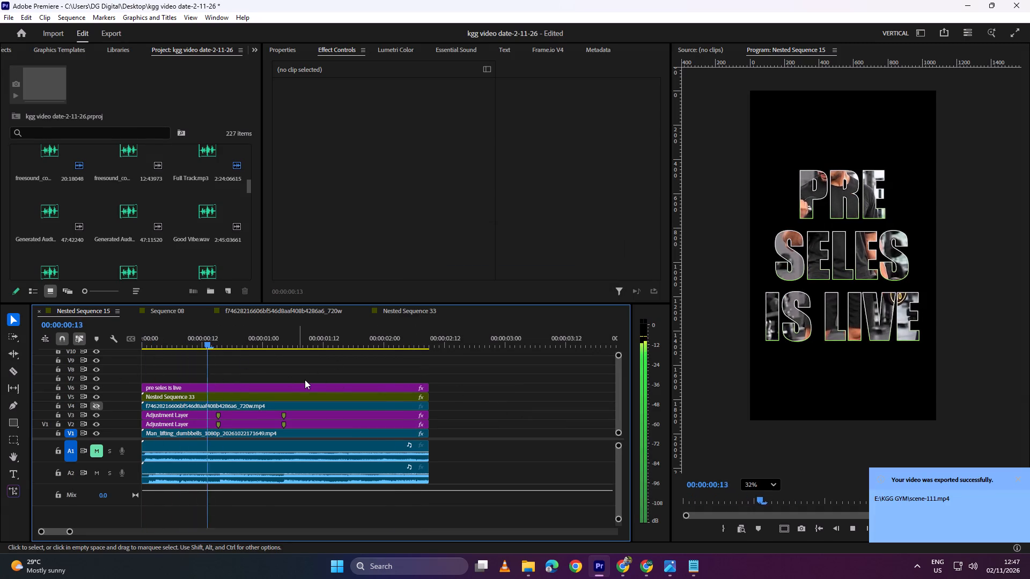
alt+scroll(300, 376, down, 5)
alt+scroll(293, 383, up, 8)
key(space)
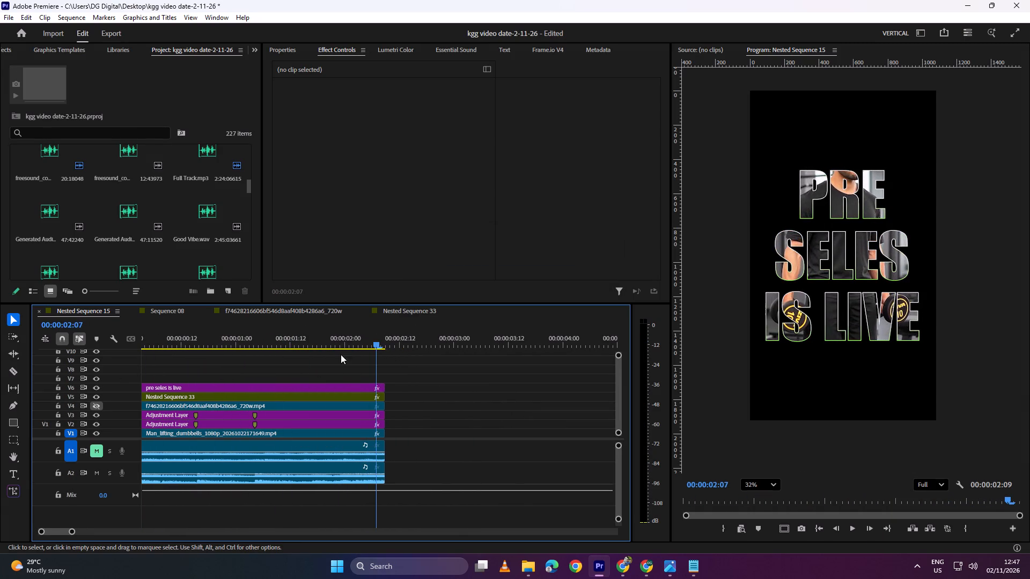
Import the scene-111 video from the KGG GYM folder in File Explorer onto V7 at the start of Nested Sequence 15.
drag(377, 340, 0, 368)
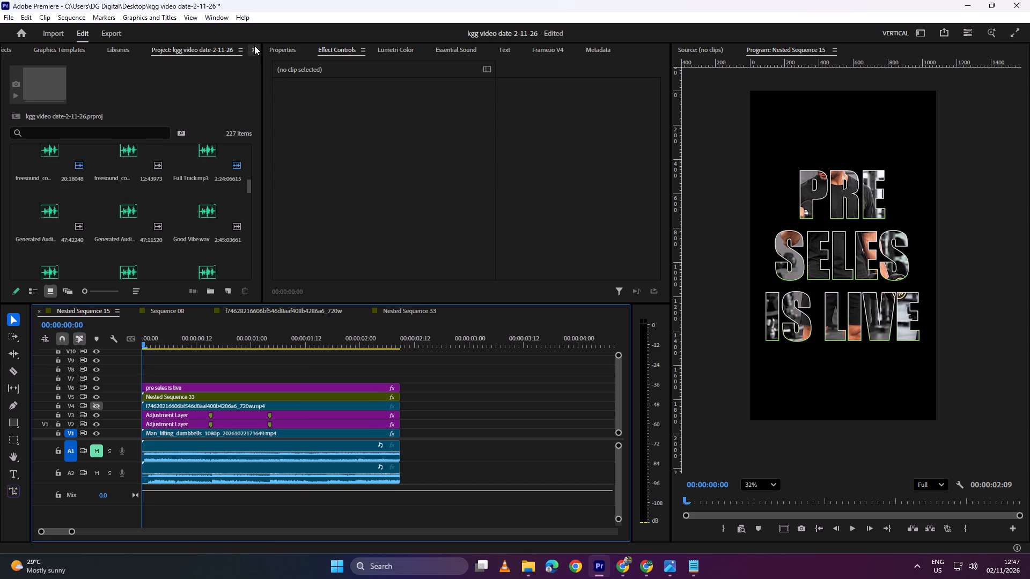
click(254, 46)
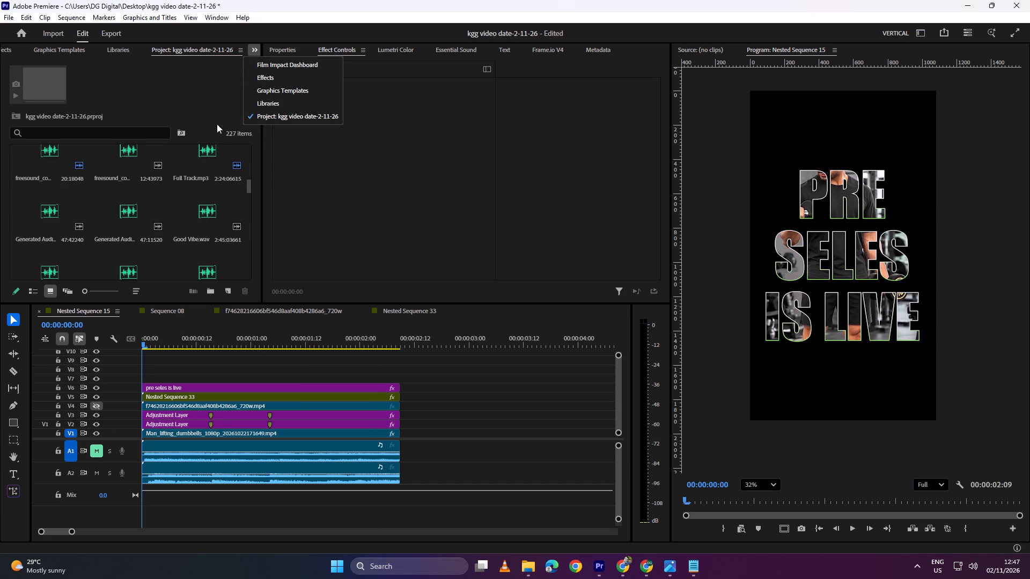
click(272, 117)
scroll(190, 264, down, 12)
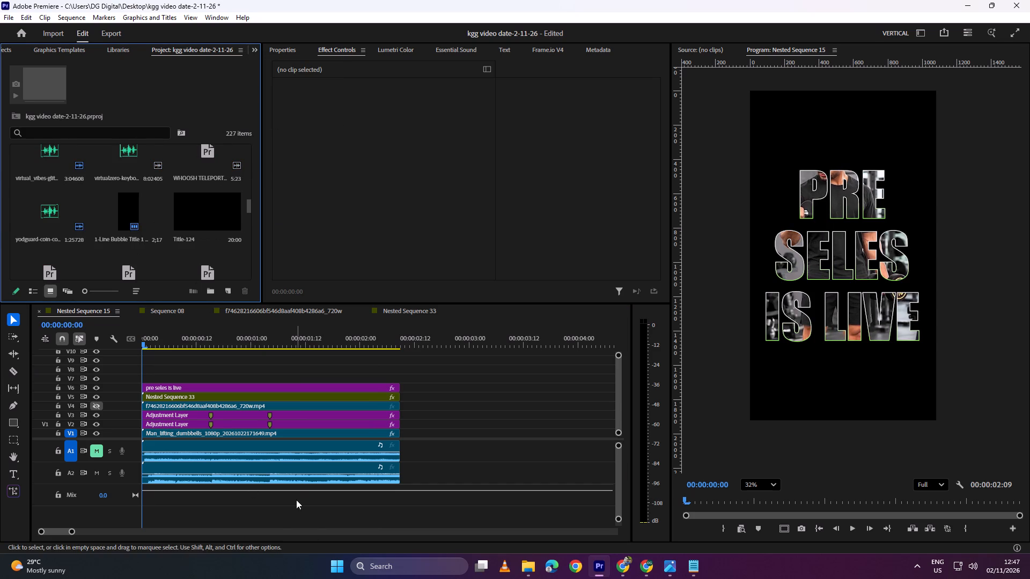
click(532, 563)
click(476, 516)
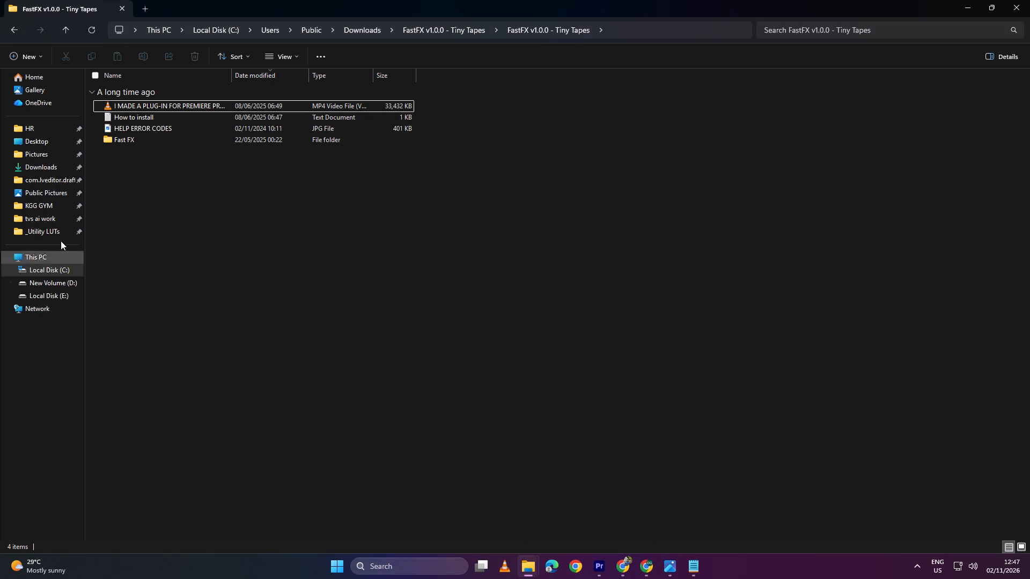
click(51, 207)
scroll(745, 353, down, 1)
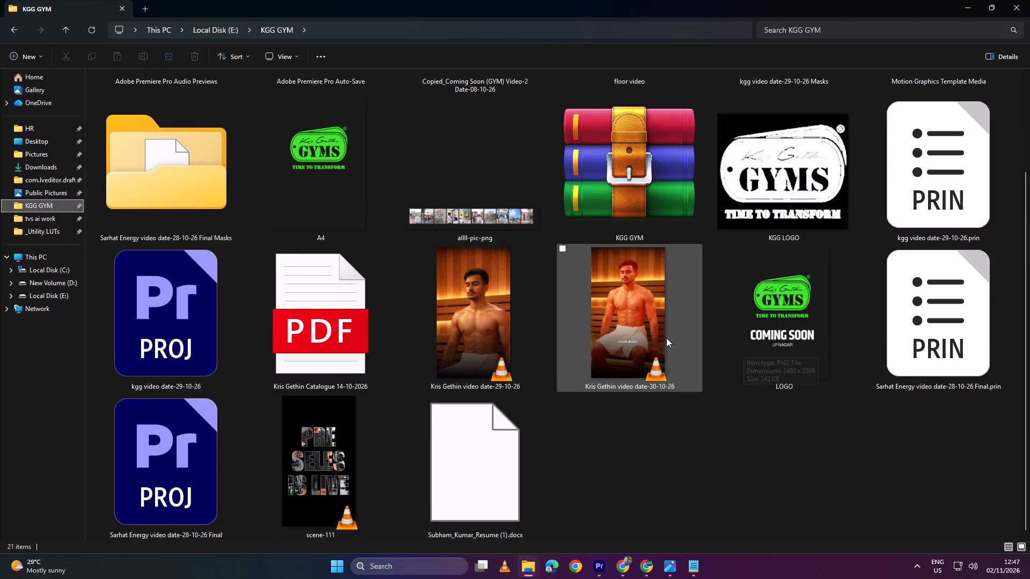
scroll(598, 344, down, 2)
click(304, 487)
drag(333, 470, 680, 546)
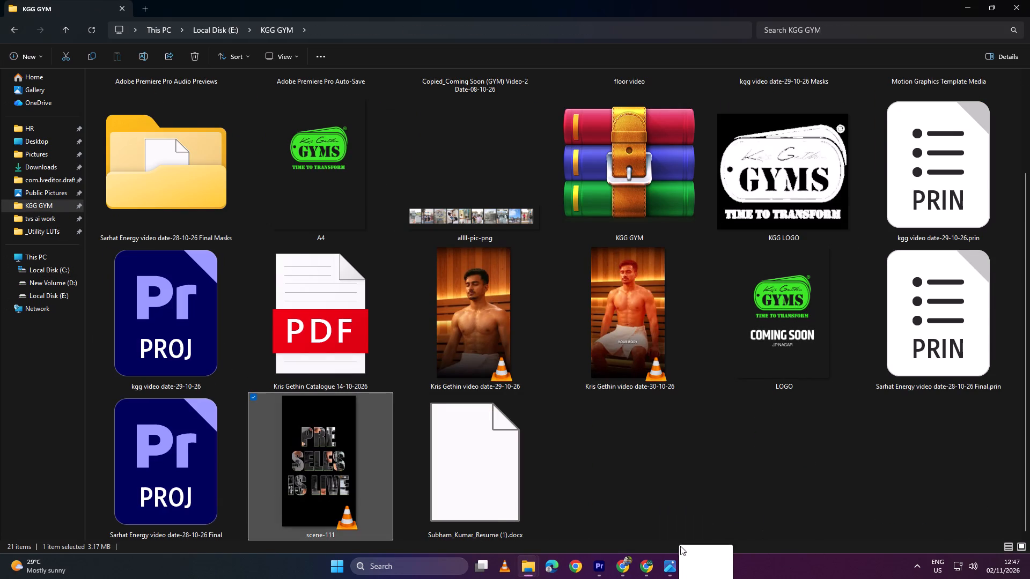
drag(680, 546, 134, 370)
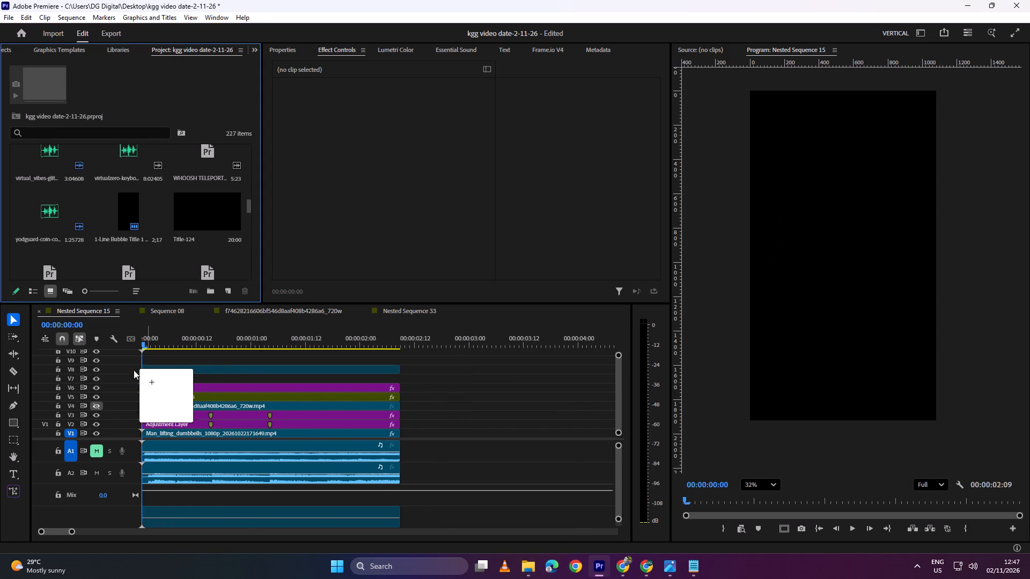
drag(134, 370, 110, 380)
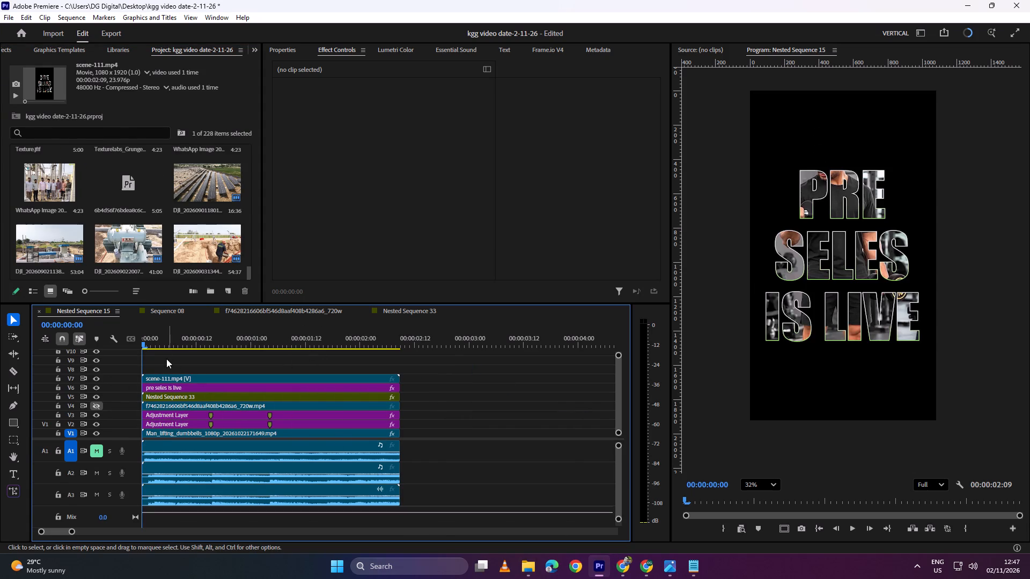
Play the sequence from its start with scene-111 on V7 to check the imported clip.
drag(173, 345, 87, 344)
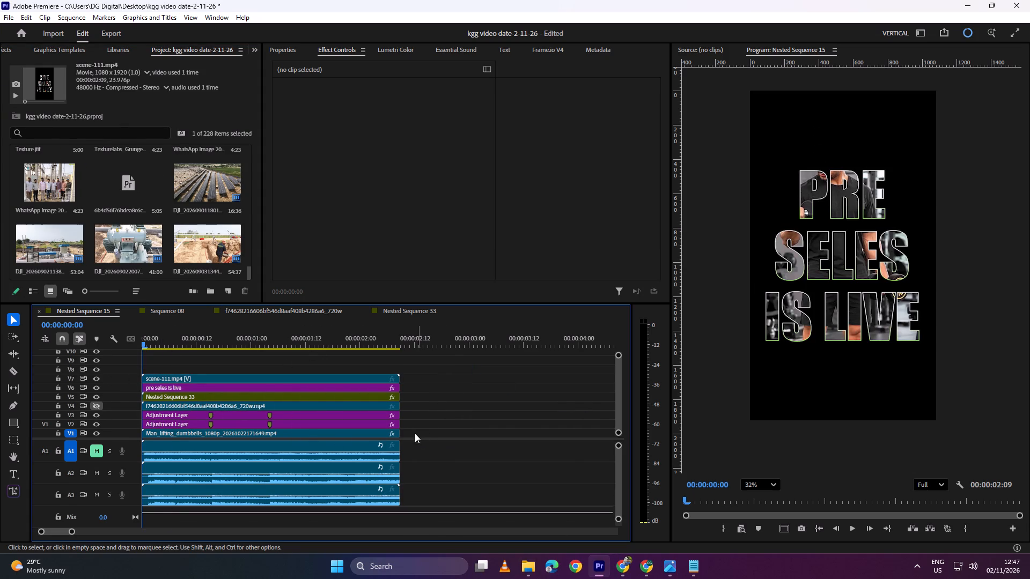
click(180, 378)
key(space)
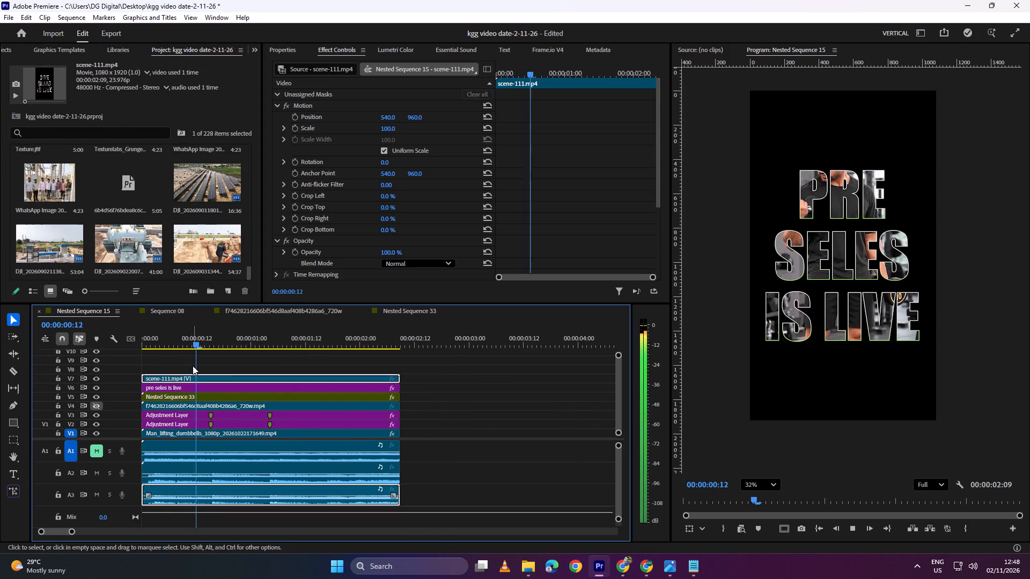
key(space)
click(175, 378)
drag(219, 335, 71, 361)
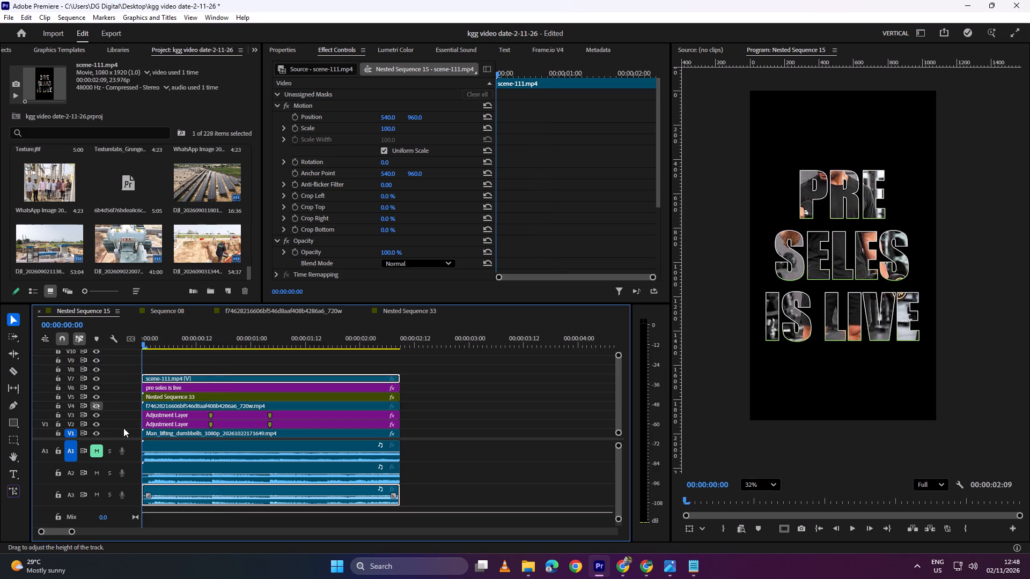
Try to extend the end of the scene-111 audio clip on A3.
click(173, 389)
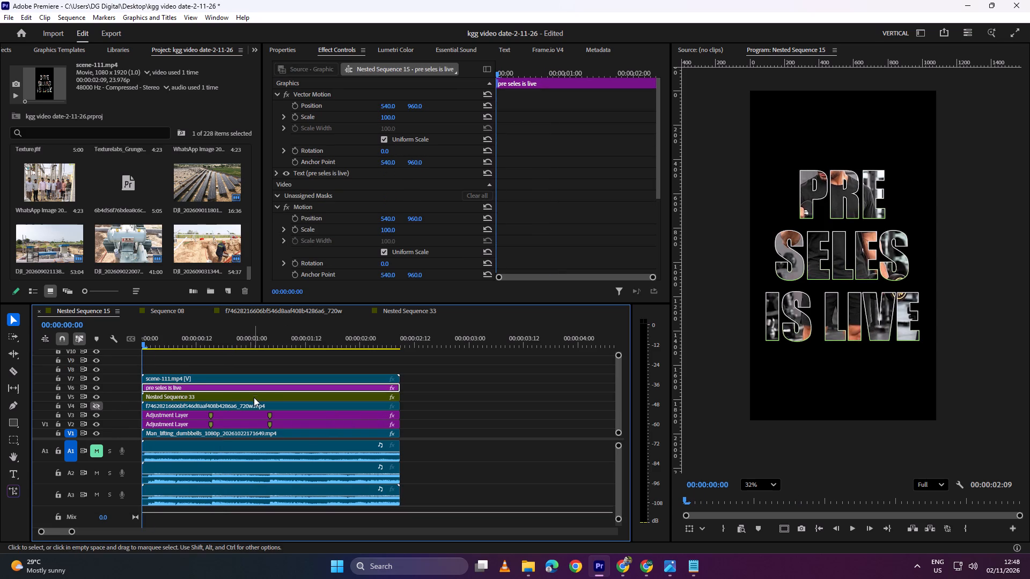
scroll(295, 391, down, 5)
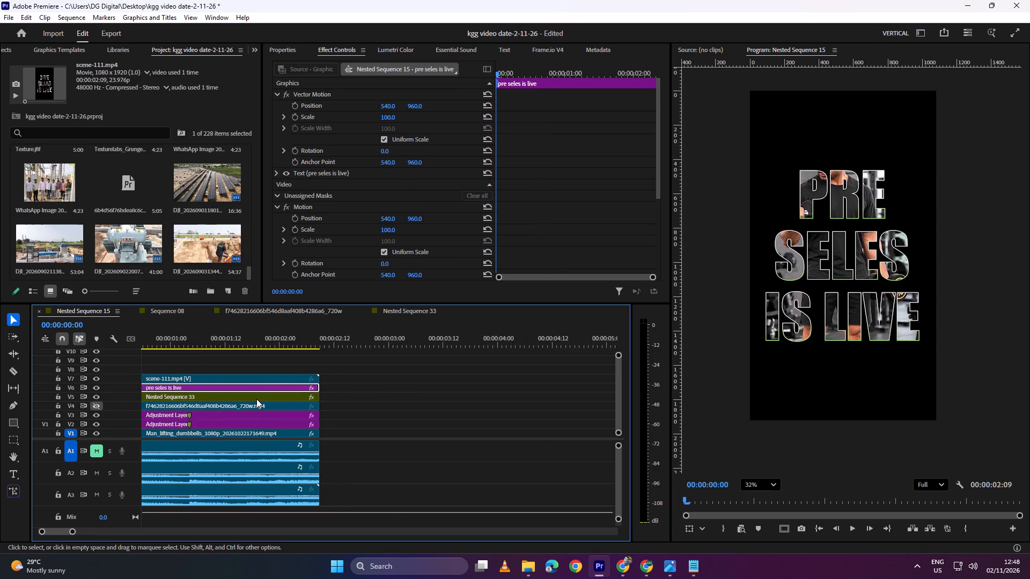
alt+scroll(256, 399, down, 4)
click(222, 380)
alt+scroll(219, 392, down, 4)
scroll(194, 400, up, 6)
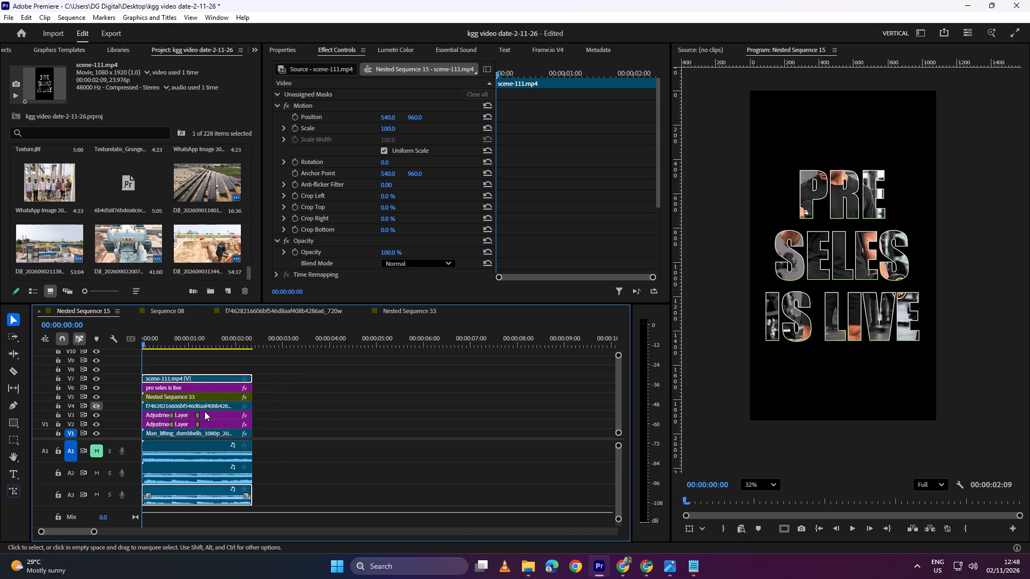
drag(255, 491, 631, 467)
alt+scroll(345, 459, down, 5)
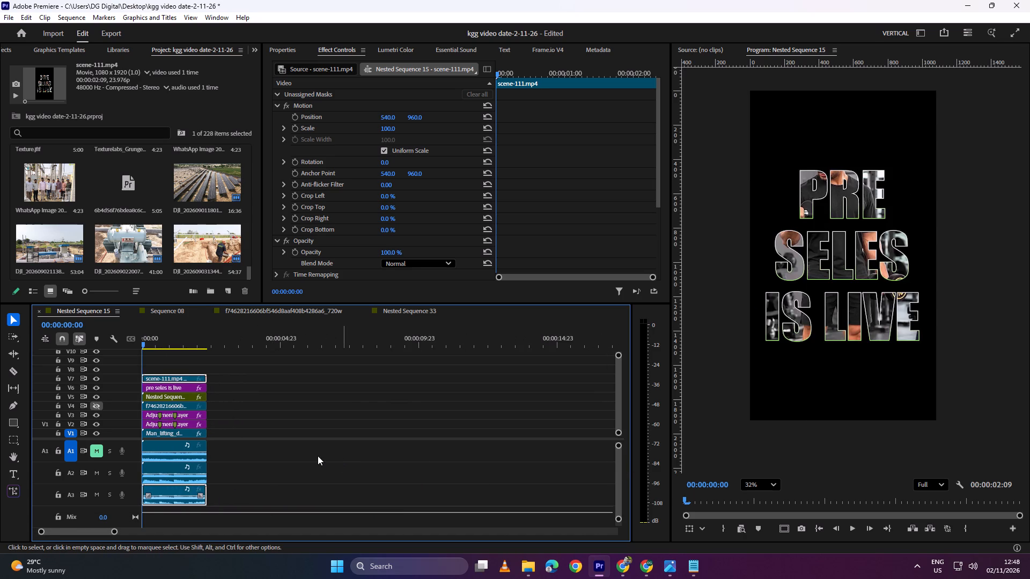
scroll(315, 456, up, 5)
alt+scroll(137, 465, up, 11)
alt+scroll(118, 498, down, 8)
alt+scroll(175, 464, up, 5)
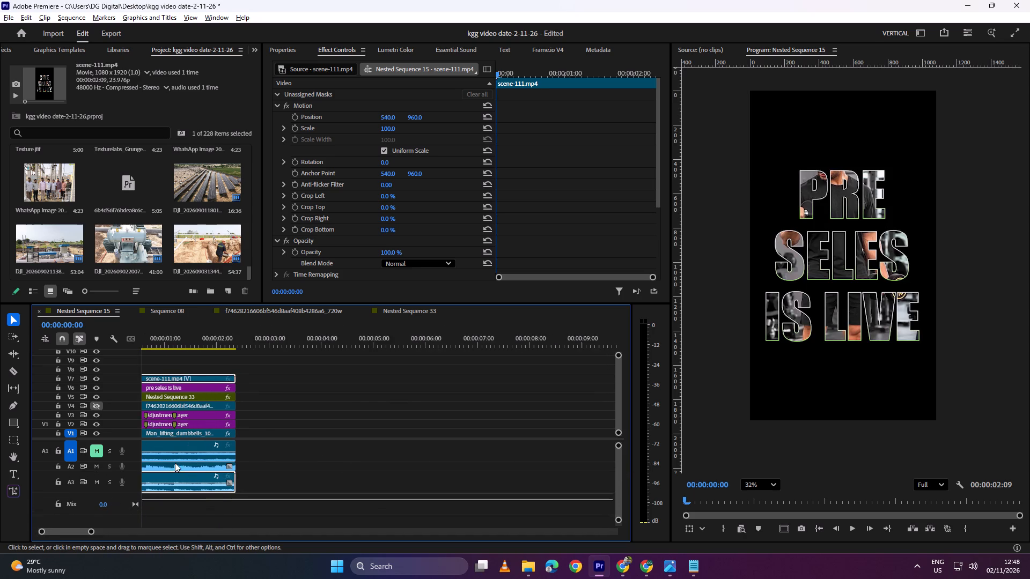
Unlink the scene-111 video and audio, and delete its audio clip from A3.
alt+scroll(175, 463, up, 13)
click(175, 480)
right_click(175, 480)
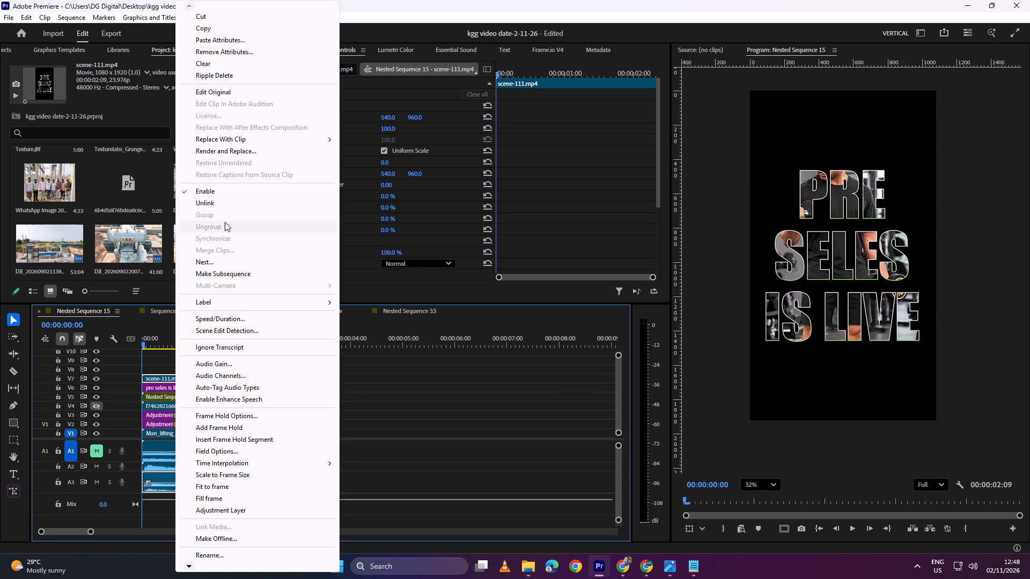
click(229, 202)
click(196, 480)
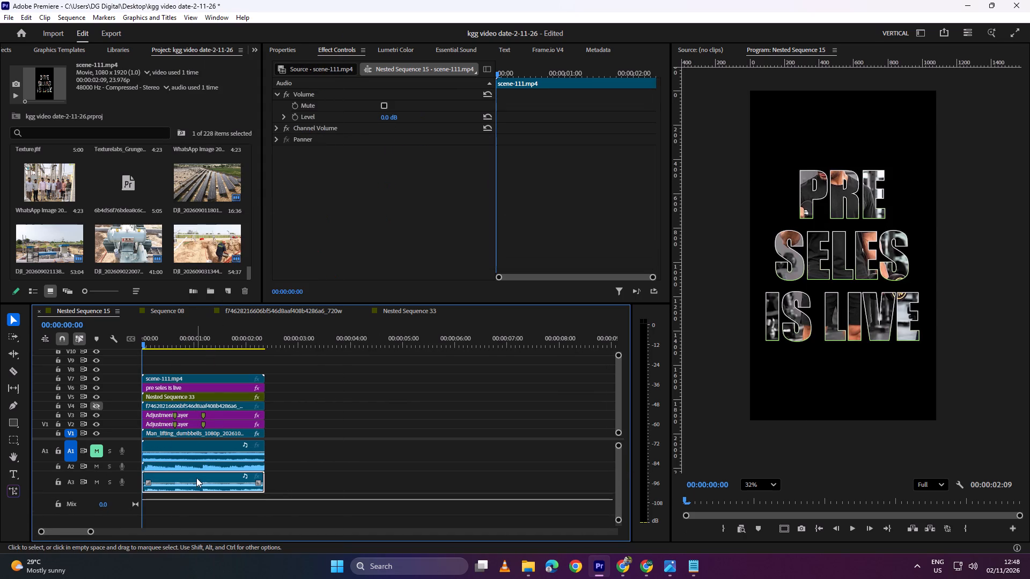
key(BackSpace)
Extend the end of the A2 audio clip to about 00:00:06:05.
drag(269, 470, 468, 439)
alt+scroll(212, 401, up, 10)
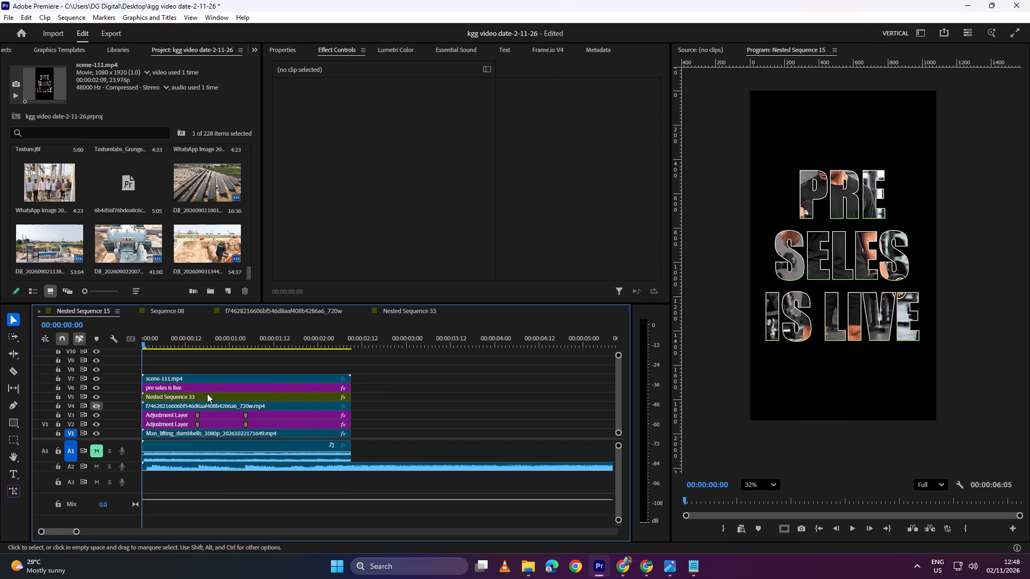
scroll(211, 383, up, 4)
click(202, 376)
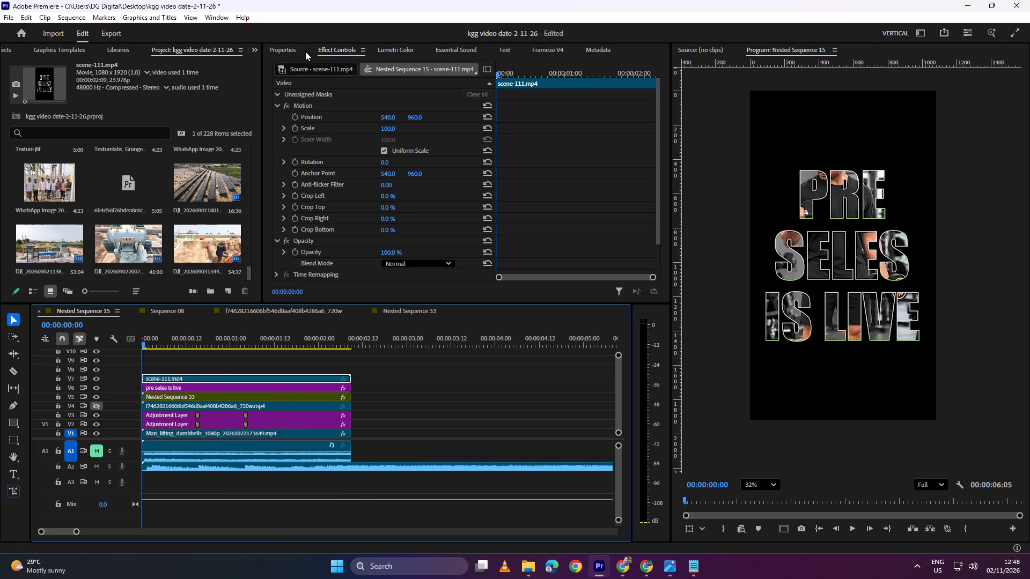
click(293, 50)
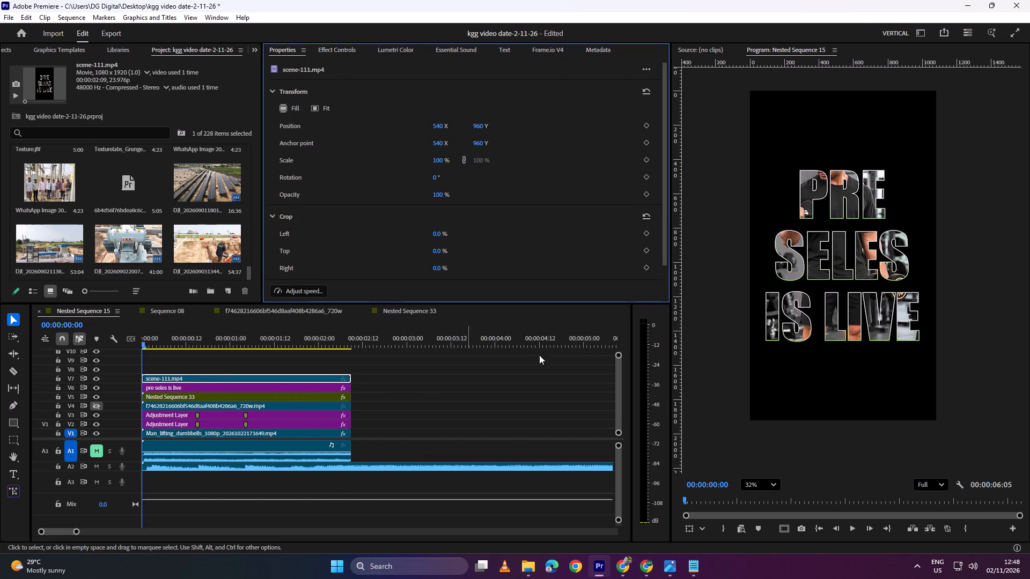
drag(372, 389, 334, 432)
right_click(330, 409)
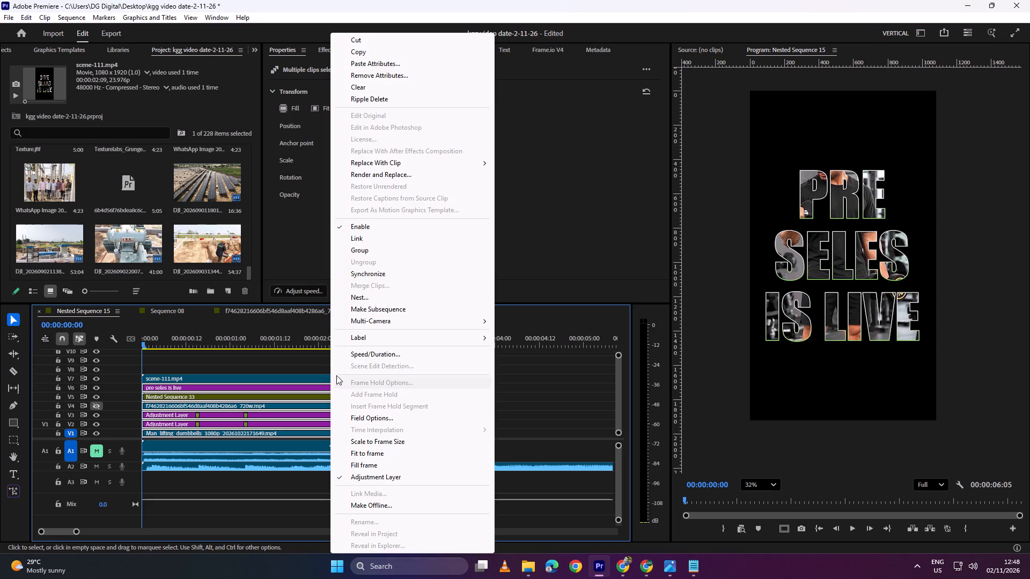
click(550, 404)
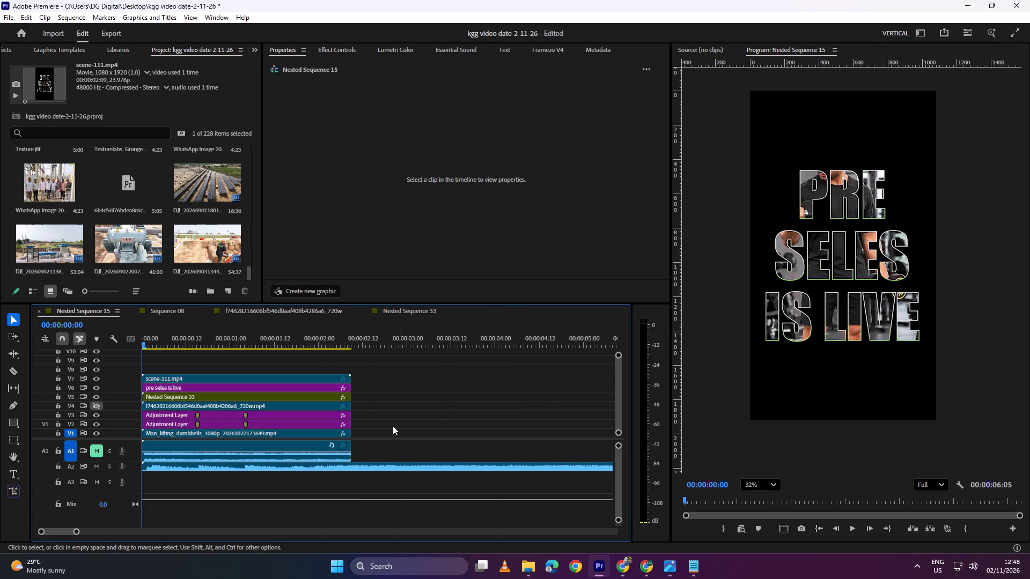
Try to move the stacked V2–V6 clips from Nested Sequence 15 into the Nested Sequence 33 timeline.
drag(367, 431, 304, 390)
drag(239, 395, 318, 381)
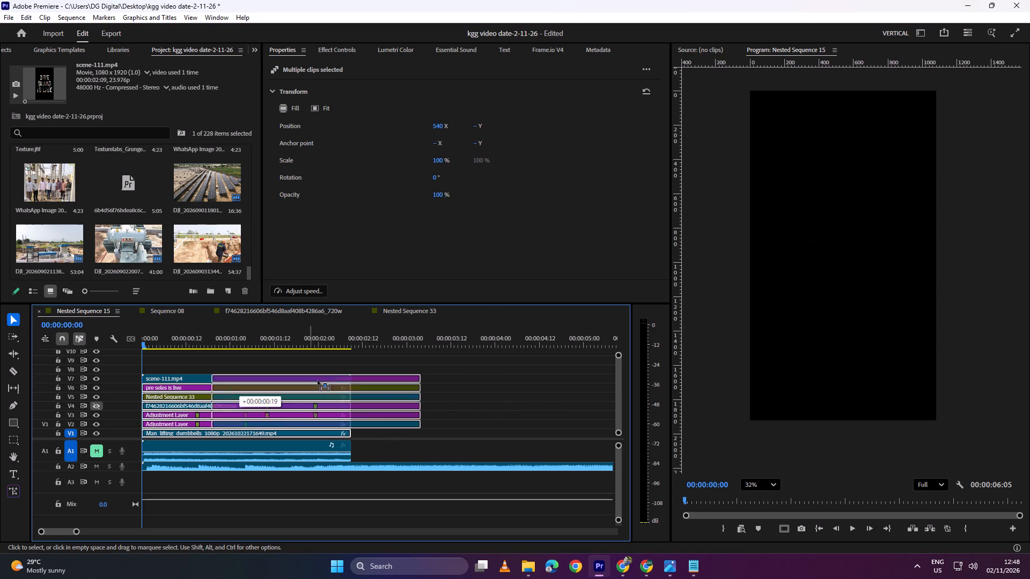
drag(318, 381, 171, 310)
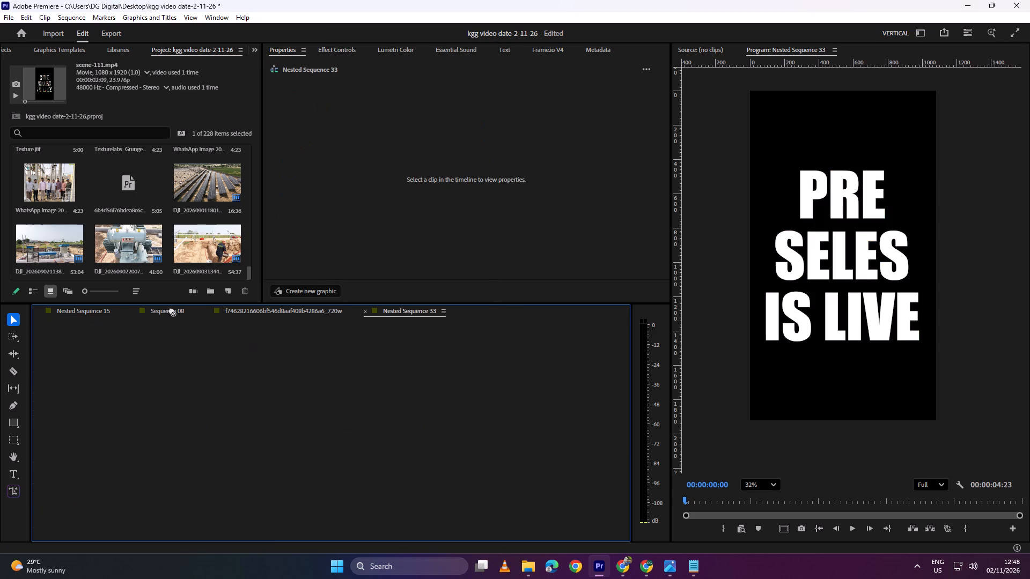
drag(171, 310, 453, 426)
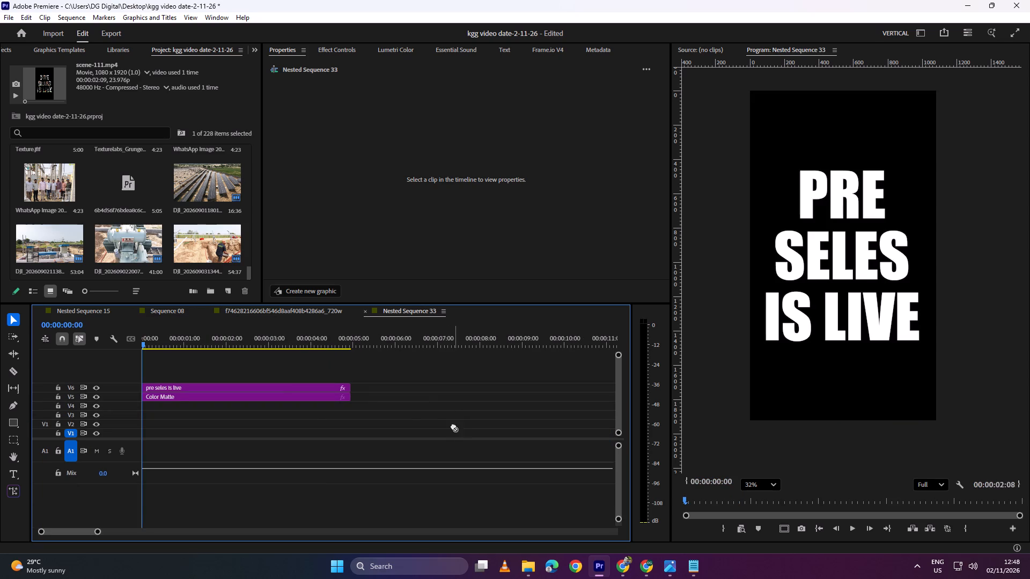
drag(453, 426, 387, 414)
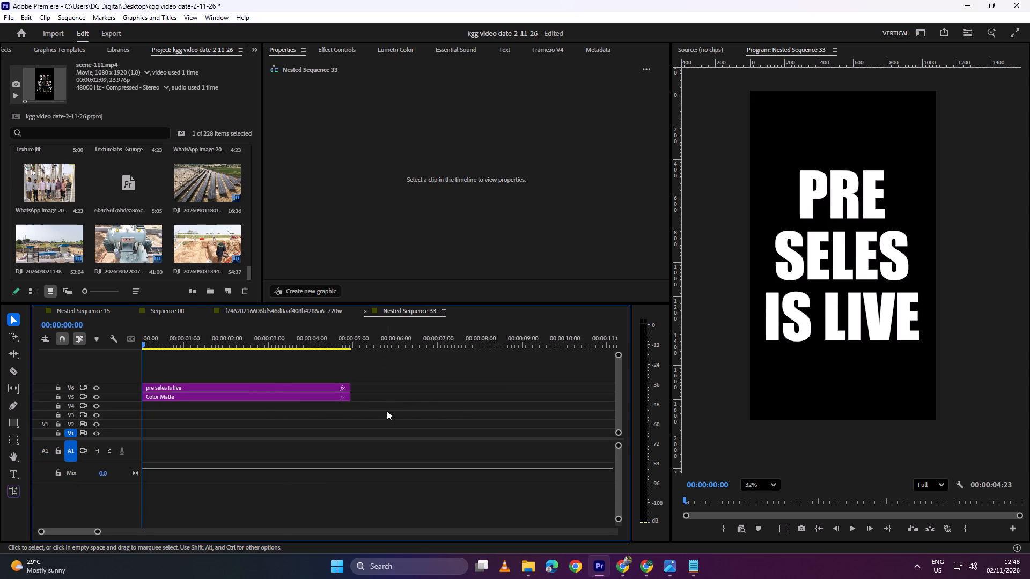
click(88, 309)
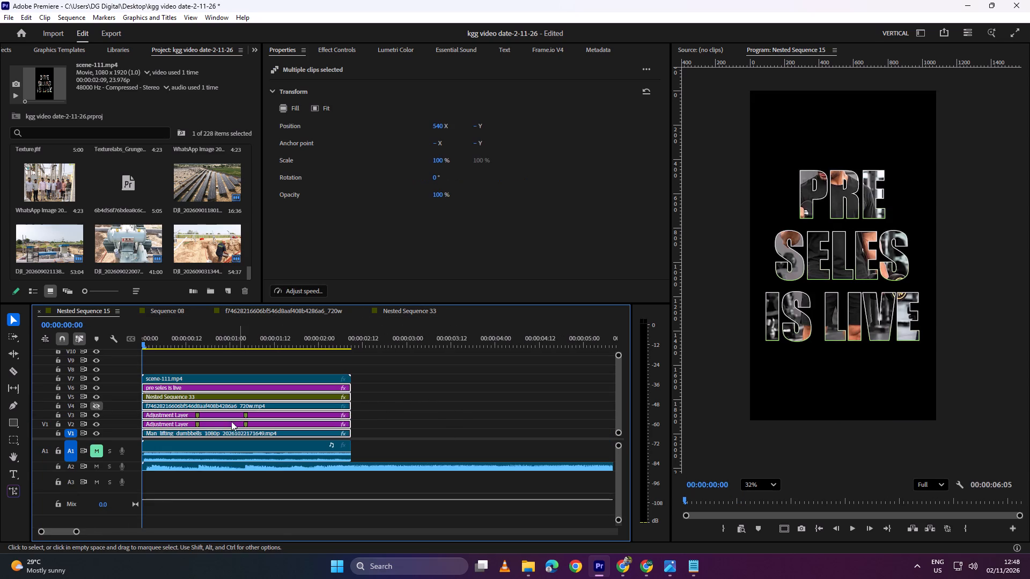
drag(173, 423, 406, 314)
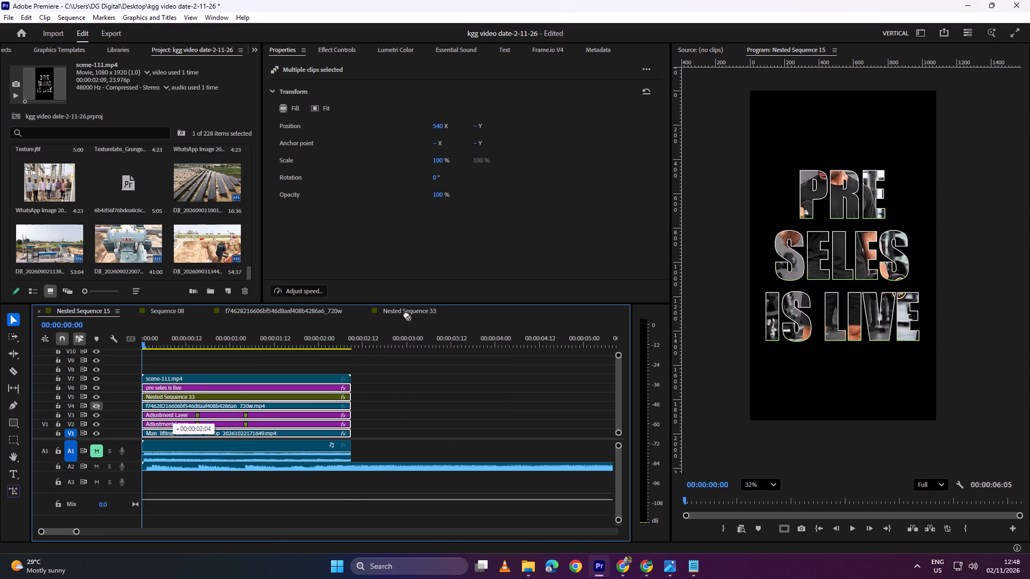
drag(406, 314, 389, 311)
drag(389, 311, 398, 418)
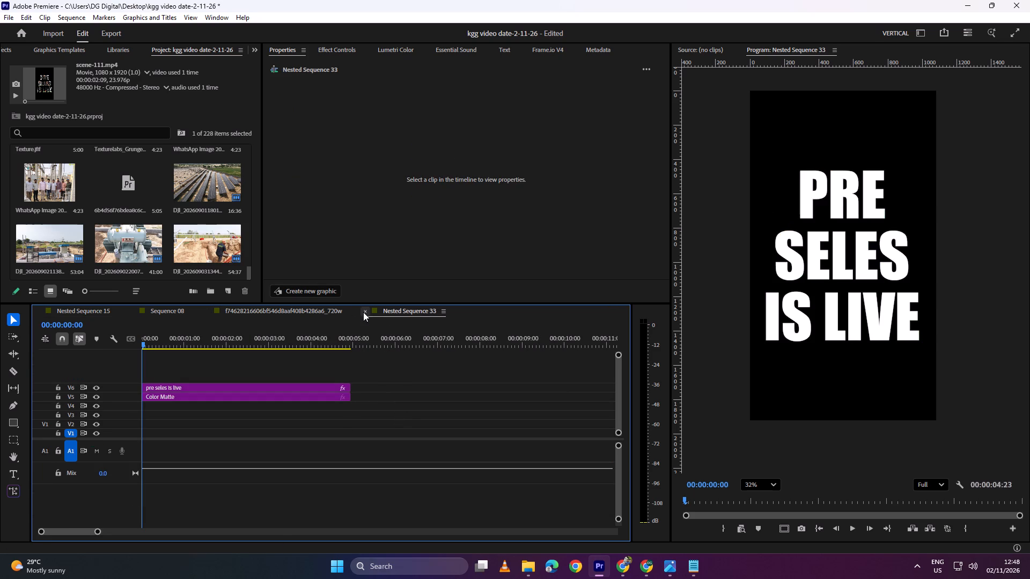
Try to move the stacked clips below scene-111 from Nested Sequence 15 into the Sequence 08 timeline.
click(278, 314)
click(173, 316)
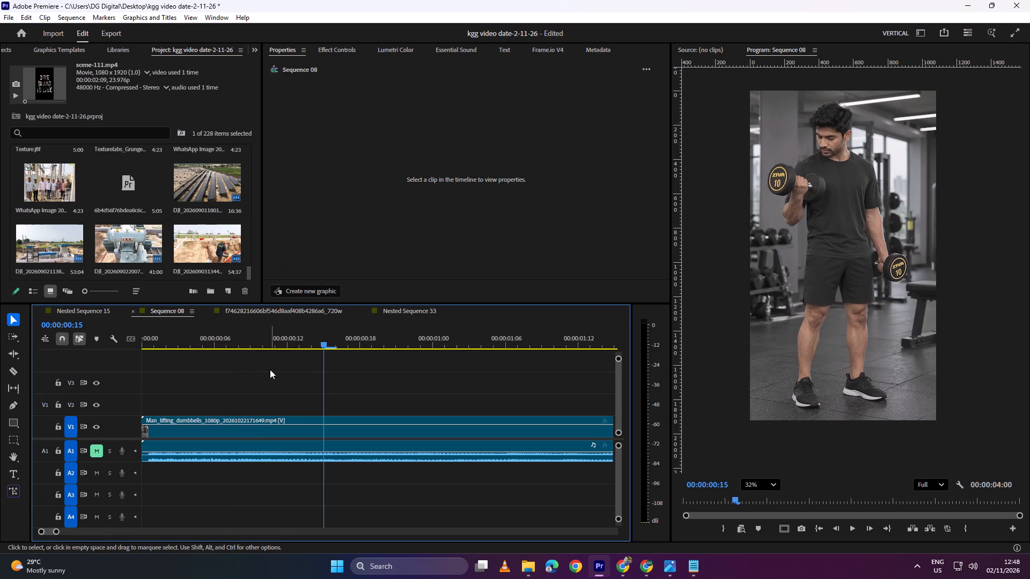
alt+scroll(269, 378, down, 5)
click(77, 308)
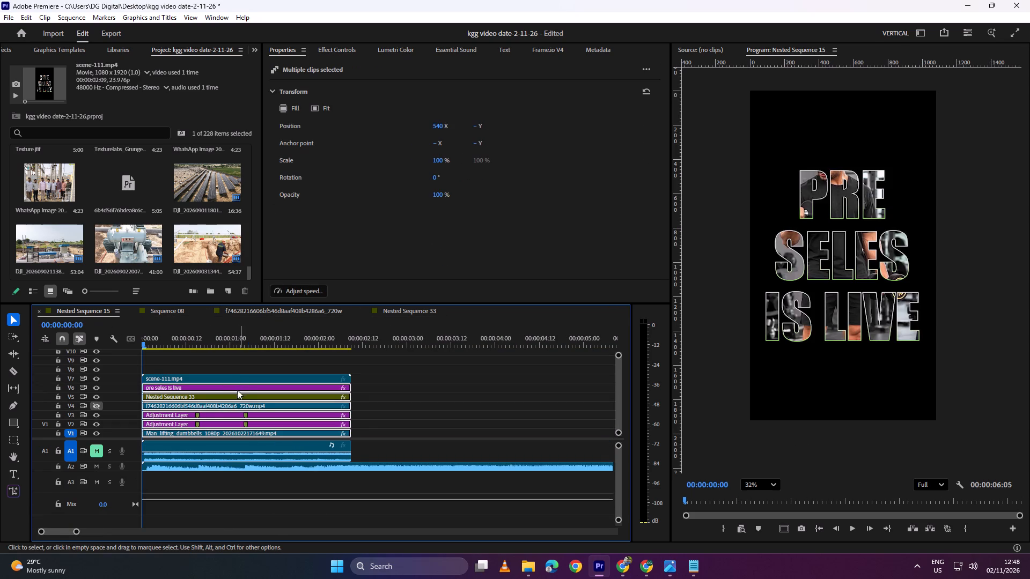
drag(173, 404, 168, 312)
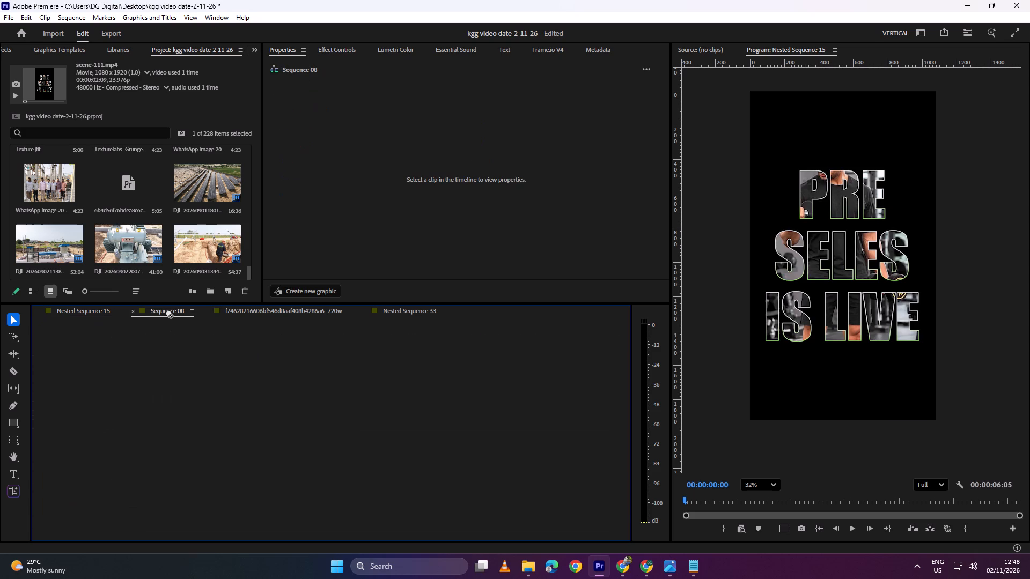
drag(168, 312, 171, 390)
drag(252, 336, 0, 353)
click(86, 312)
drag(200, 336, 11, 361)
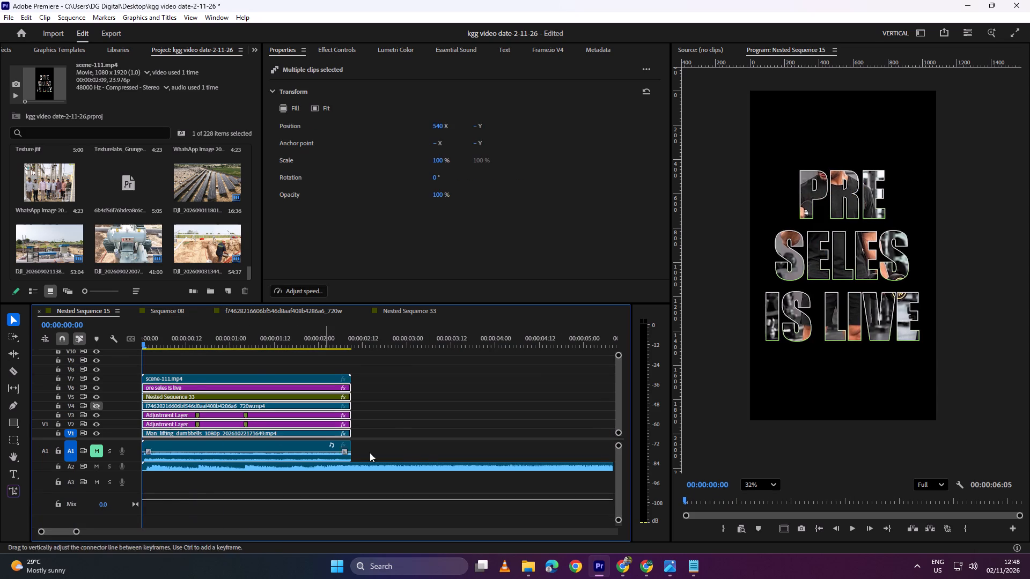
Delete all the video clips on V1 to V6 beneath scene-111 in Nested Sequence 15.
click(365, 436)
drag(379, 431, 327, 391)
key(BackSpace)
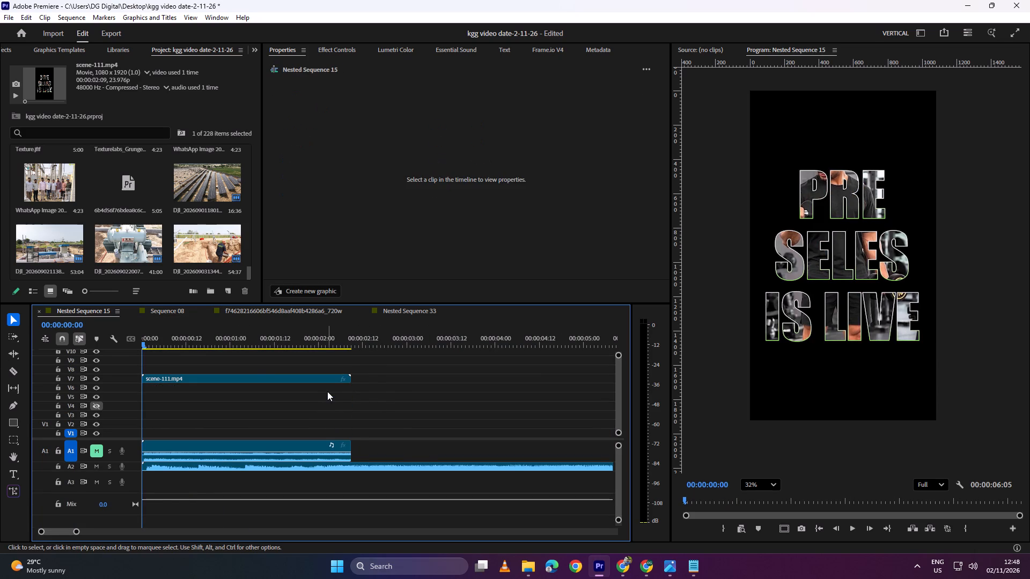
Move the scene-111 clip from V7 down to V2, keeping its start at the beginning of the sequence.
drag(214, 381, 214, 428)
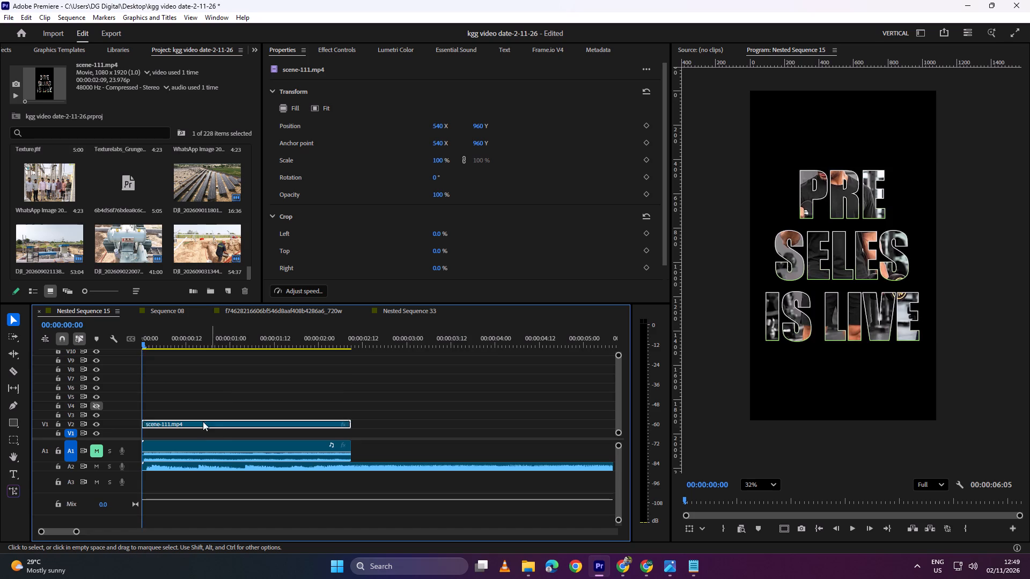
Play the opening of the sequence several times and scrub its first frames to find where the first word should appear.
alt+scroll(148, 414, up, 9)
click(99, 387)
alt+scroll(177, 414, up, 11)
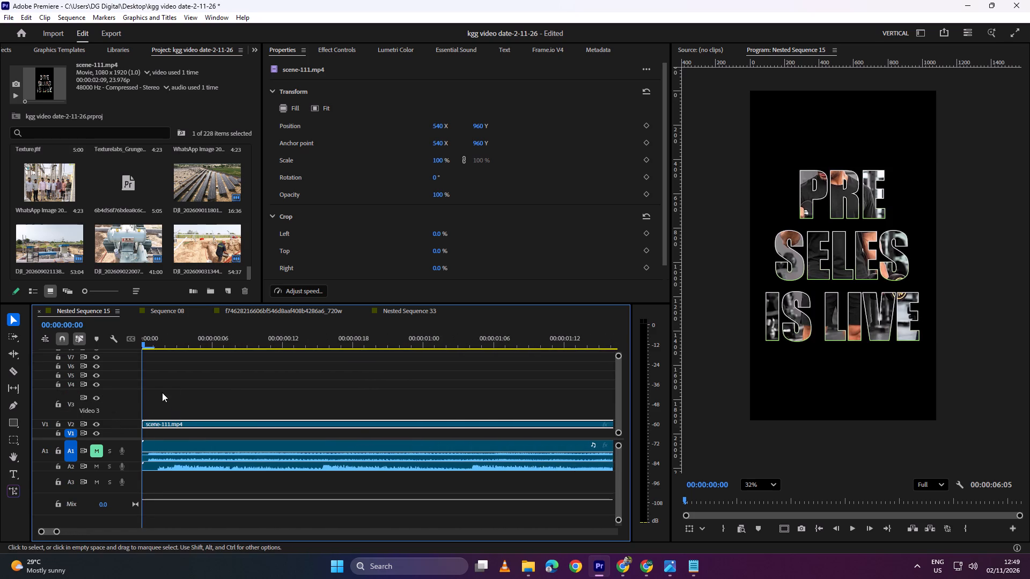
drag(190, 344, 0, 359)
key(space)
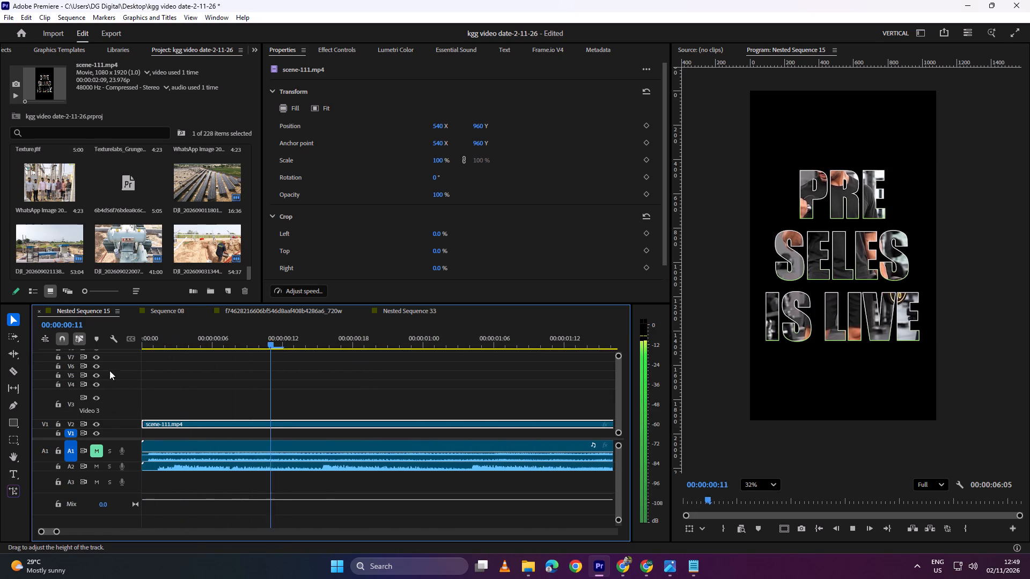
key(space)
alt+scroll(239, 413, down, 10)
key(space)
key(space)
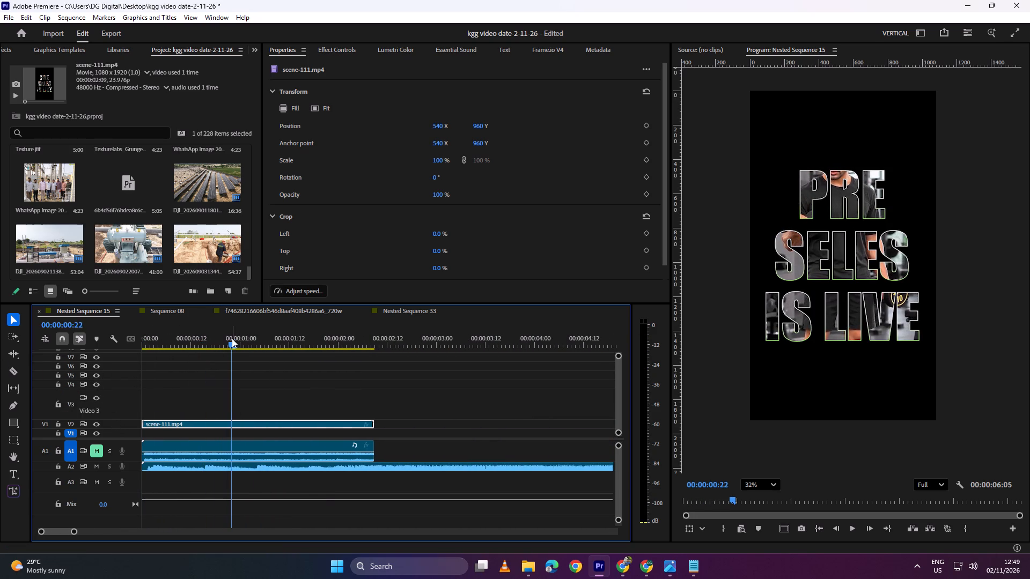
drag(232, 338, 48, 355)
key(space)
key(space)
drag(193, 333, 147, 348)
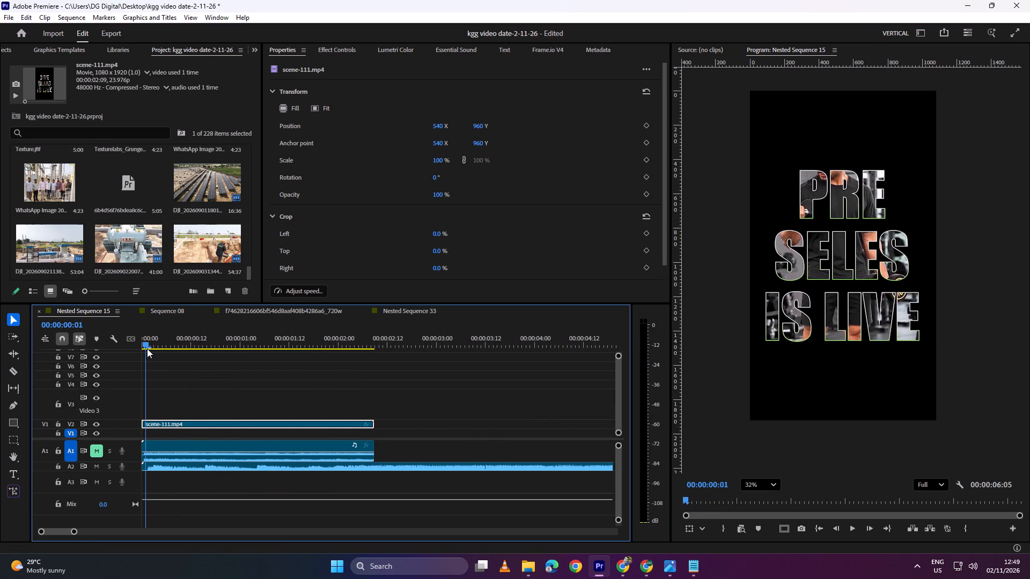
drag(147, 348, 151, 348)
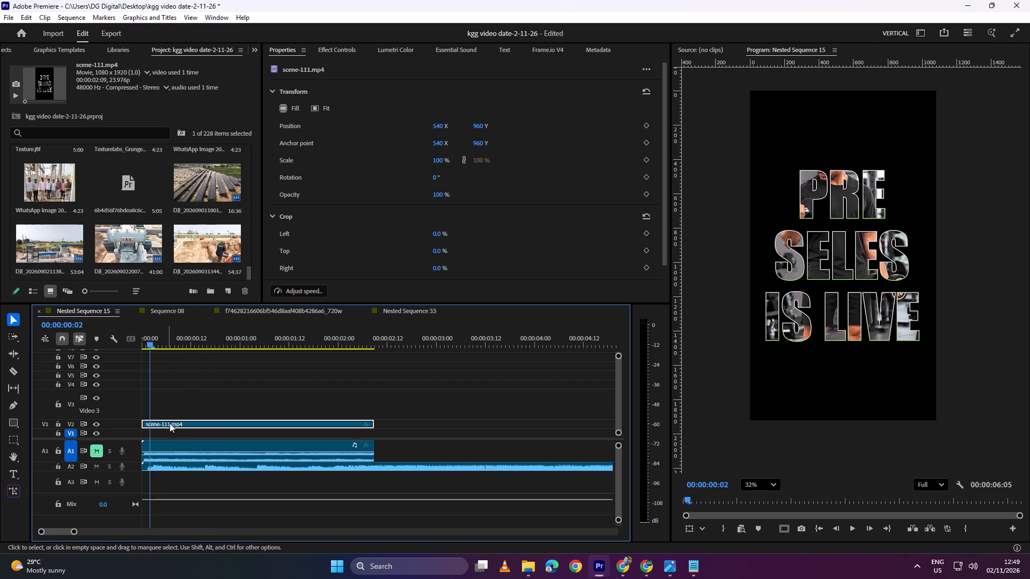
Draw a rectangular opacity mask around the word PRE on the scene-111 clip at 00:00:00:02.
click(172, 421)
click(348, 43)
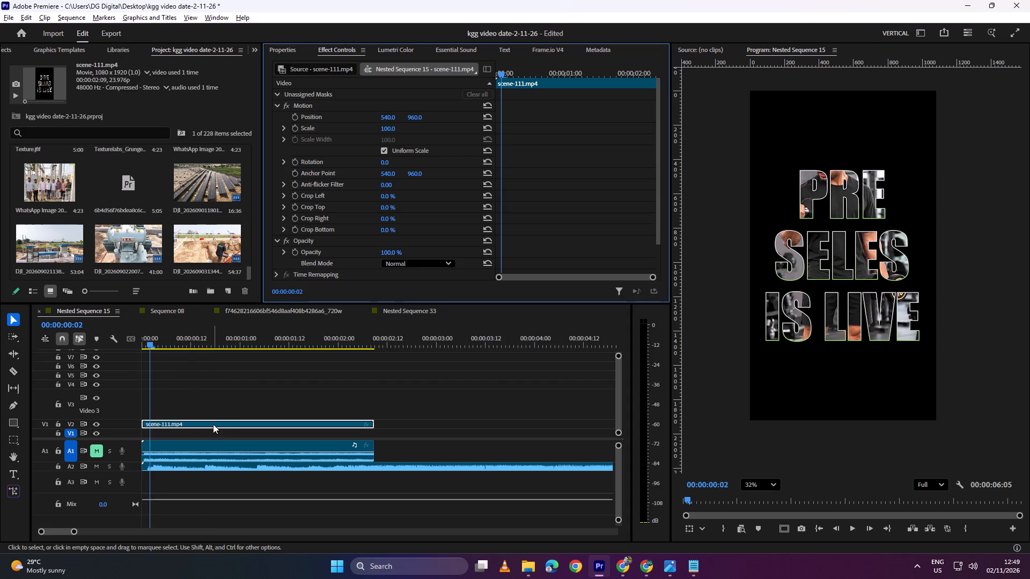
alt+drag(213, 424, 213, 411)
key(ctrl+z)
click(211, 422)
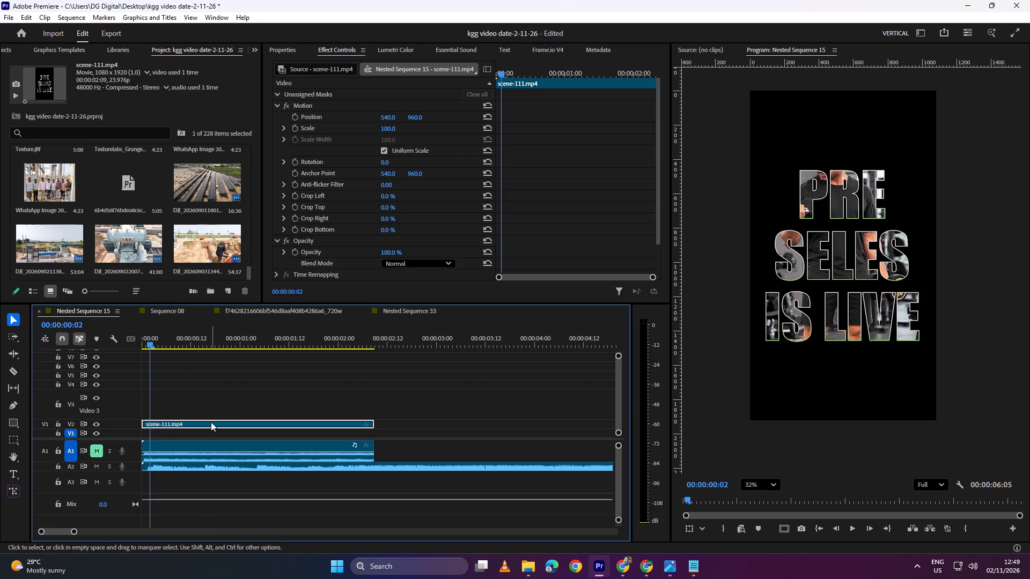
click(18, 442)
click(315, 240)
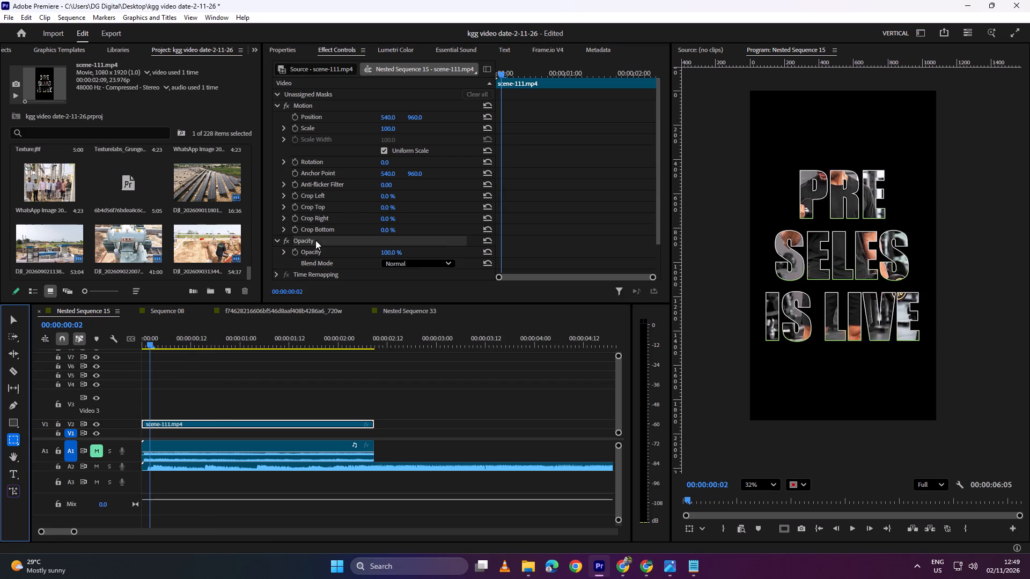
drag(734, 153, 968, 221)
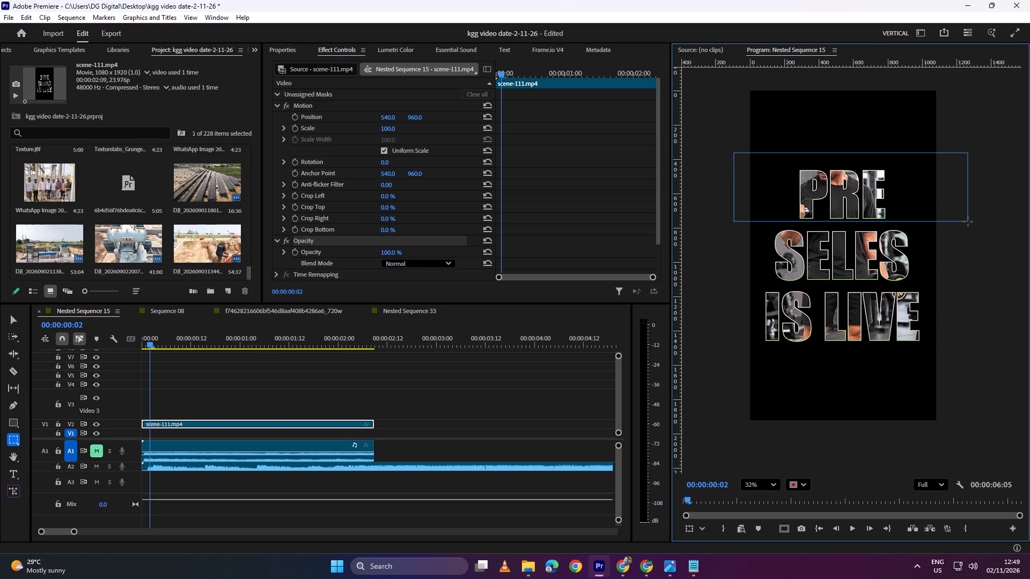
drag(968, 221, 967, 221)
click(389, 395)
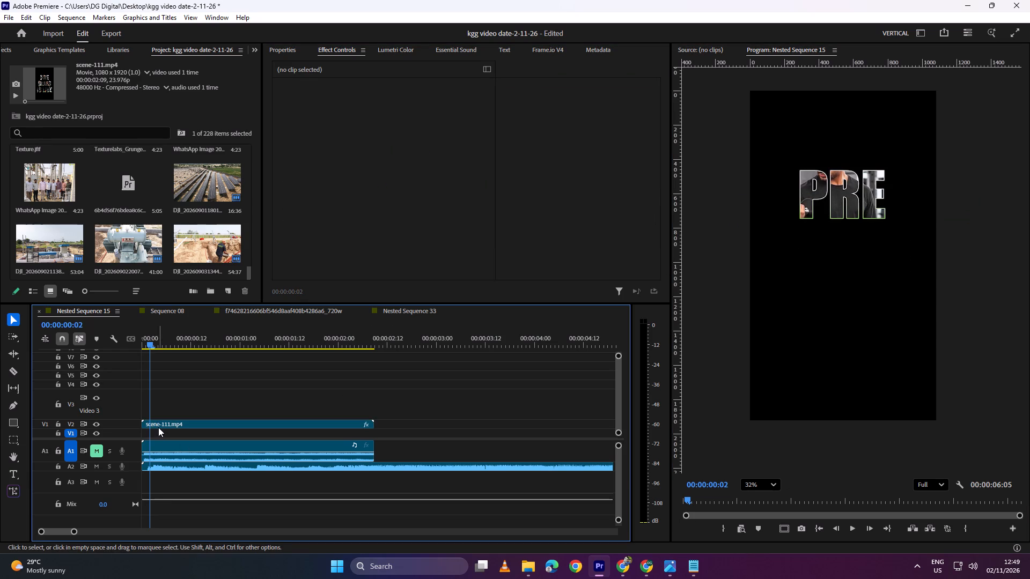
Play the opening of Nested Sequence 15 and scrub back through its first frames to find where PRE should start against the audio.
drag(163, 333, 82, 342)
key(space)
key(space)
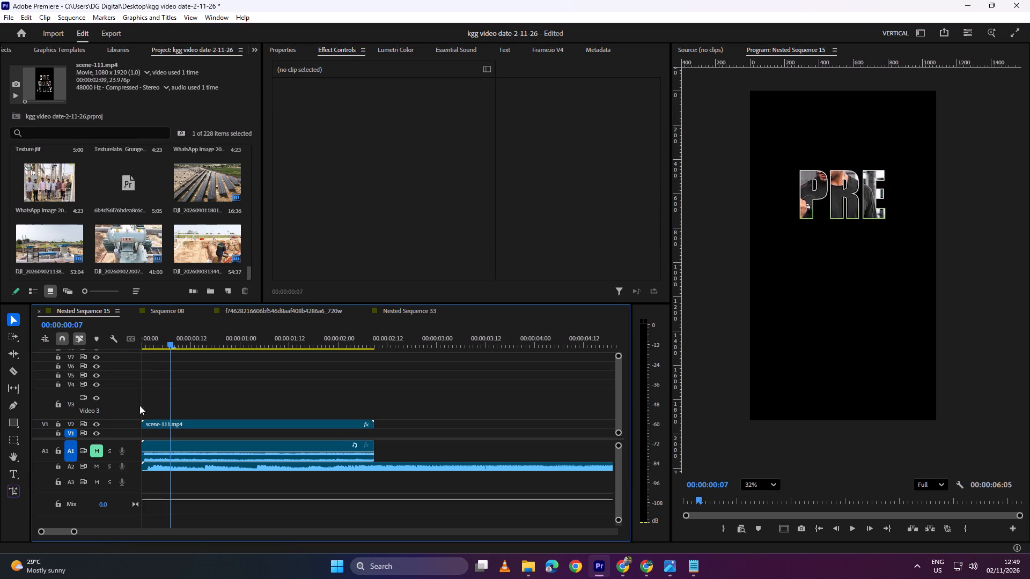
alt+scroll(141, 413, up, 11)
alt+scroll(180, 403, down, 6)
alt+scroll(129, 400, down, 9)
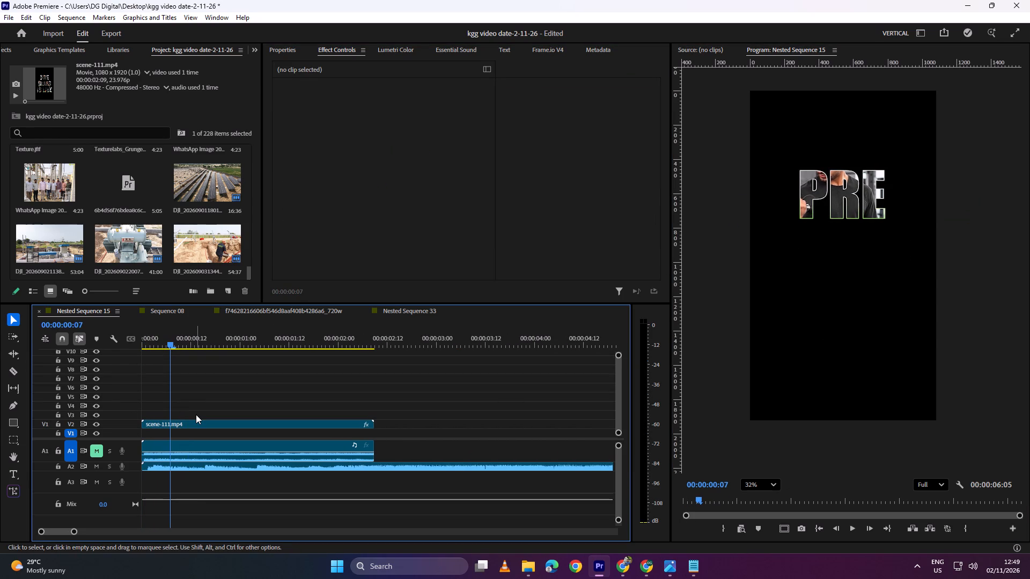
alt+scroll(196, 414, up, 5)
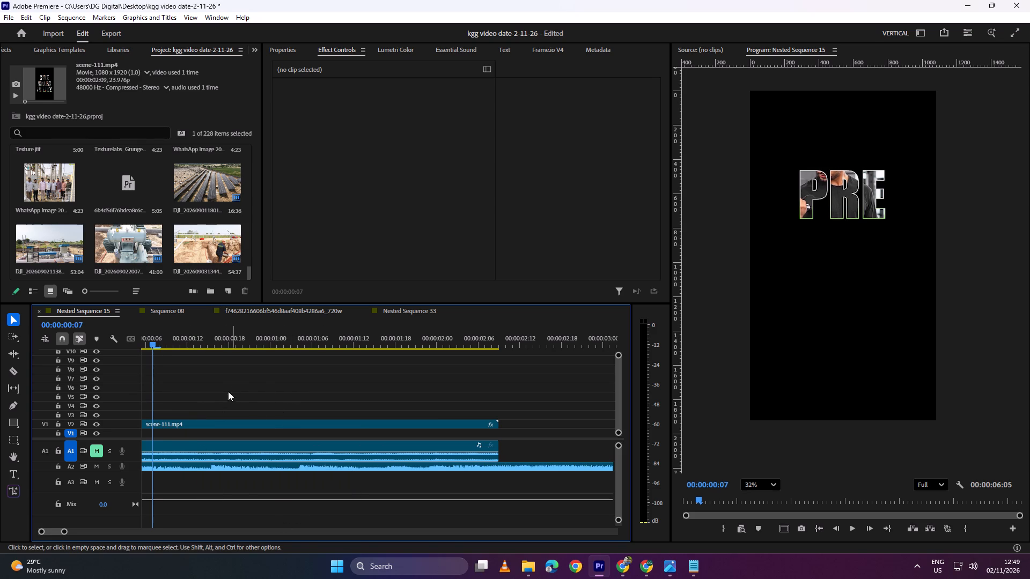
alt+scroll(142, 425, up, 20)
alt+scroll(142, 425, up, 5)
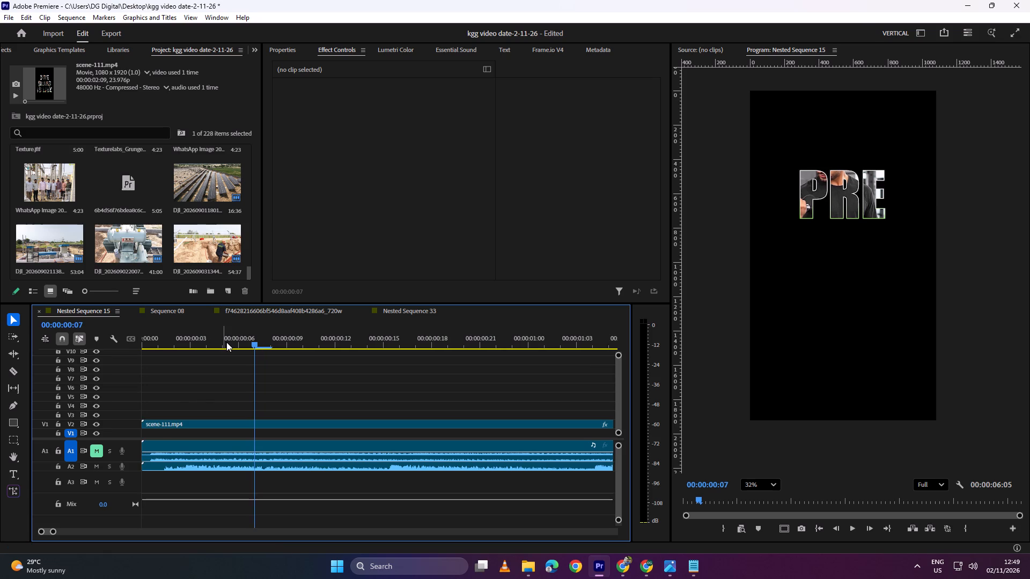
drag(228, 342, 224, 342)
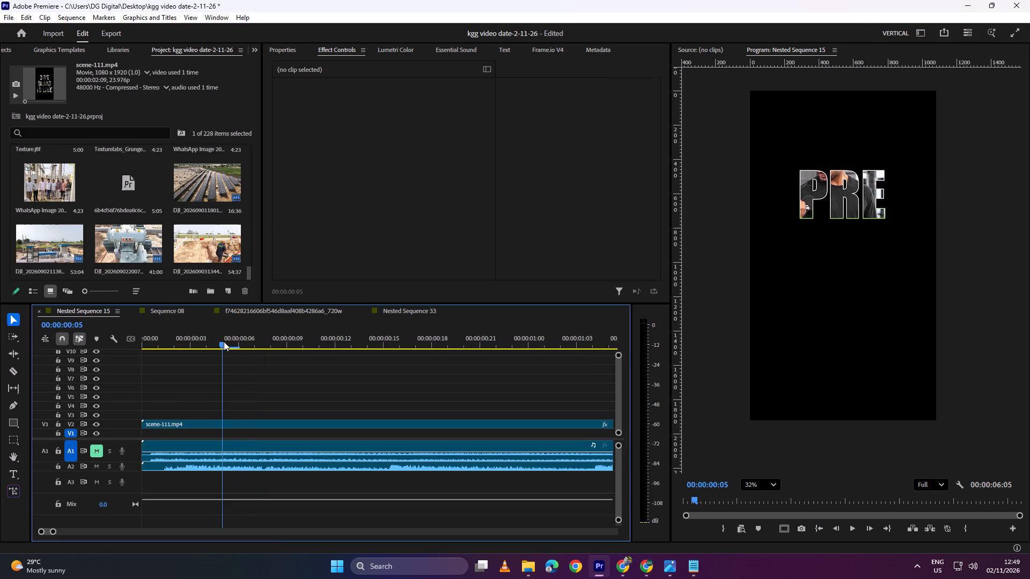
drag(224, 342, 180, 345)
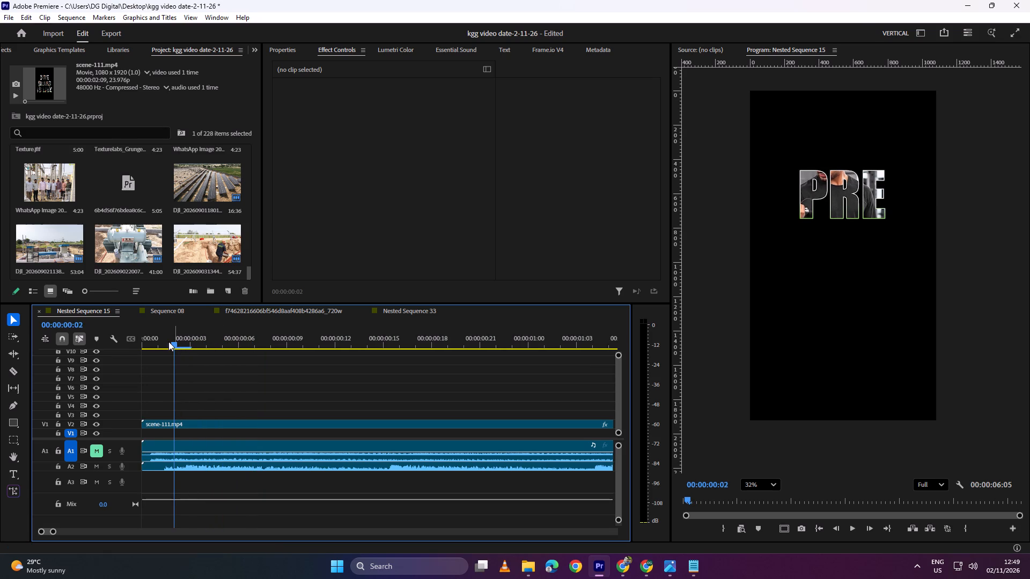
drag(174, 336, 165, 342)
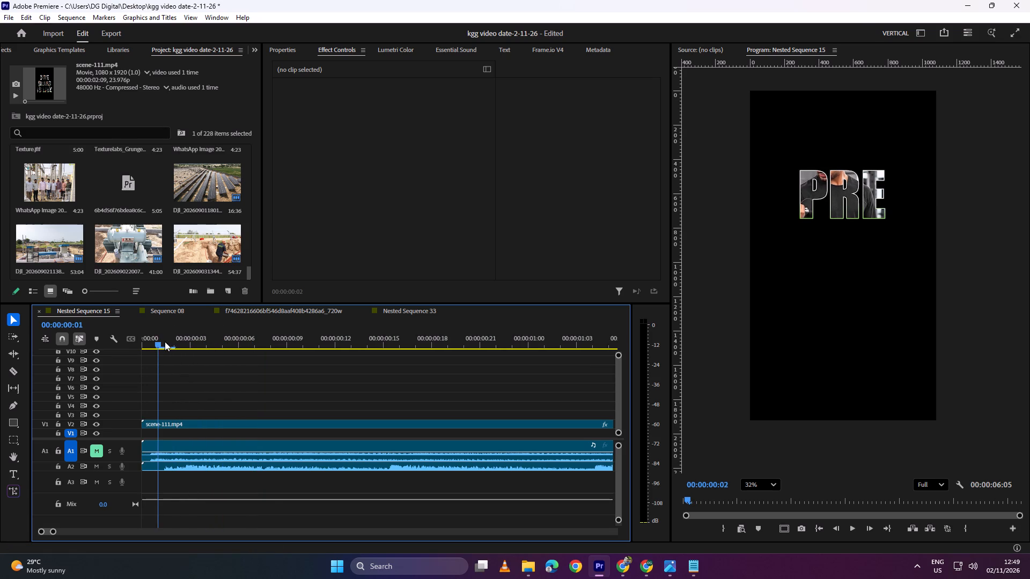
drag(165, 342, 150, 347)
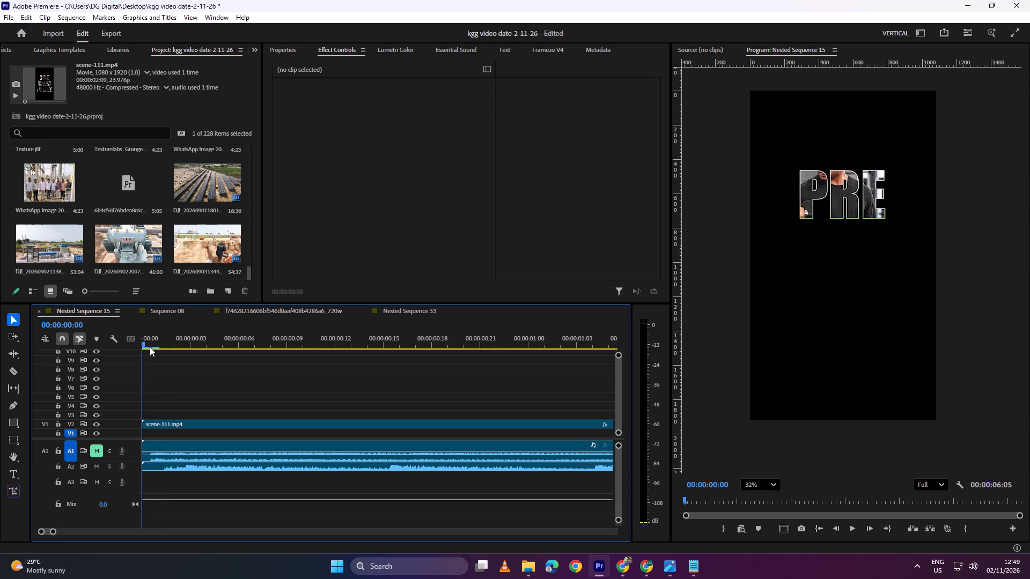
Split the scene-111 clip on V2 at 00:00:00:01 and delete the piece before the cut.
drag(150, 347, 158, 345)
key(c)
click(157, 422)
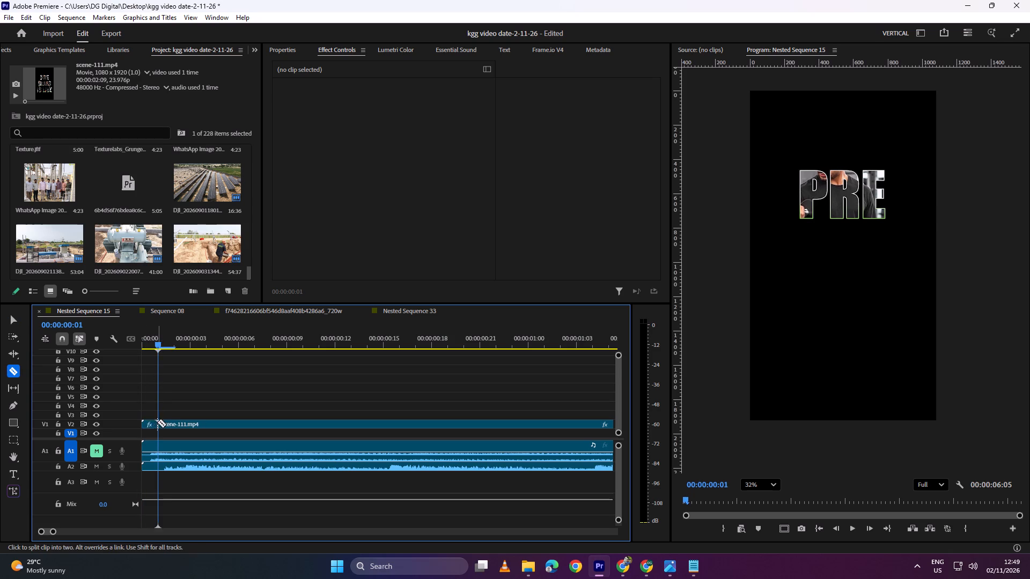
key(v)
click(150, 424)
key(BackSpace)
drag(165, 336, 142, 349)
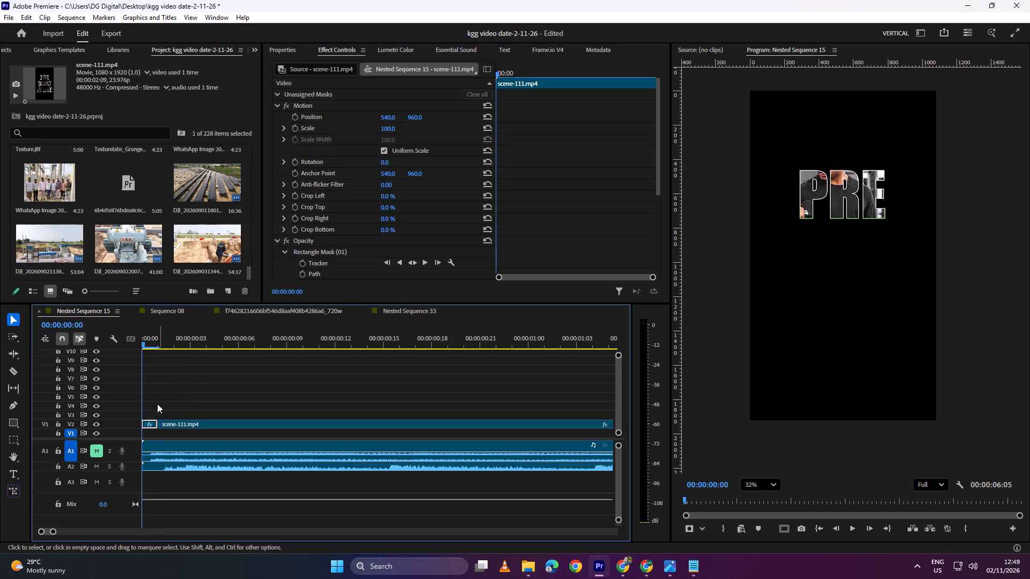
drag(155, 395, 150, 425)
key(BackSpace)
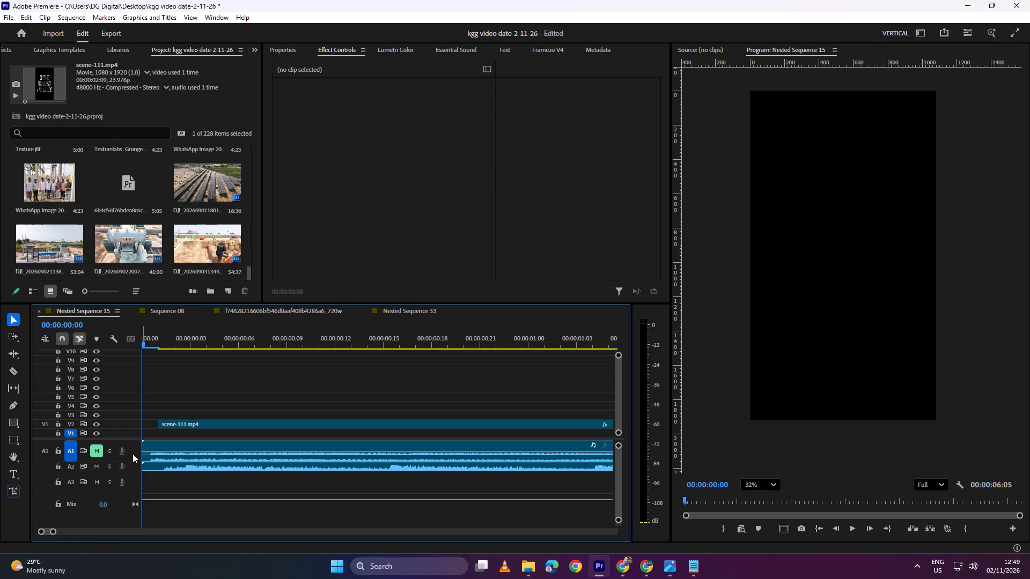
Split the V2 scene-111 clip at the second audio beat, 00:00:00:15, and duplicate the later part onto V3 directly above.
drag(152, 340, 197, 342)
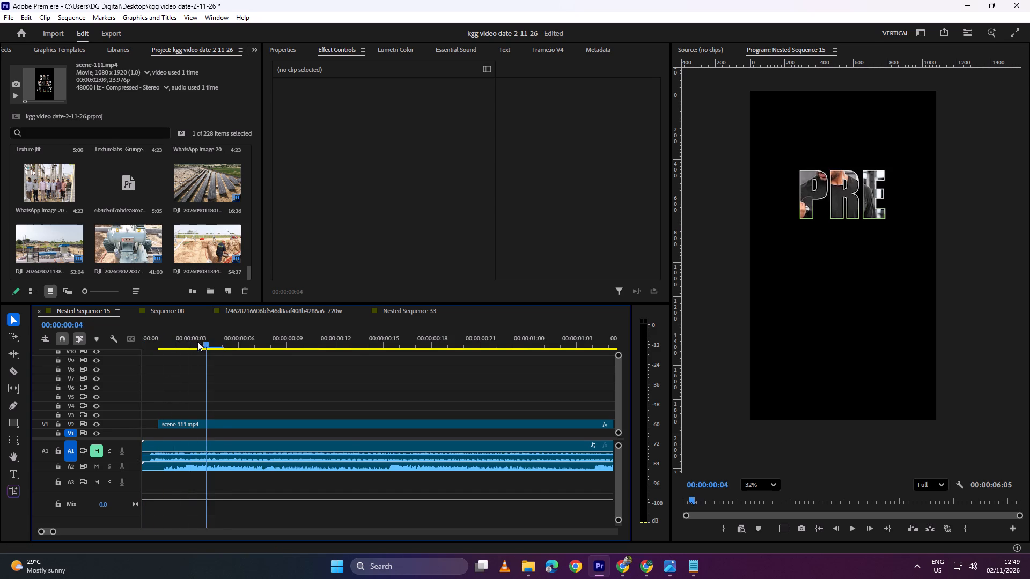
drag(197, 342, 386, 339)
drag(402, 346, 398, 345)
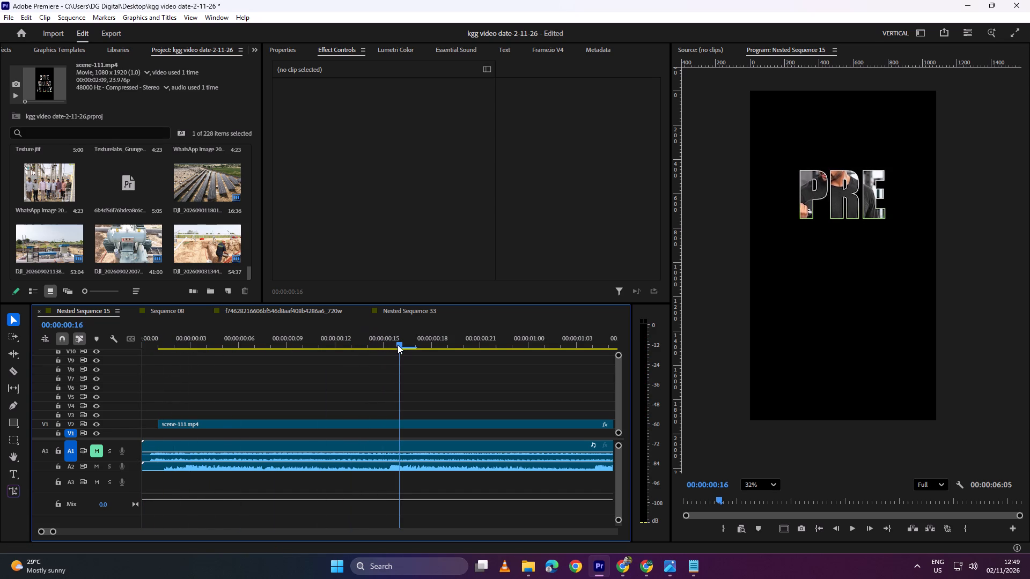
drag(398, 345, 395, 346)
drag(398, 343, 388, 345)
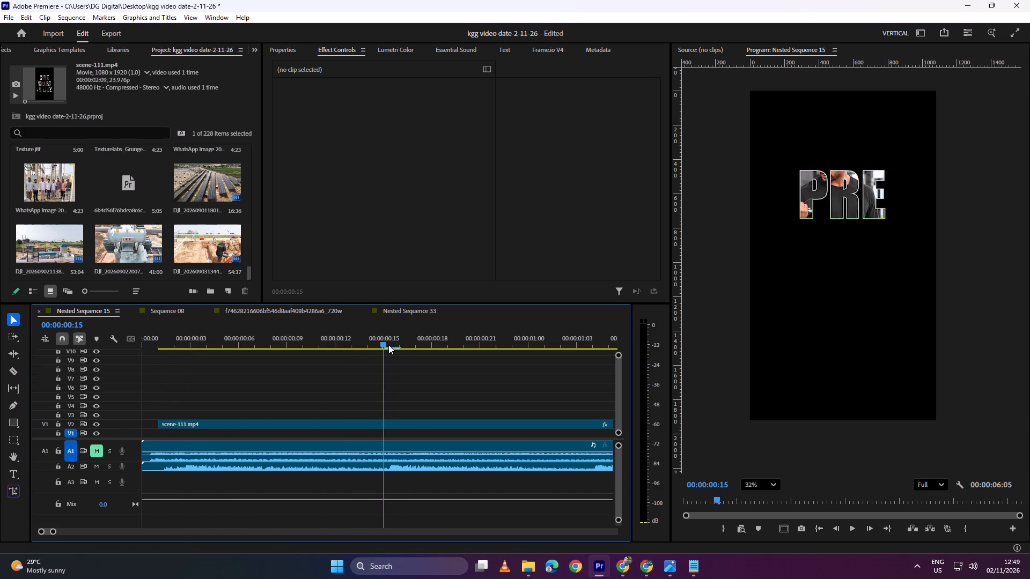
key(c)
click(385, 421)
key(v)
click(402, 423)
alt+drag(412, 424, 411, 413)
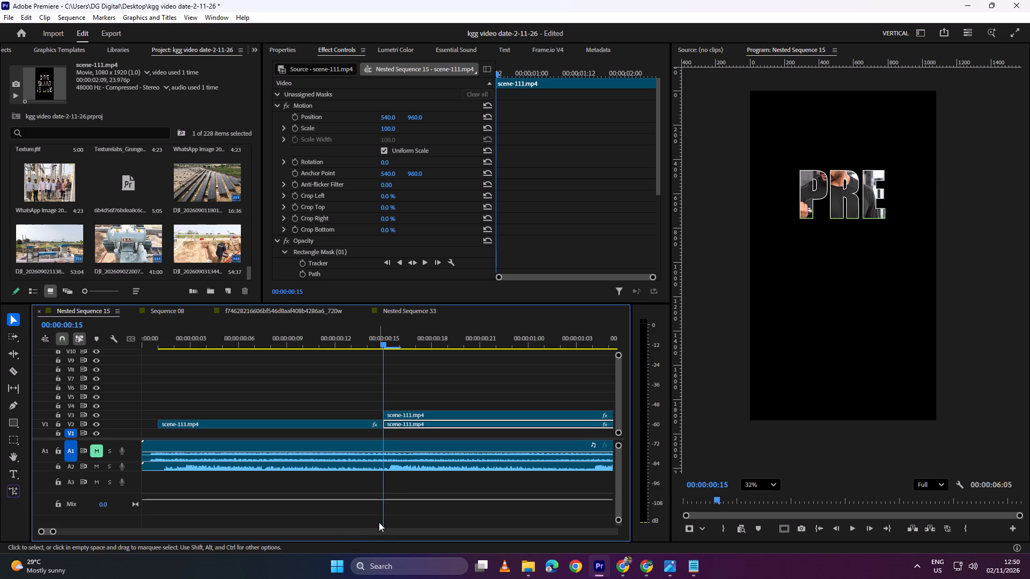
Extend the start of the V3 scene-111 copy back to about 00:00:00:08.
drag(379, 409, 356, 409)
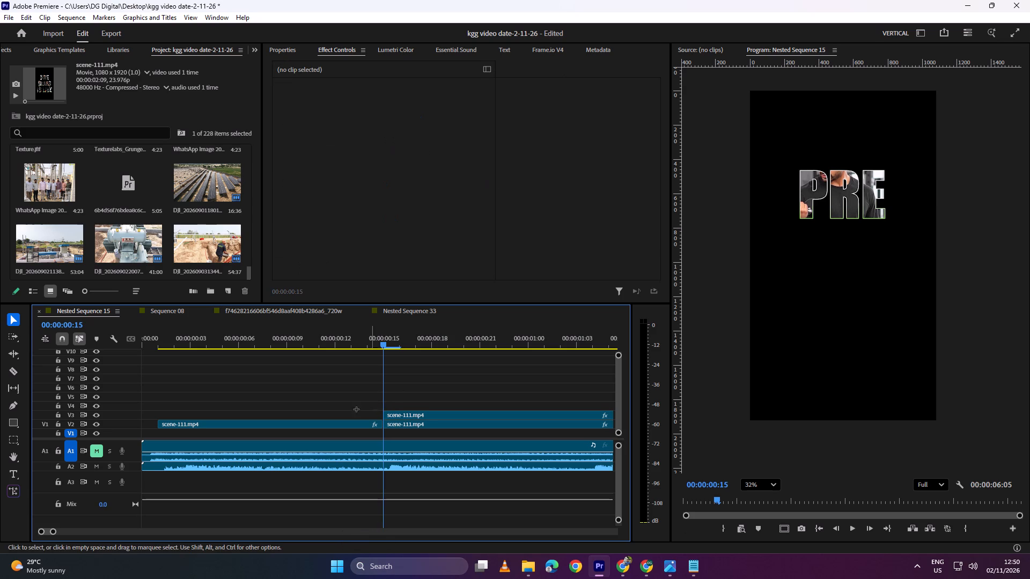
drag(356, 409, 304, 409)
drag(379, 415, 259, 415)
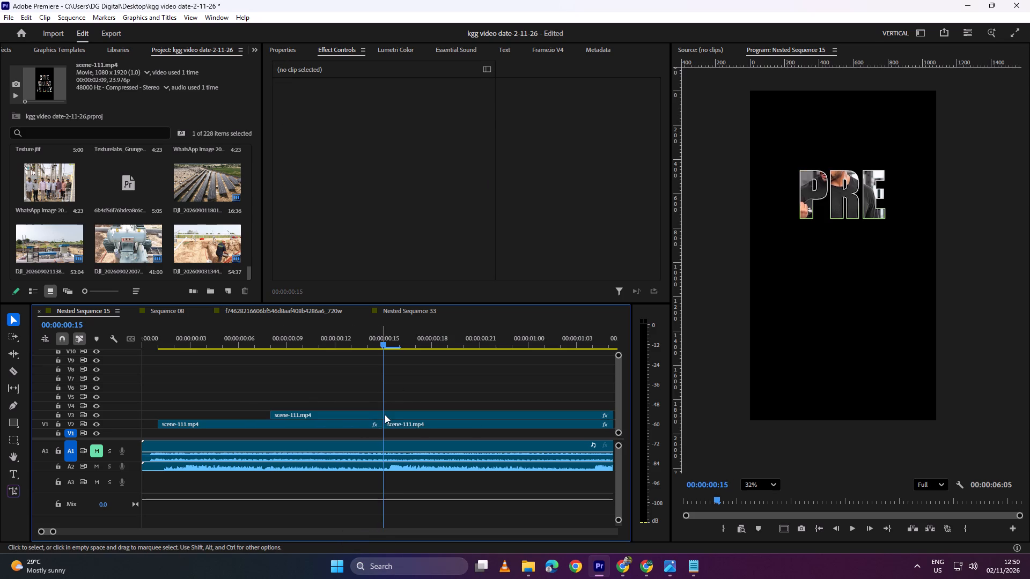
Move the rectangular opacity mask of the V3 scene-111 copy down so it covers the word SELES.
click(387, 414)
scroll(322, 178, down, 4)
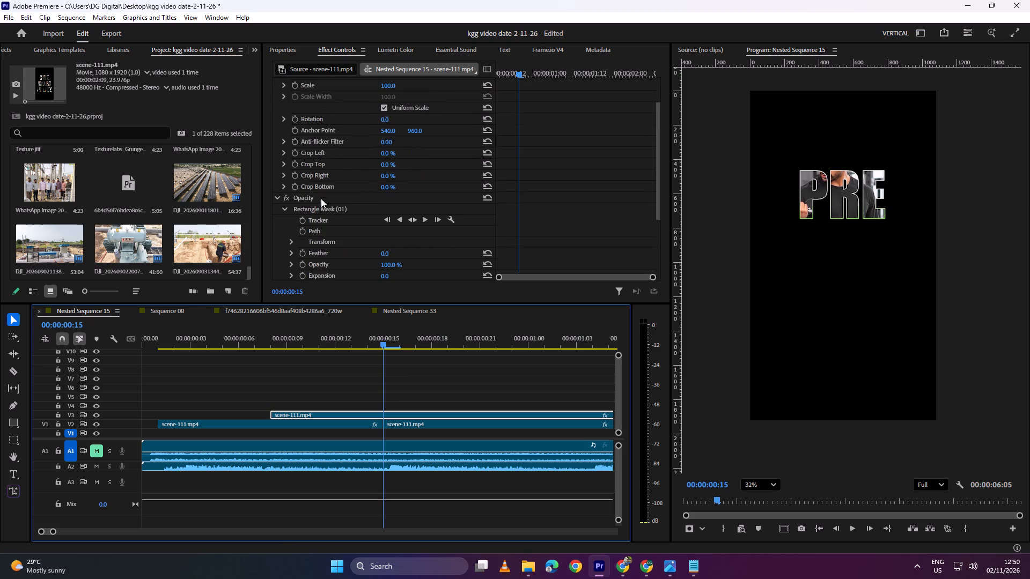
click(324, 209)
drag(896, 180, 895, 249)
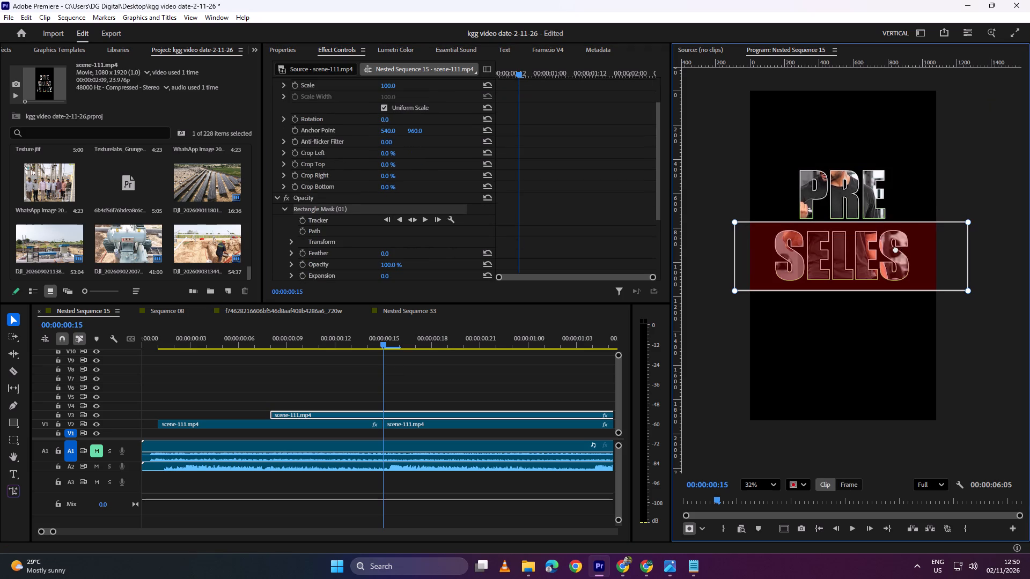
drag(895, 249, 895, 250)
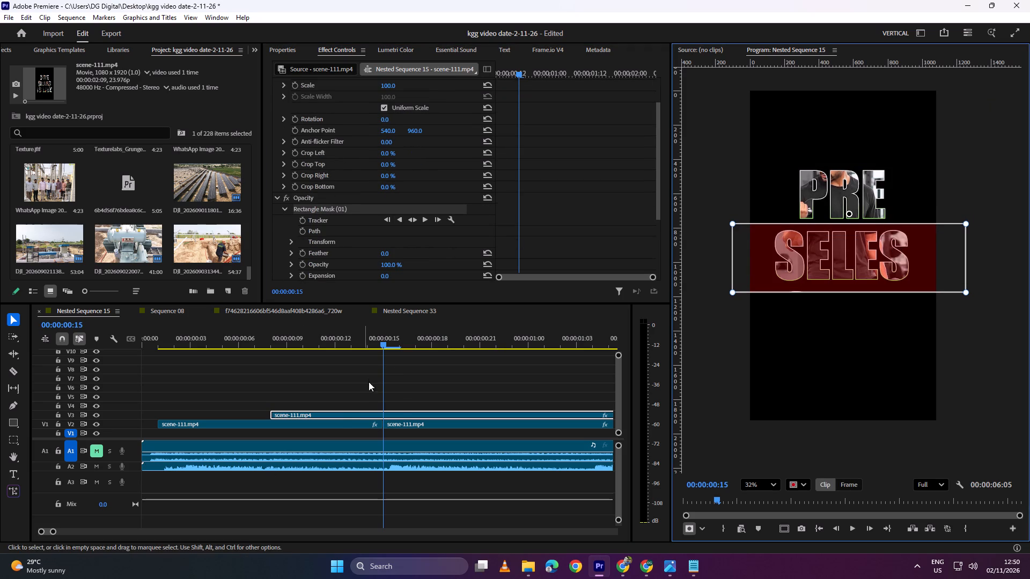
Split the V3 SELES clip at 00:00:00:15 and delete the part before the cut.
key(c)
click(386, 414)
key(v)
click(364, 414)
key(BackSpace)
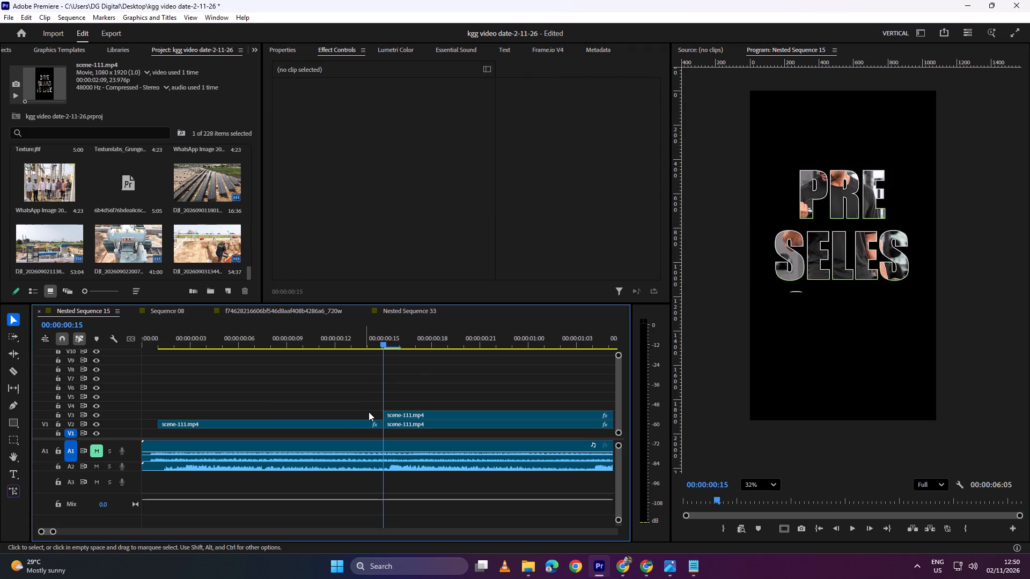
Play the reveal to find the third audio beat, split the V3 clip at 00:00:01:04 and move the later part up to V4.
drag(408, 336, 152, 391)
key(space)
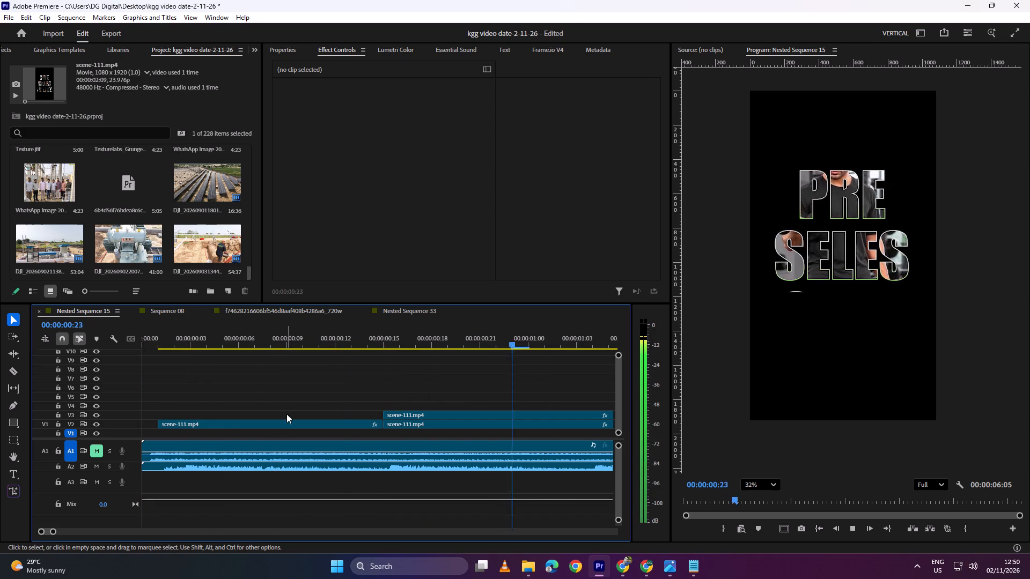
scroll(271, 428, down, 1)
key(space)
alt+scroll(269, 421, down, 6)
scroll(269, 421, up, 12)
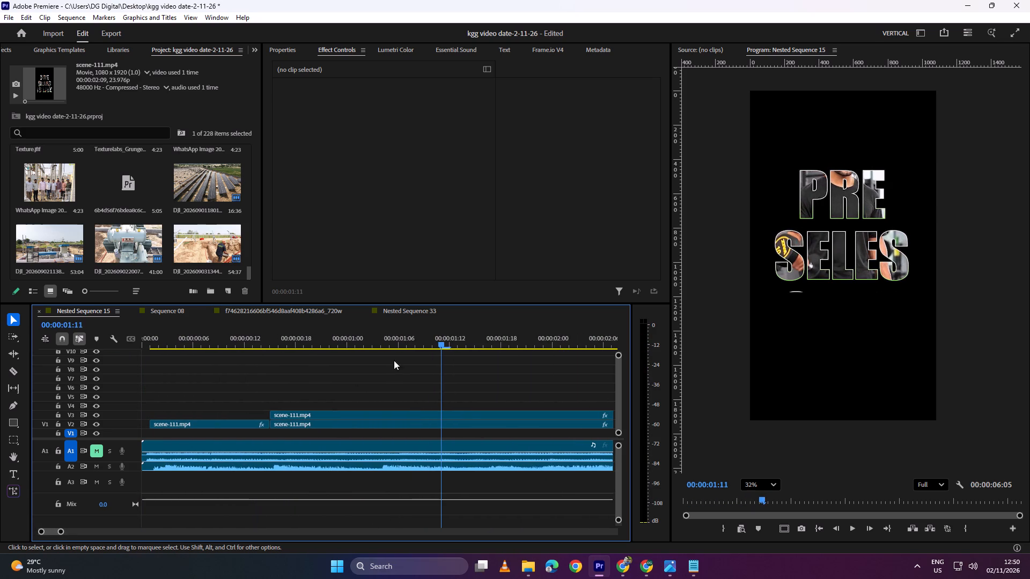
drag(422, 344, 382, 351)
key(c)
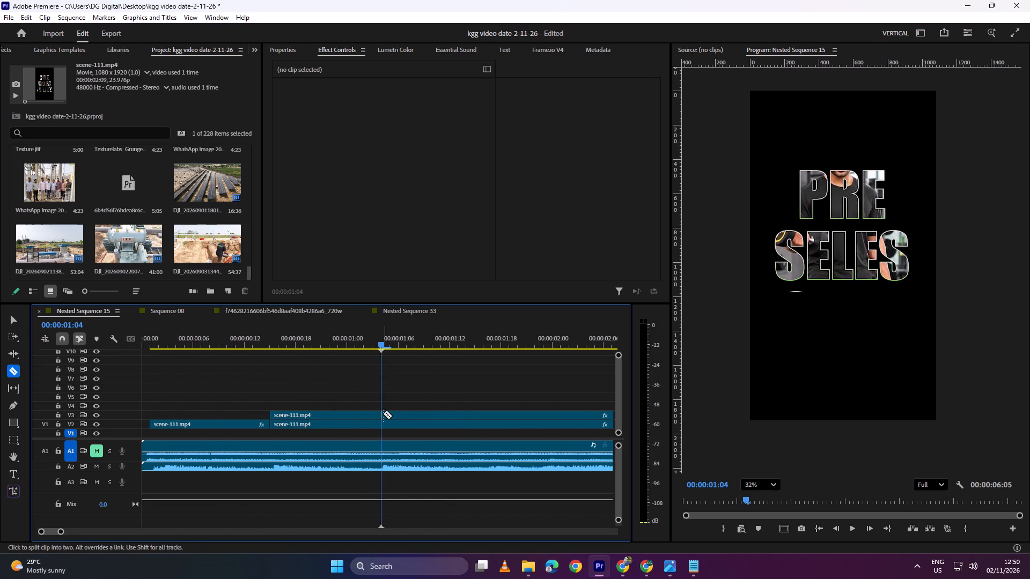
click(382, 413)
key(v)
click(393, 412)
drag(398, 413, 398, 406)
Extend the end of the V3 SELES clip beneath the V4 clip to about 00:00:02:05.
drag(385, 418, 597, 415)
click(441, 406)
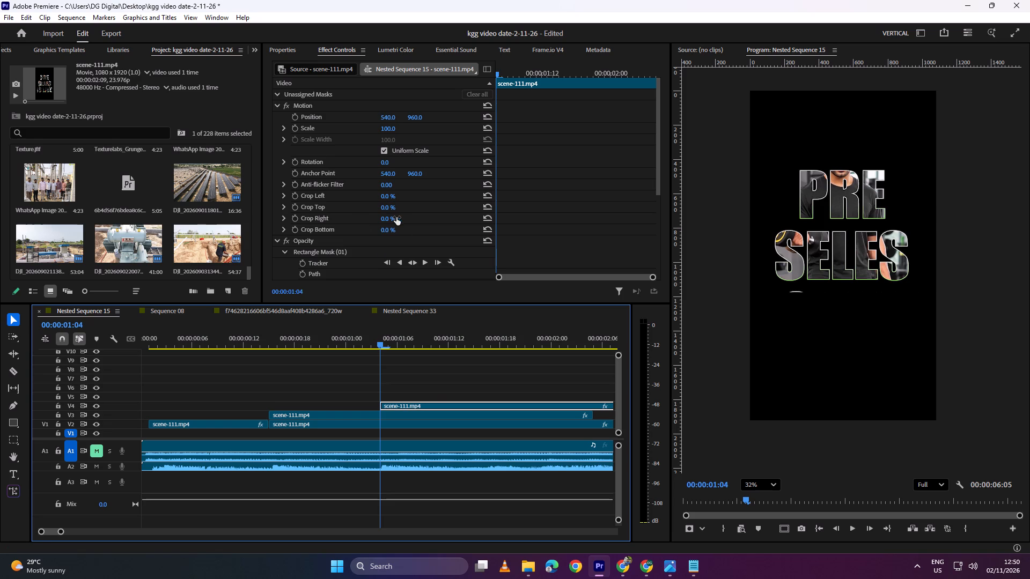
Raise the bottom corners of the V3 SELES mask slightly to exclude the sliver of lettering below the word.
click(333, 412)
scroll(328, 173, down, 5)
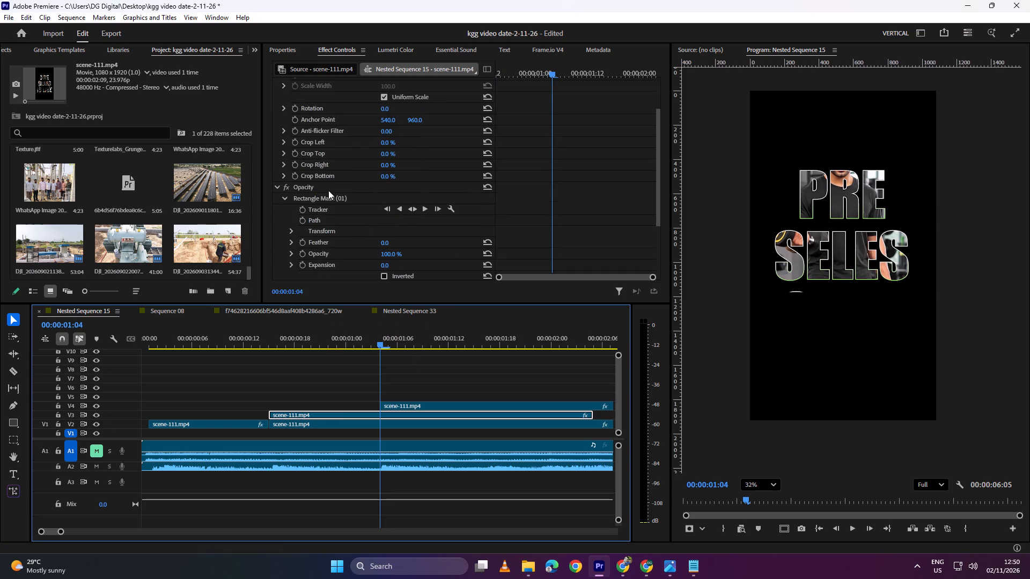
click(332, 199)
drag(732, 293, 732, 287)
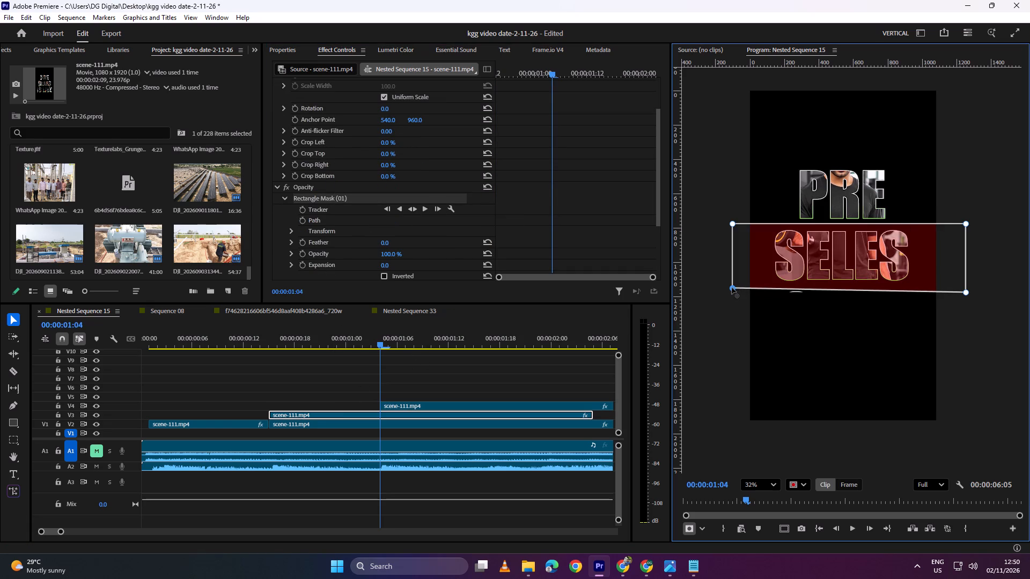
drag(732, 287, 732, 286)
click(968, 293)
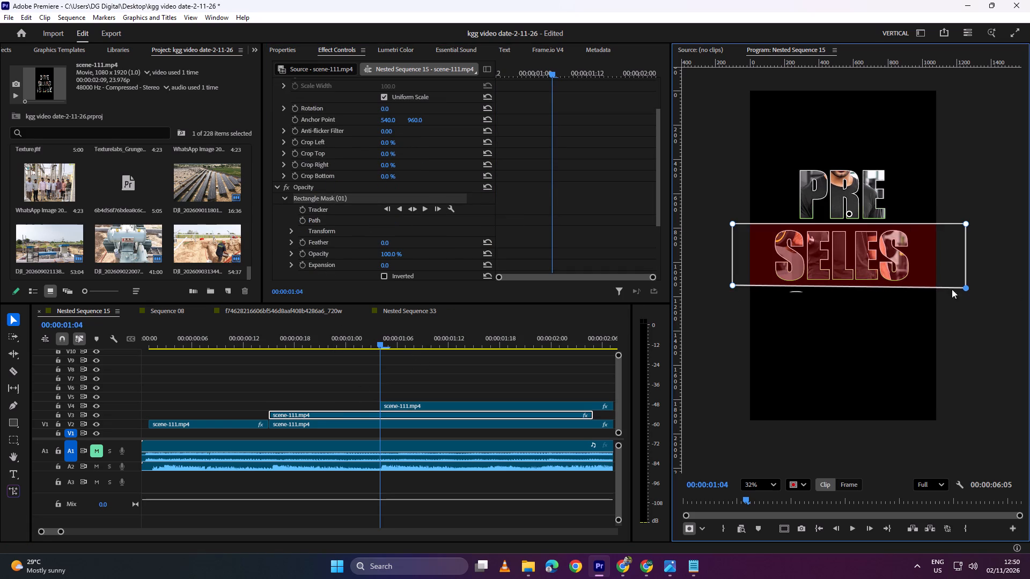
Play the reveal from the start, then move the V4 clip's rectangular mask down over the words IS LIVE.
drag(391, 340, 93, 369)
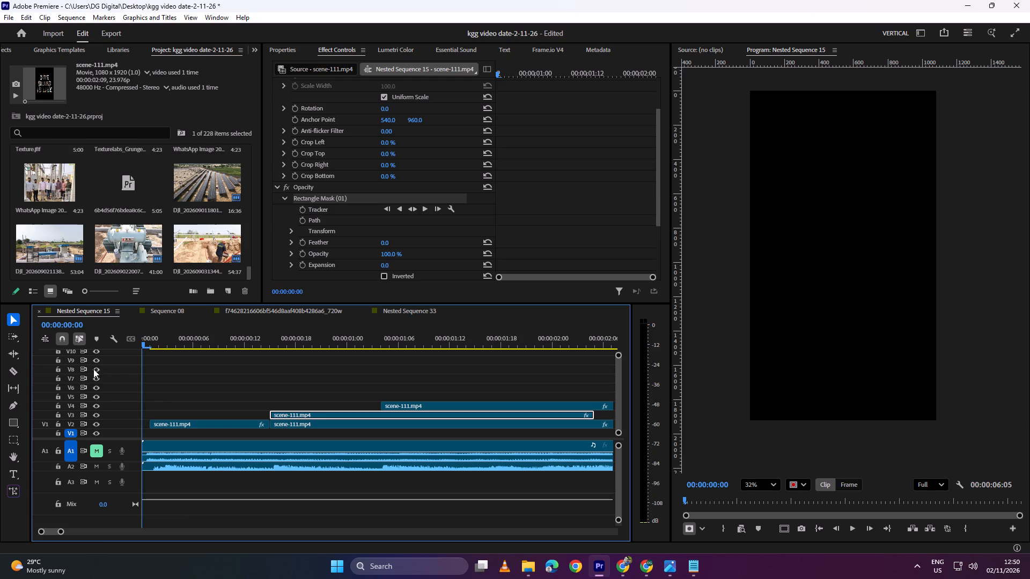
key(space)
key(space)
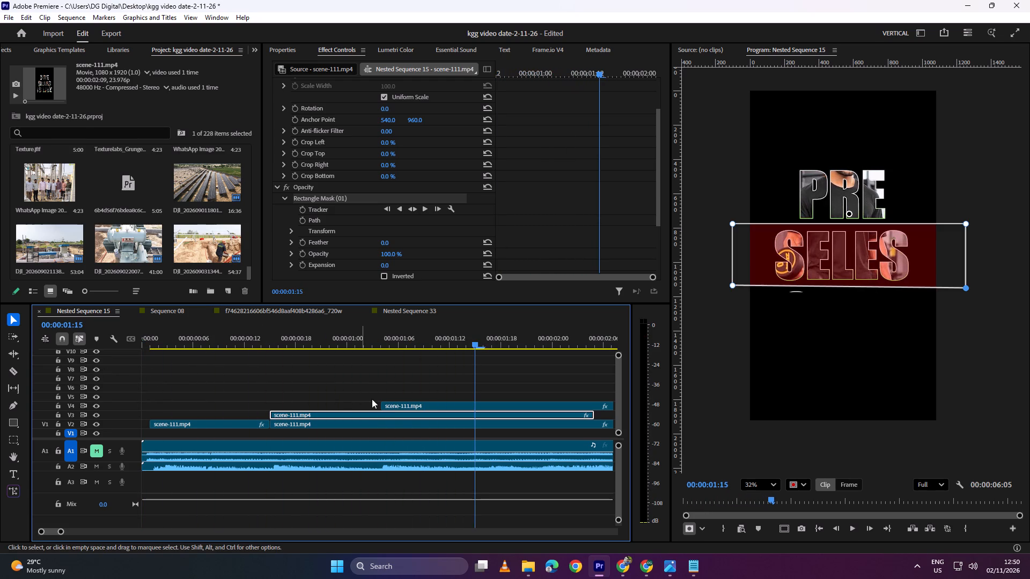
click(422, 407)
click(329, 247)
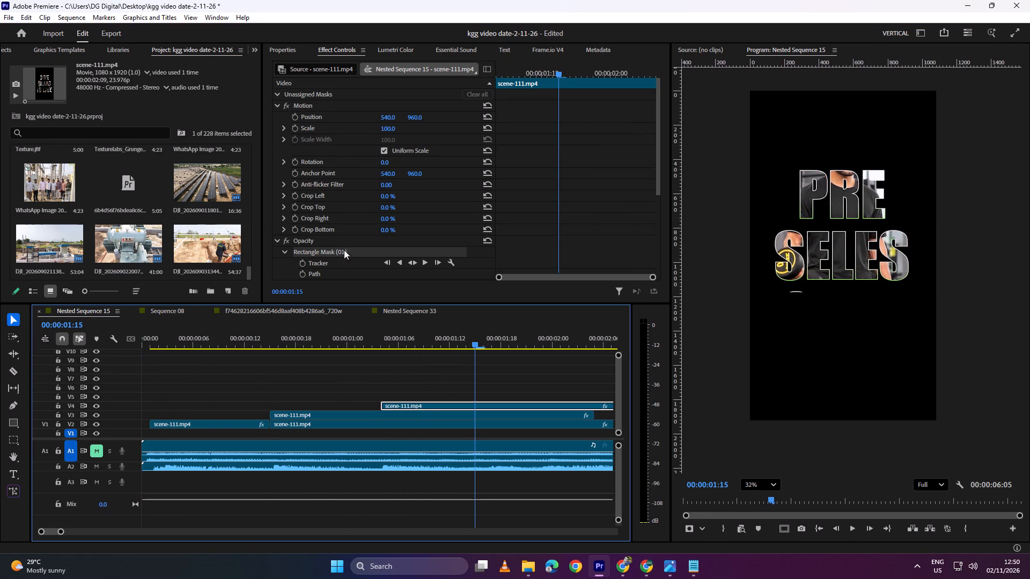
drag(841, 257, 835, 320)
Play the full reveal and extend the end of the V3 SELES clip to match the V2 and V4 clips at 00:00:02:09.
drag(492, 340, 91, 369)
key(space)
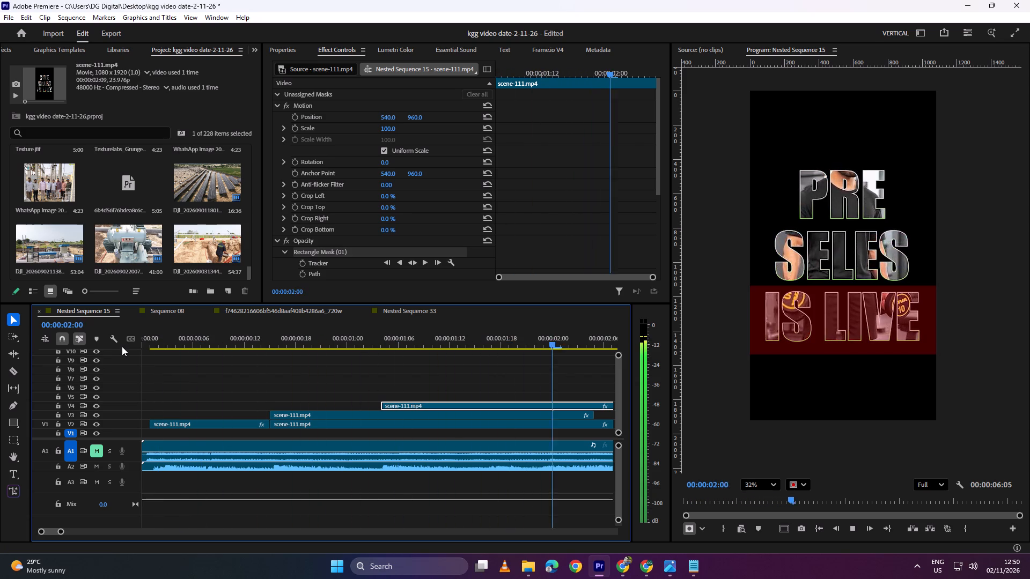
key(space)
alt+scroll(212, 418, up, 11)
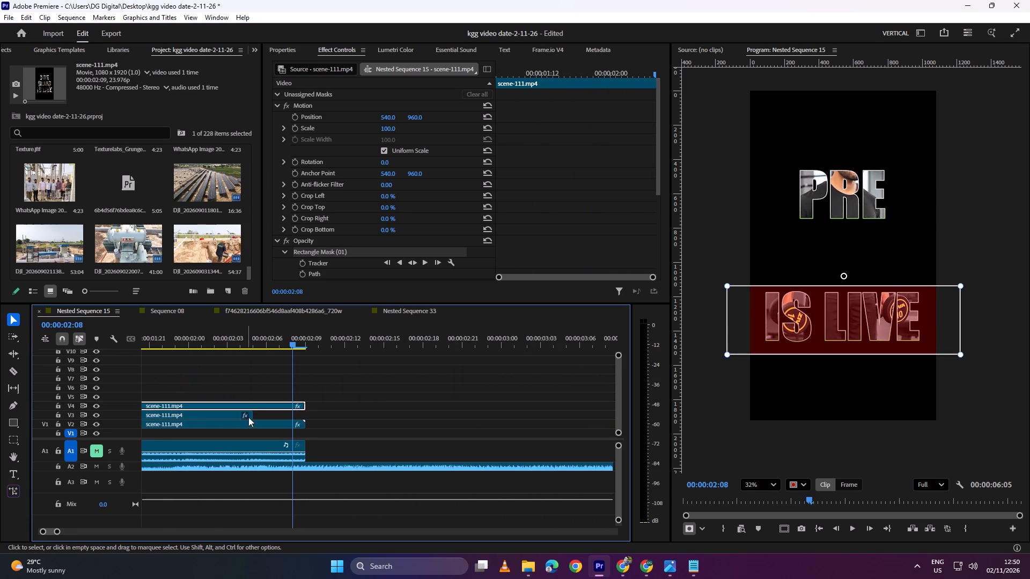
drag(256, 413, 313, 416)
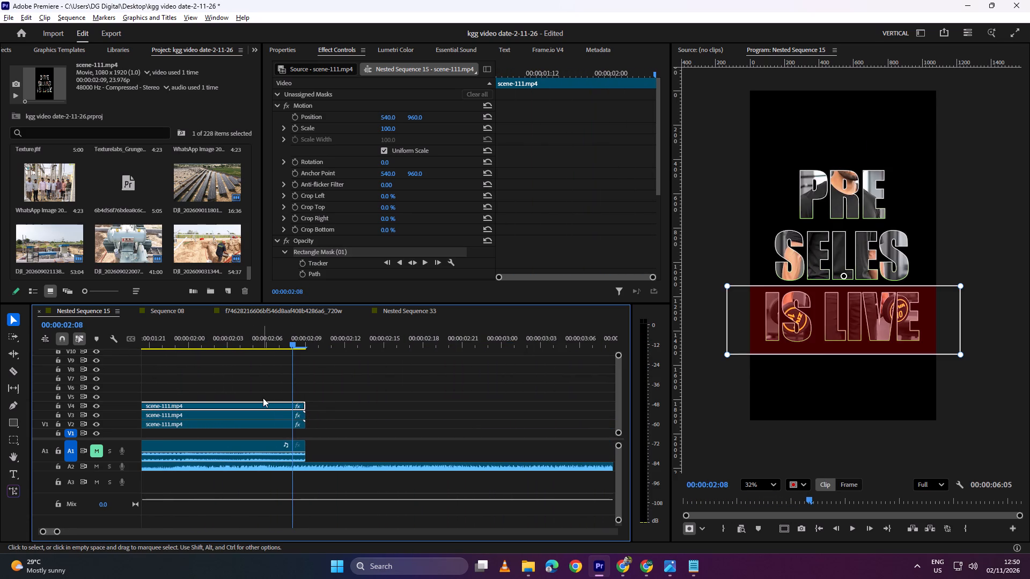
Play the reveal, then replace the second V2 segment by extending the first V2 PRE clip to match the V3 and V4 ends.
alt+scroll(263, 398, down, 10)
scroll(262, 398, up, 6)
drag(343, 337, 0, 384)
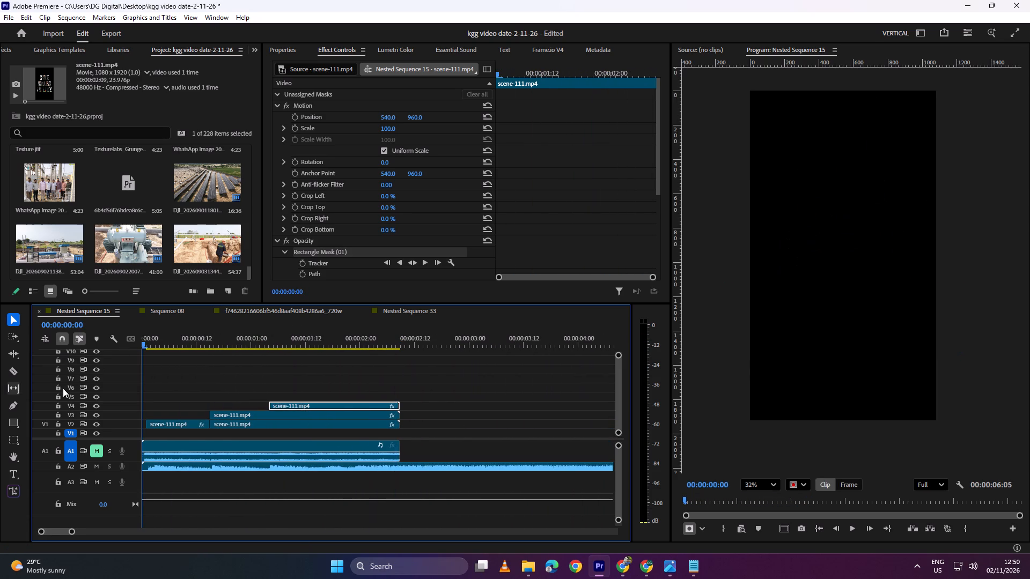
key(space)
key(space)
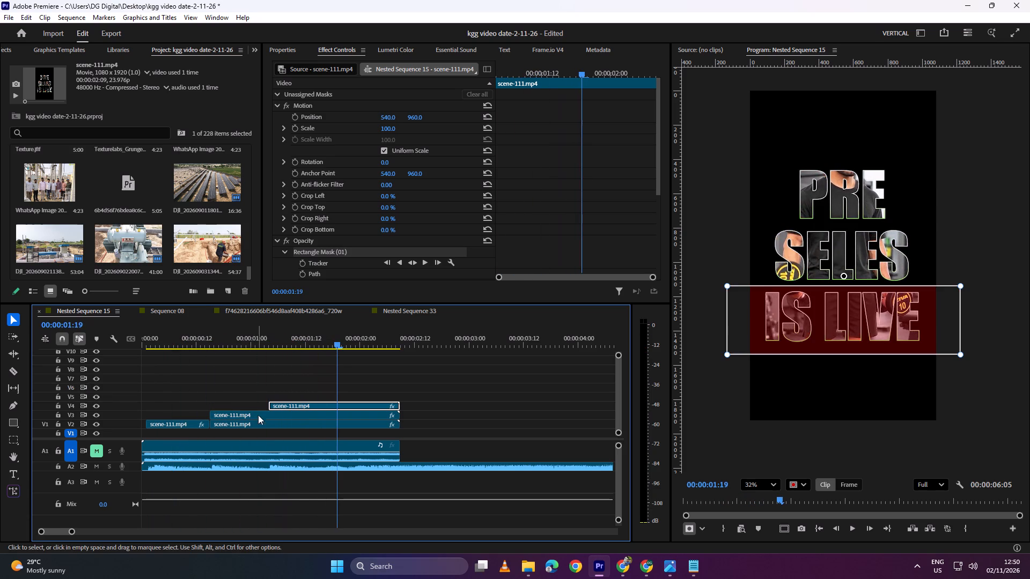
click(408, 369)
alt+scroll(357, 396, up, 17)
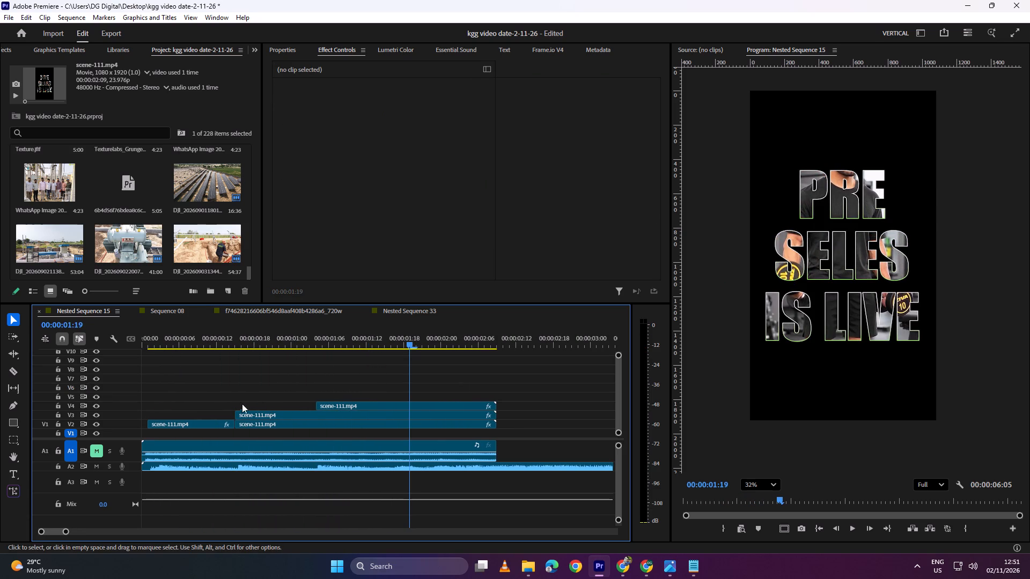
click(246, 422)
key(BackSpace)
drag(241, 425, 480, 421)
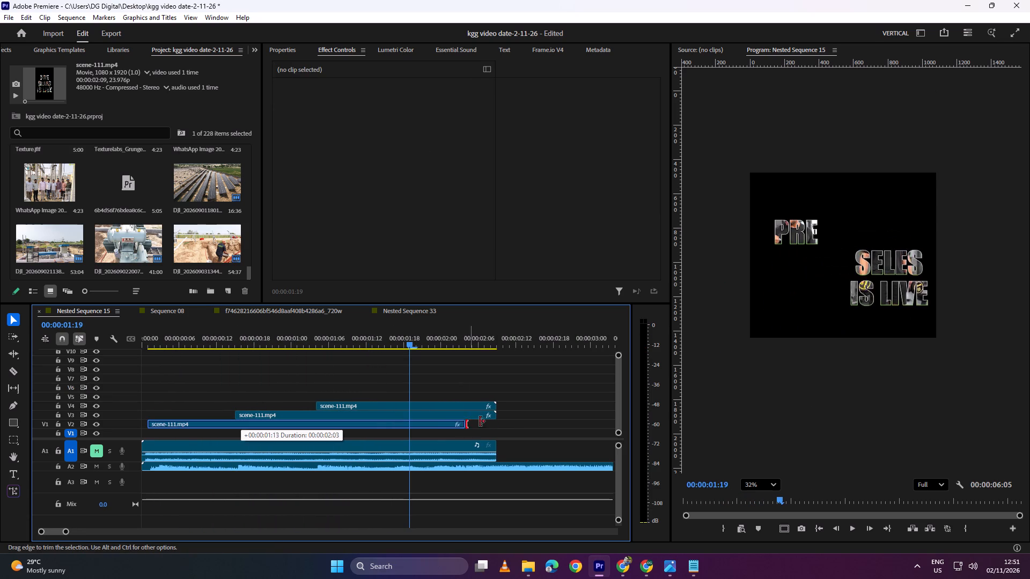
drag(480, 421, 500, 422)
Select the three scene-111 clips on V2, V3 and V4 and open the Lights & Blurs transitions in the Film Impact Dashboard.
alt+scroll(381, 389, down, 5)
drag(322, 344, 42, 385)
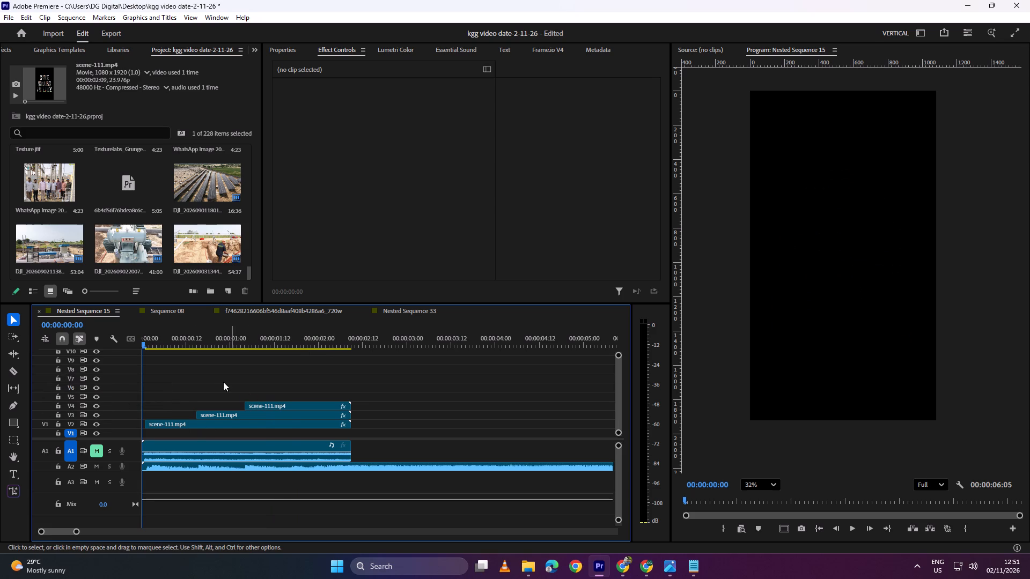
alt+scroll(209, 413, up, 14)
click(184, 421)
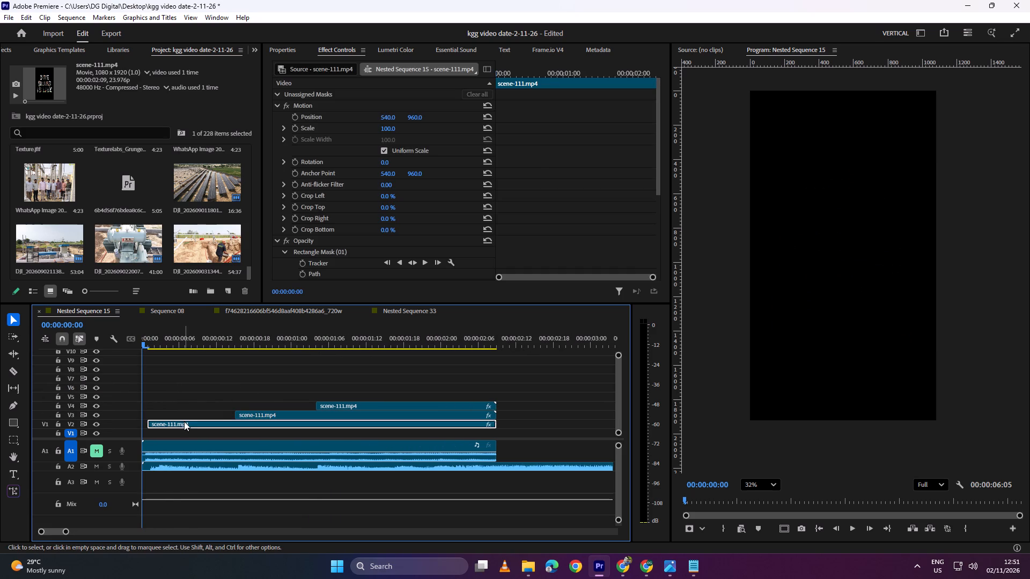
drag(369, 377, 335, 422)
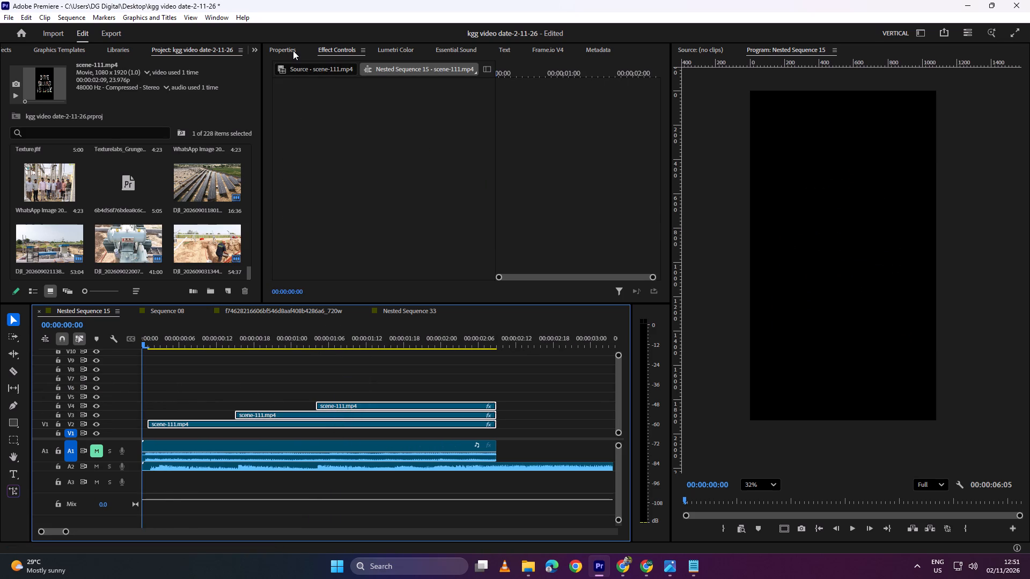
click(256, 53)
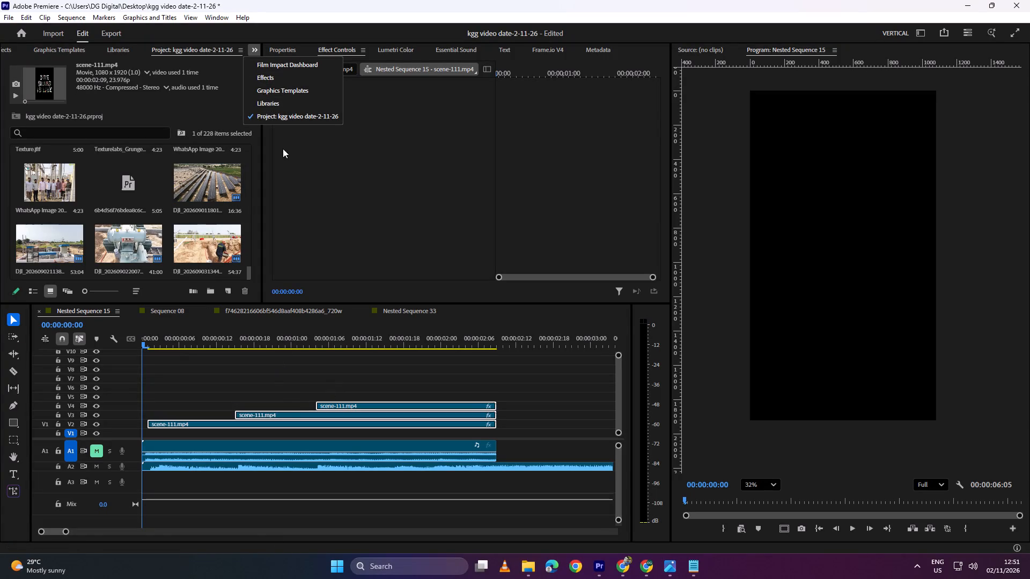
click(308, 67)
click(47, 238)
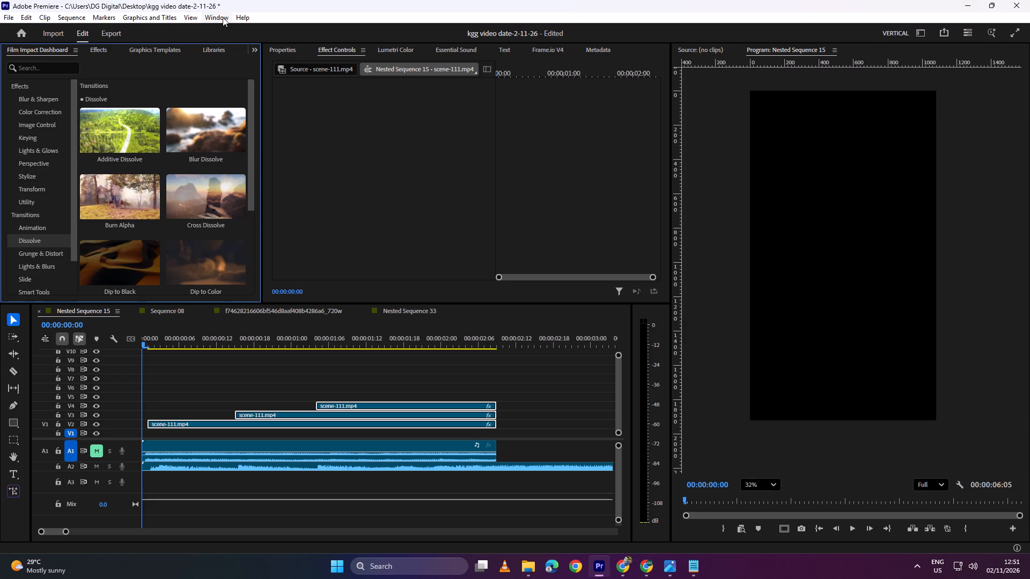
click(49, 263)
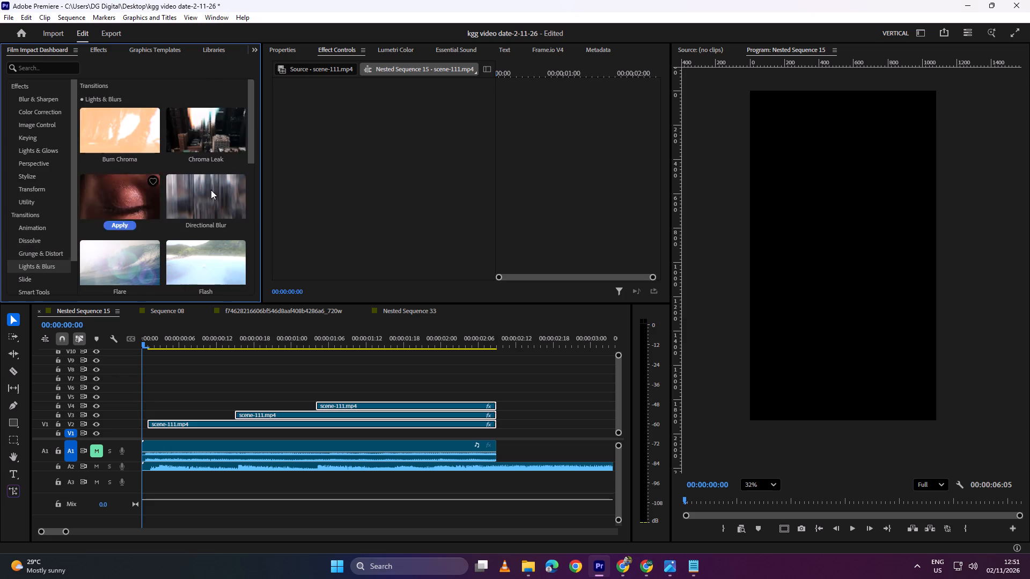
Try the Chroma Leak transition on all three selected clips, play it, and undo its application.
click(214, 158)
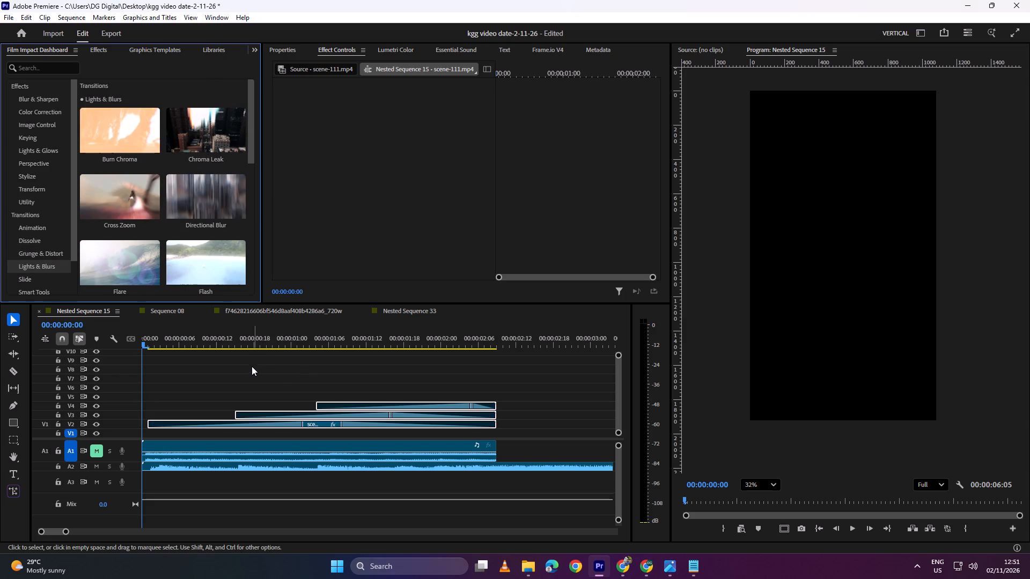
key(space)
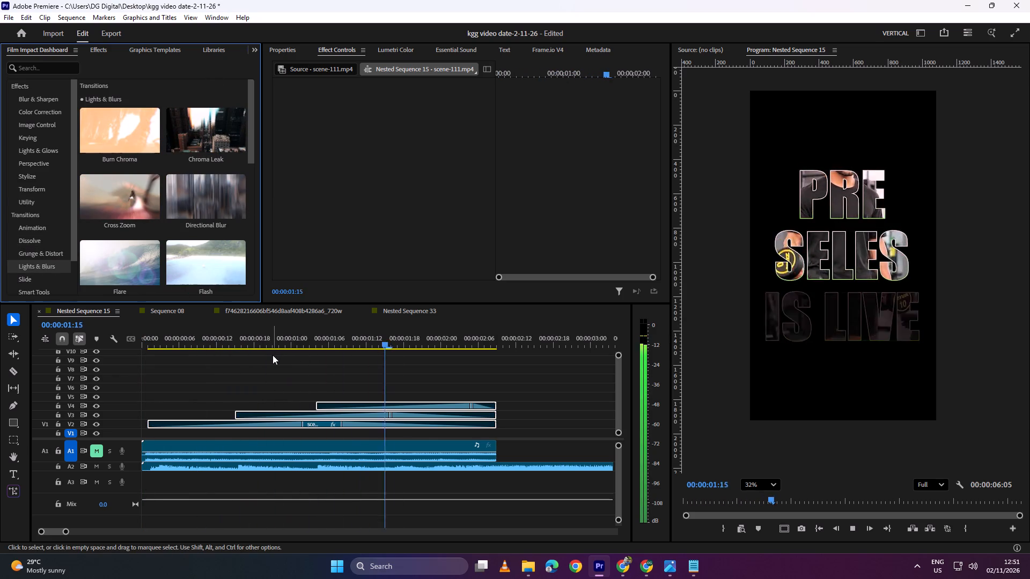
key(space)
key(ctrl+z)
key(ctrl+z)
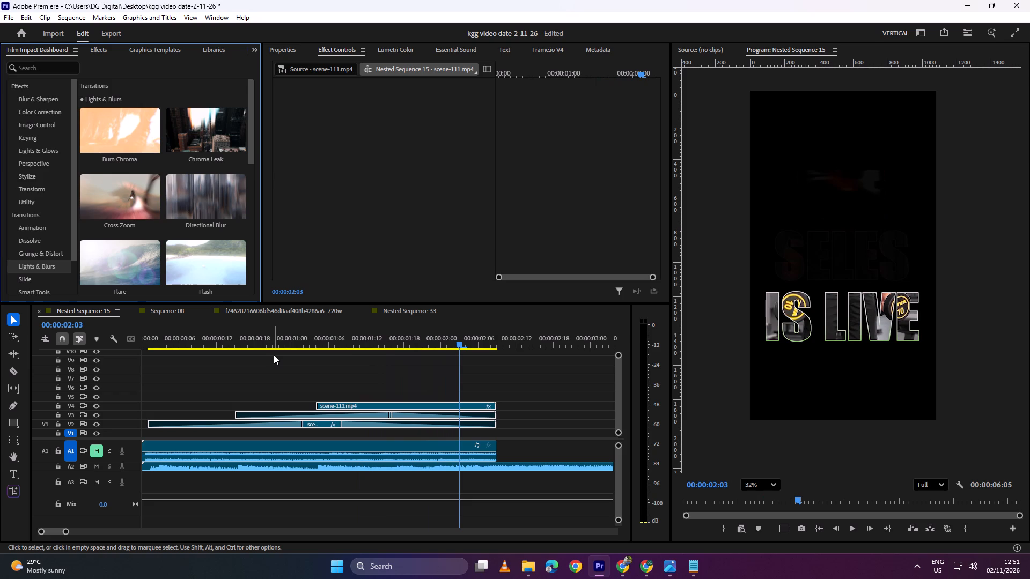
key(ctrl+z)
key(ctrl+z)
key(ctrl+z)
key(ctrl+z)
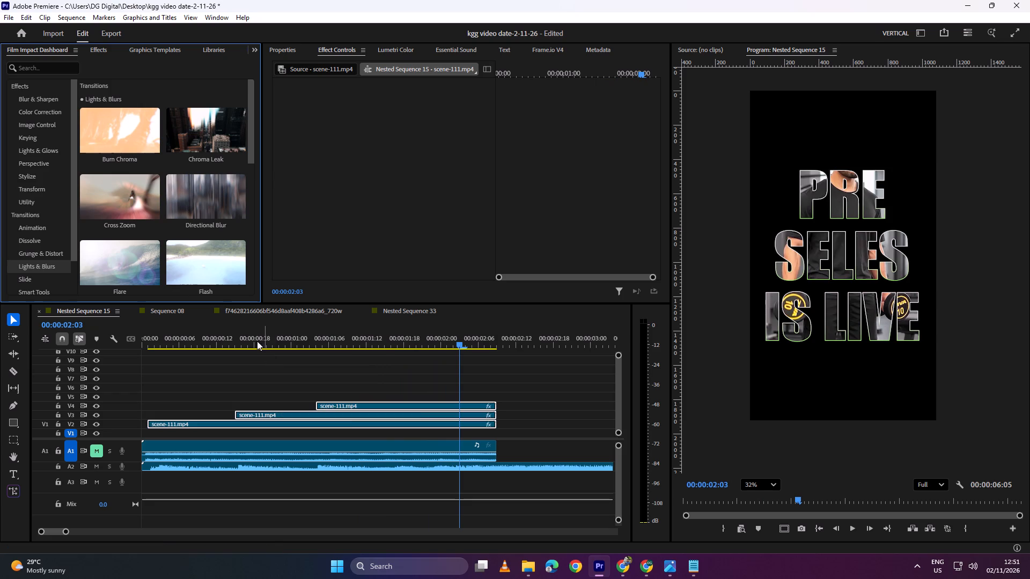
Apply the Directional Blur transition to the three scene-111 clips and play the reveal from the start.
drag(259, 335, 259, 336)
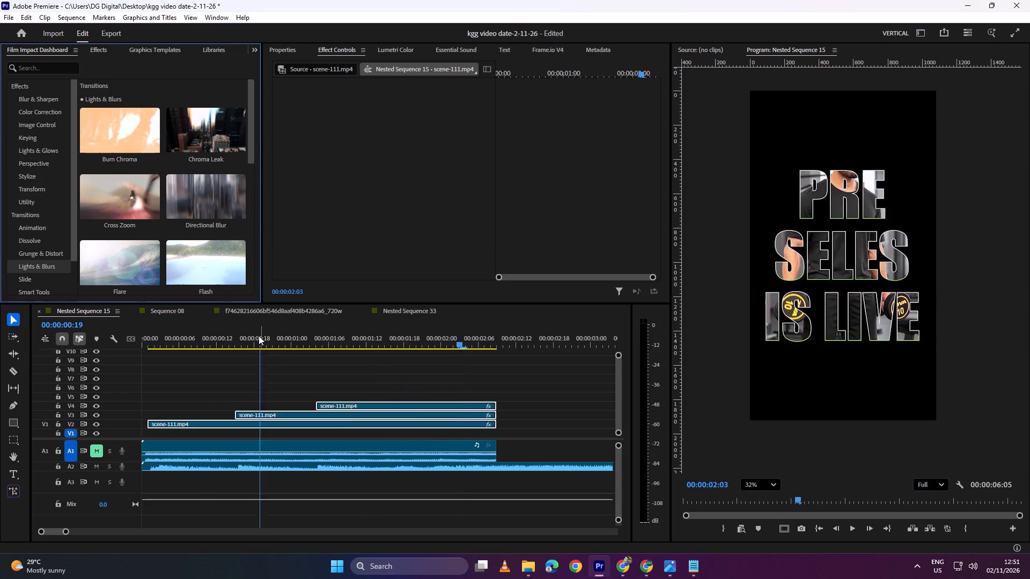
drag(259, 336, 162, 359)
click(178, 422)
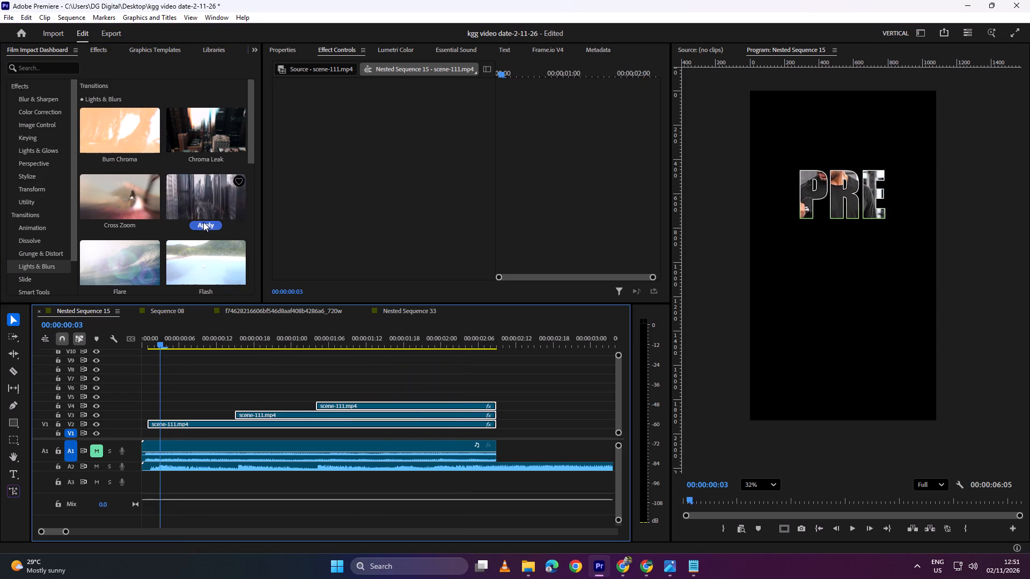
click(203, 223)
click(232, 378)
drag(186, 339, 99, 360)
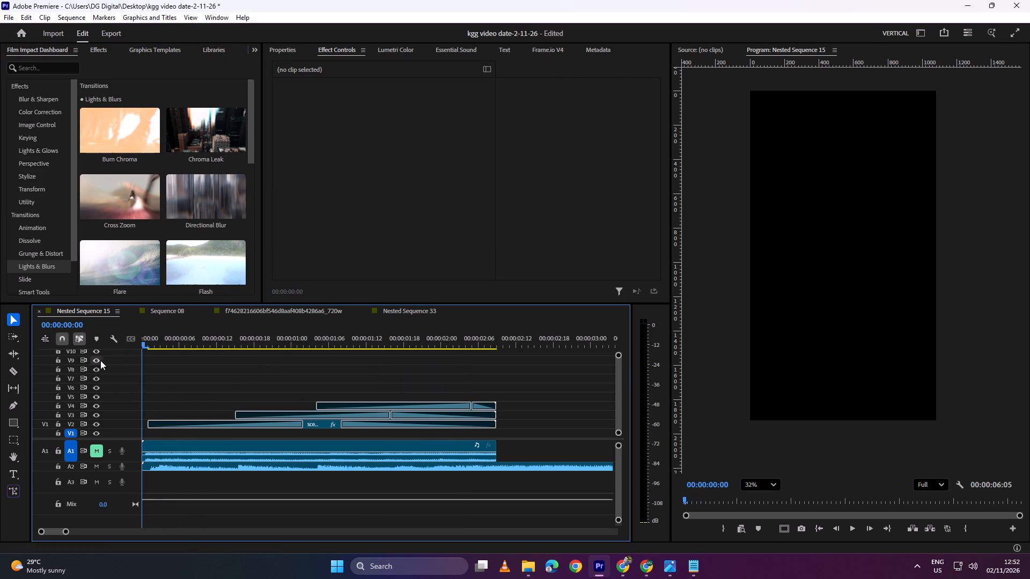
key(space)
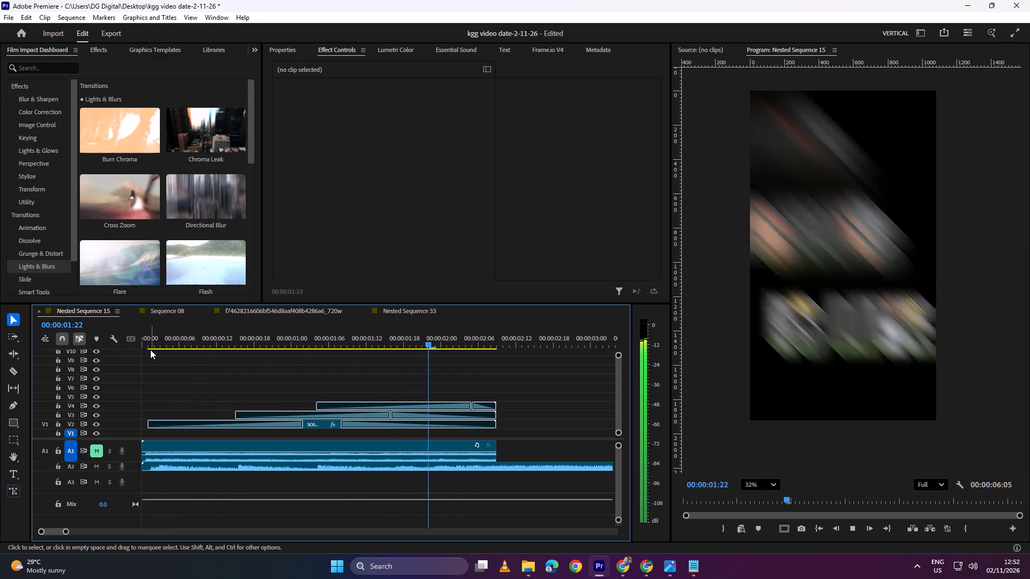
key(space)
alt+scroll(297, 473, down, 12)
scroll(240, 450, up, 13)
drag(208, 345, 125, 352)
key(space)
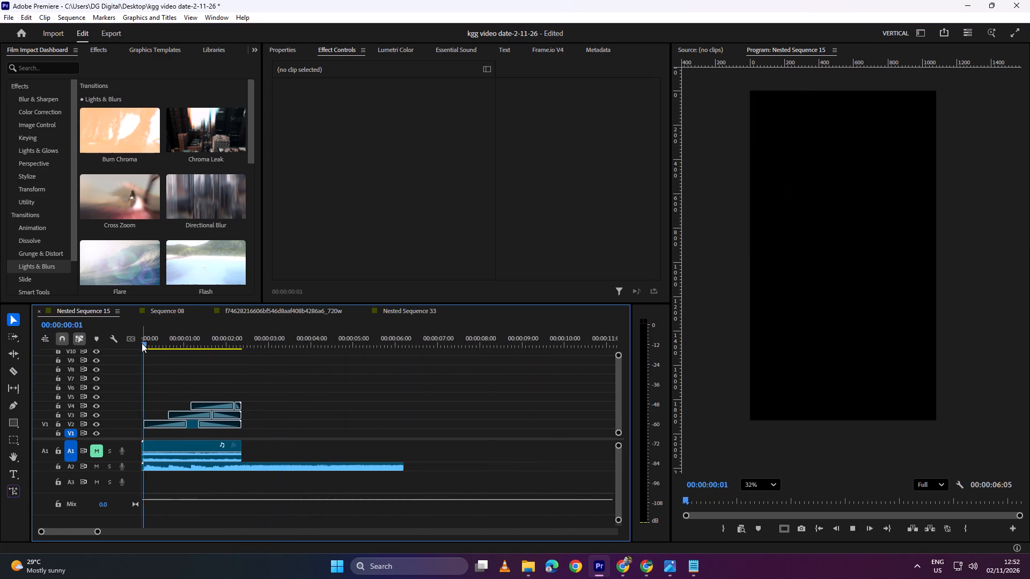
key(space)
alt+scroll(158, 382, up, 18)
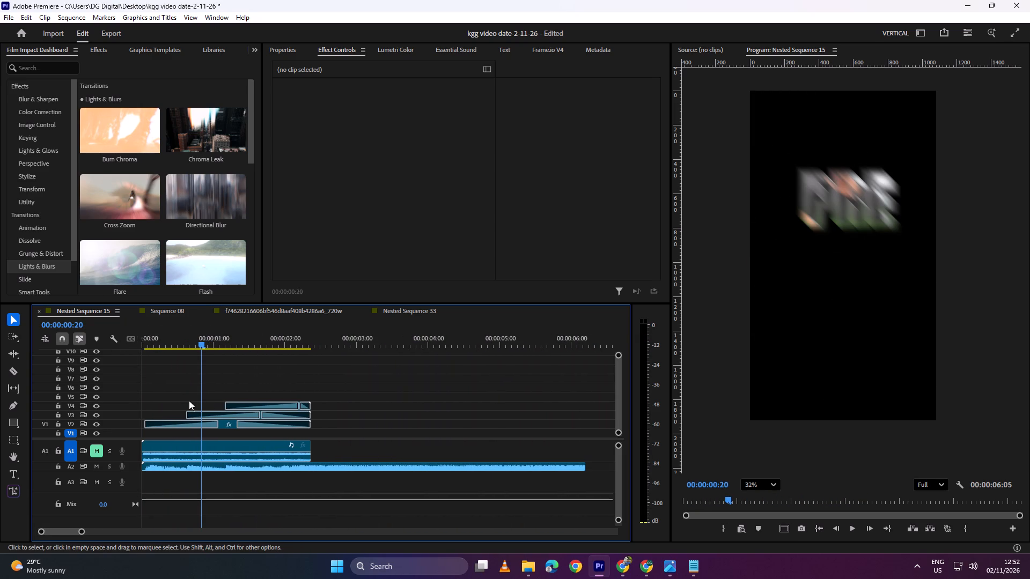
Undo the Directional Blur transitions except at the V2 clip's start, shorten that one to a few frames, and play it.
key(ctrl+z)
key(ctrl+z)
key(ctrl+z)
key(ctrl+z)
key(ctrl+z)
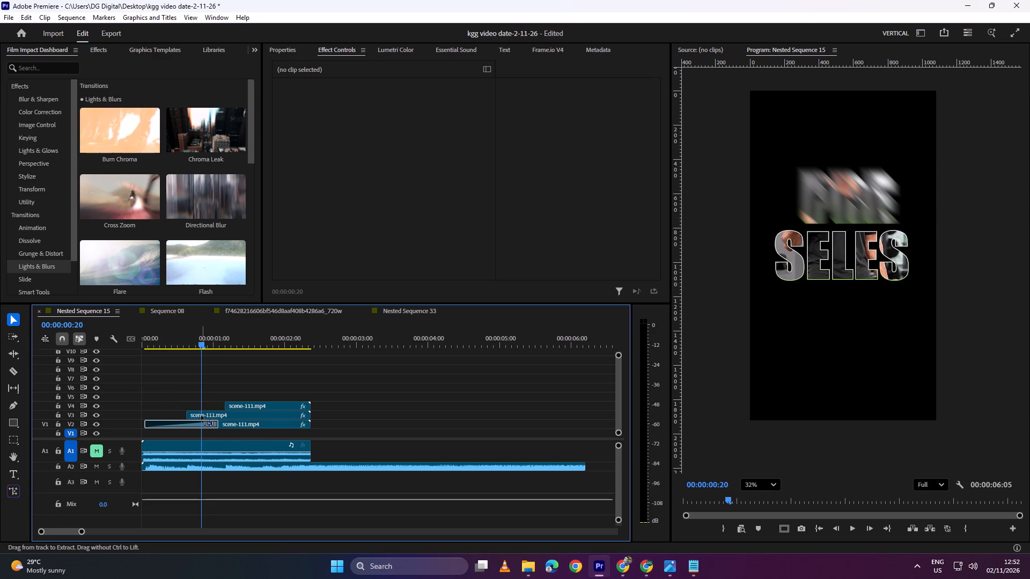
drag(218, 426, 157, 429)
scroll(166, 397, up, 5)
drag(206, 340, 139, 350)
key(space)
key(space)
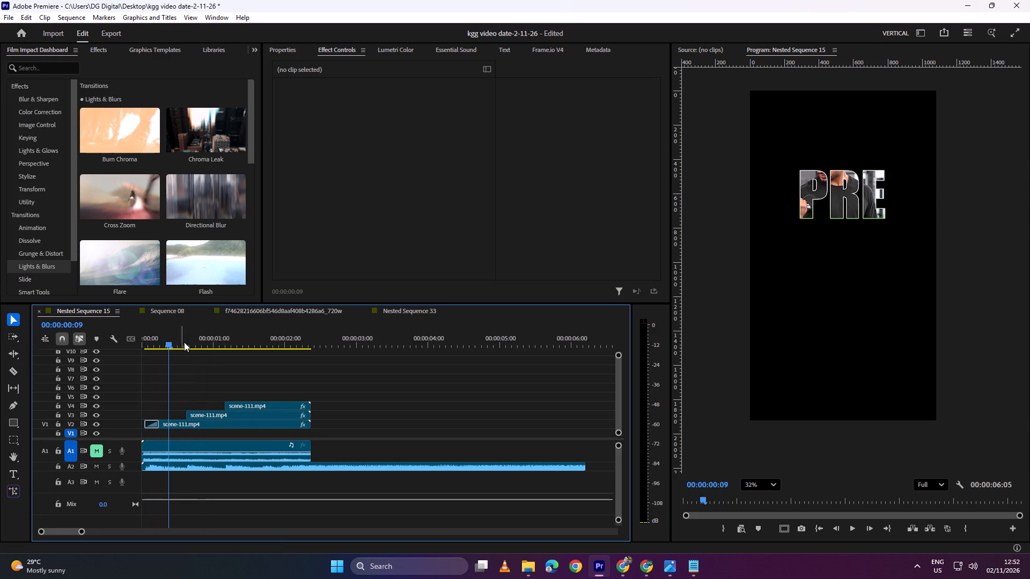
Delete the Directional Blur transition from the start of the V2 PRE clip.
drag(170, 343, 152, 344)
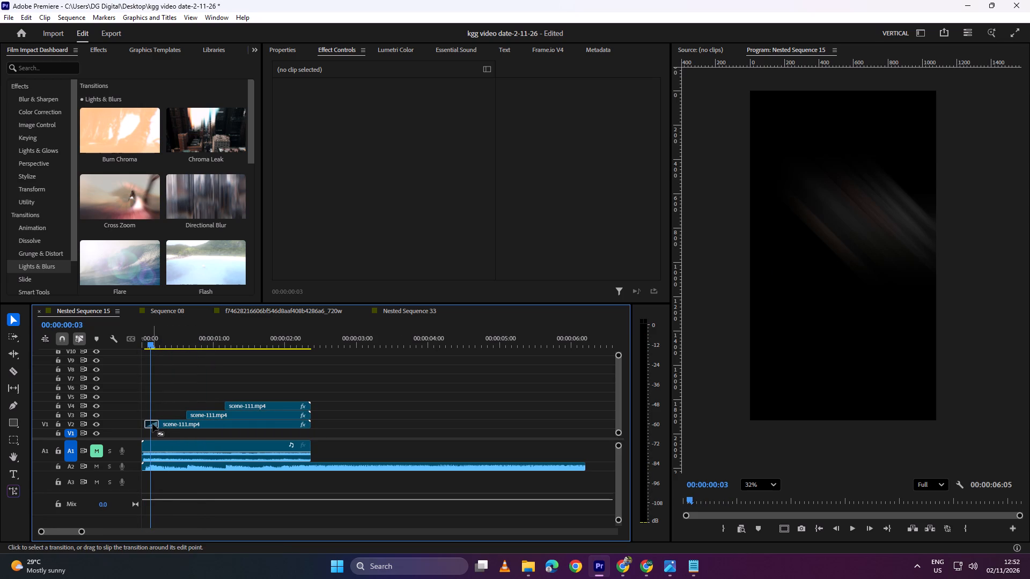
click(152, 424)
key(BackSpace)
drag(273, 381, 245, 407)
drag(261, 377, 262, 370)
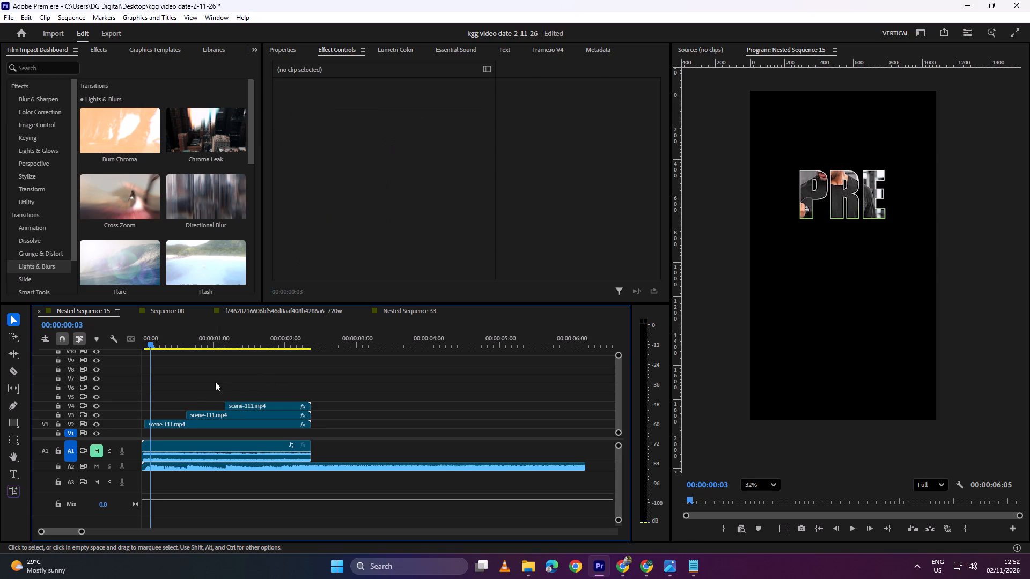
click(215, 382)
Apply the Grunge transition from the Grunge & Distort category to the V2 PRE clip.
click(176, 425)
scroll(207, 212, down, 2)
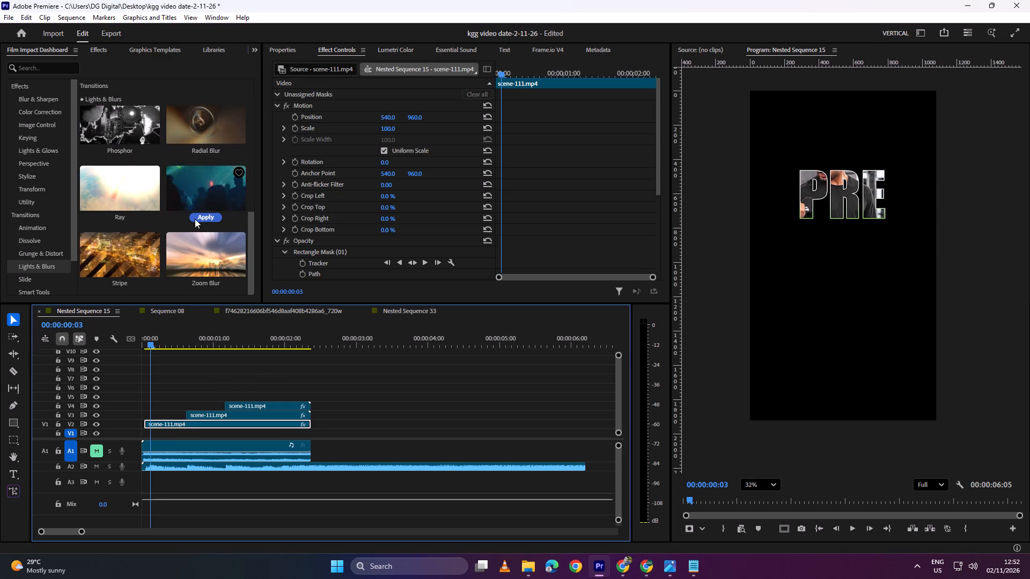
scroll(191, 224, down, 1)
scroll(165, 224, up, 4)
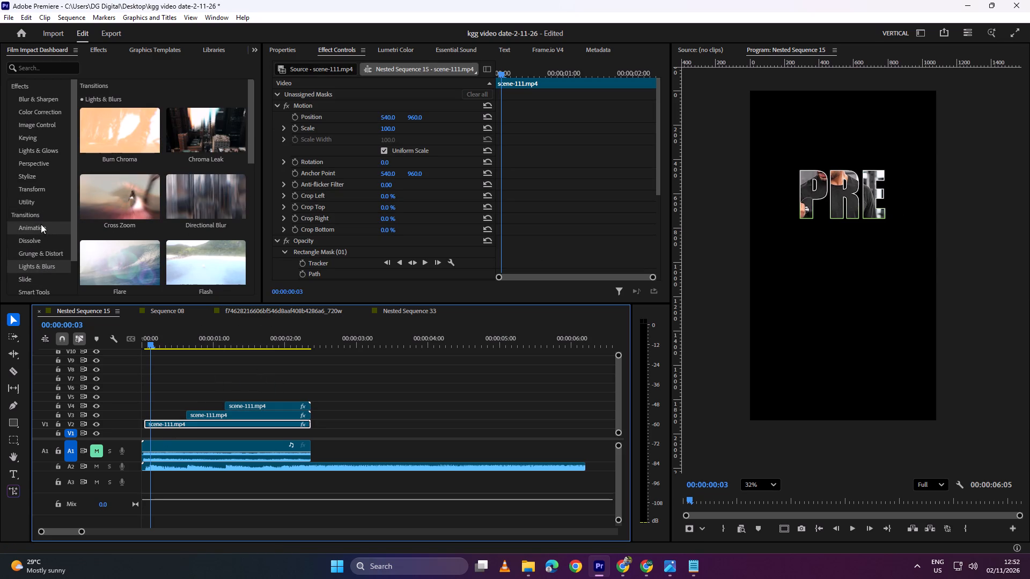
click(41, 227)
click(39, 241)
drag(251, 174, 248, 231)
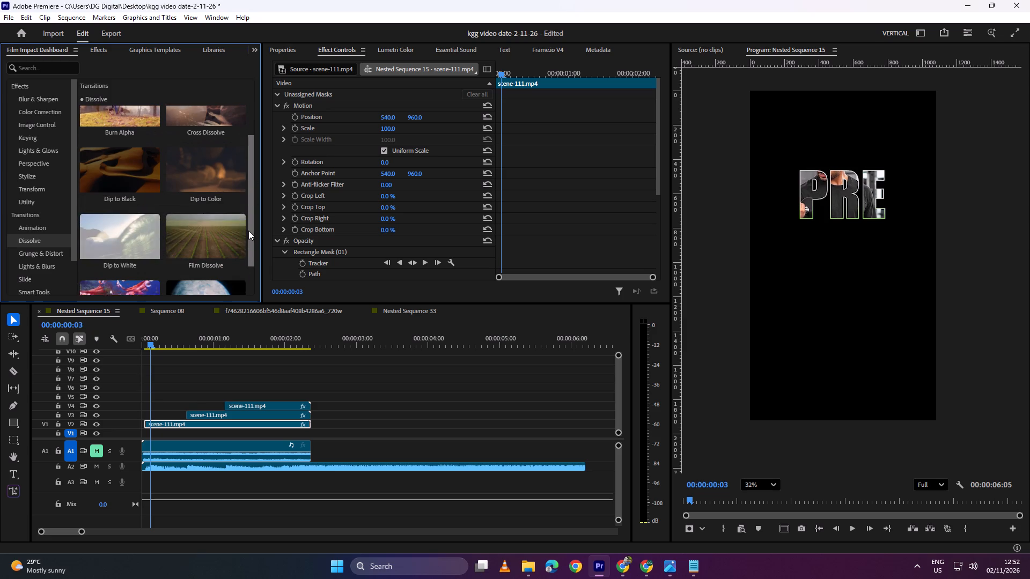
drag(248, 231, 247, 231)
click(38, 247)
click(207, 197)
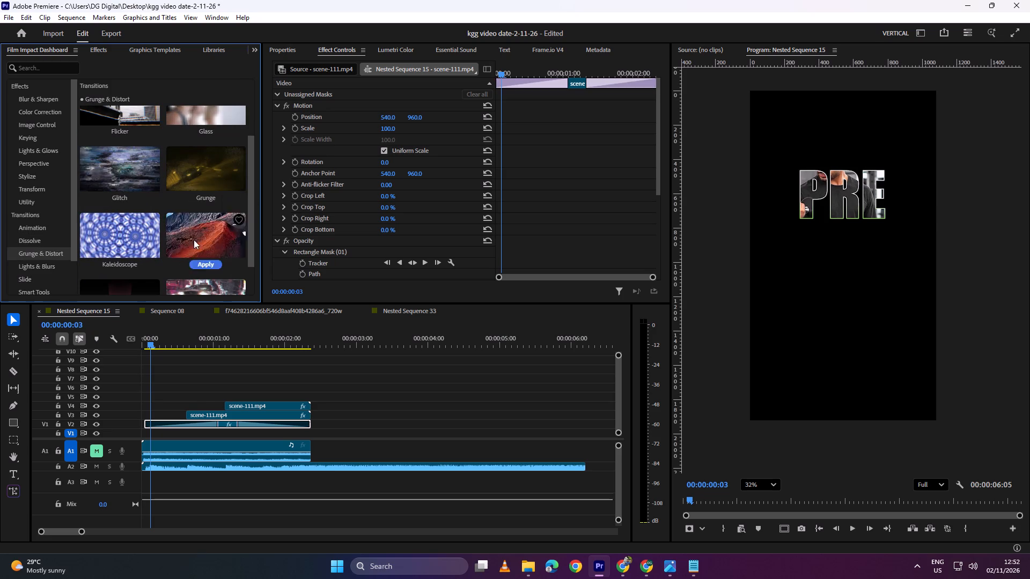
Play the Grunge effect, shorten the V2 clip's opening transition to 5 frames, and delete the one at its end.
drag(168, 332, 129, 344)
key(space)
key(space)
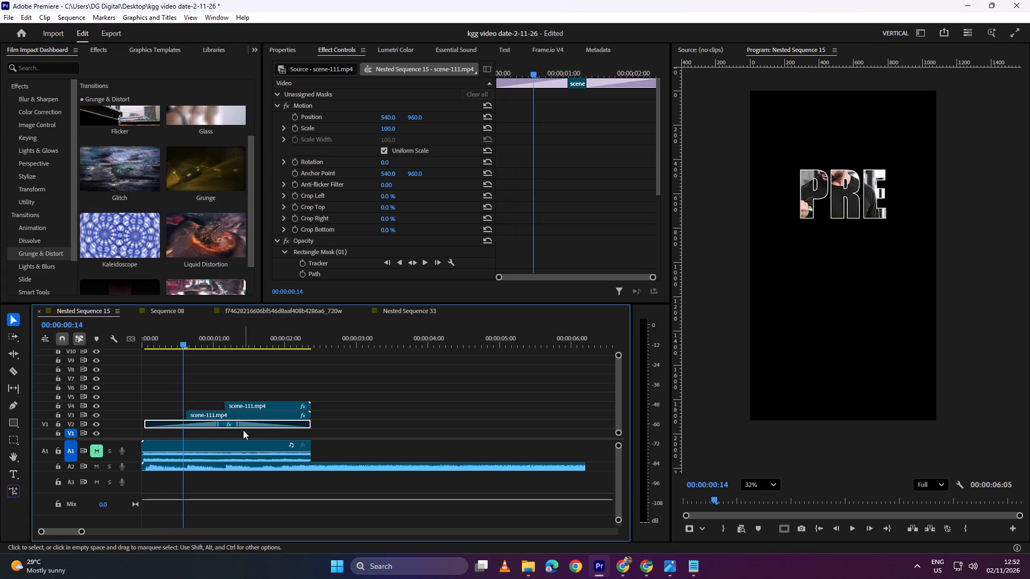
drag(217, 423, 158, 428)
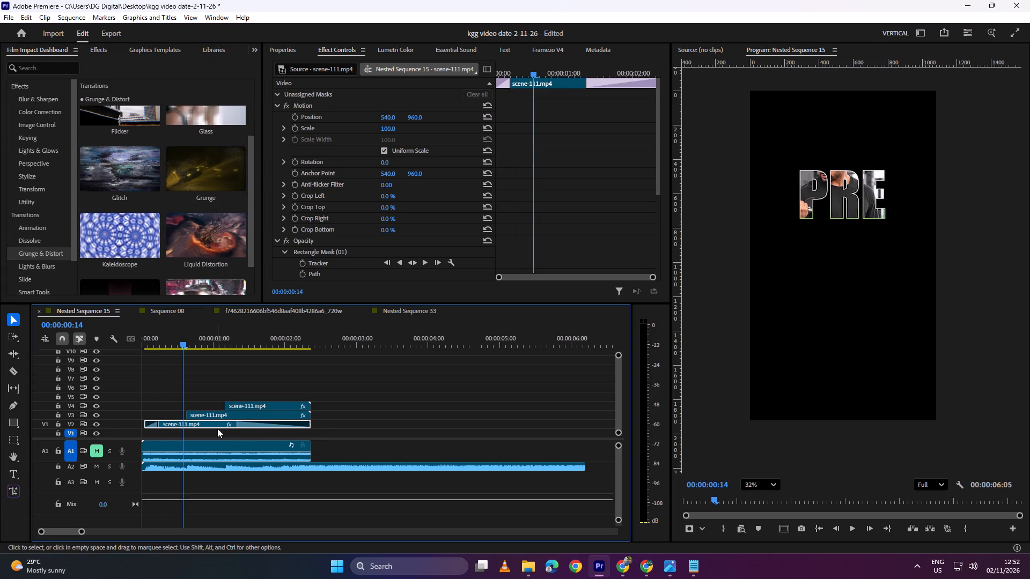
click(246, 424)
key(BackSpace)
Play the start of the reveal repeatedly to examine the shortened Grunge transition on the word PRE.
drag(197, 336, 126, 352)
key(space)
key(space)
alt+scroll(193, 394, up, 20)
alt+scroll(193, 394, up, 1)
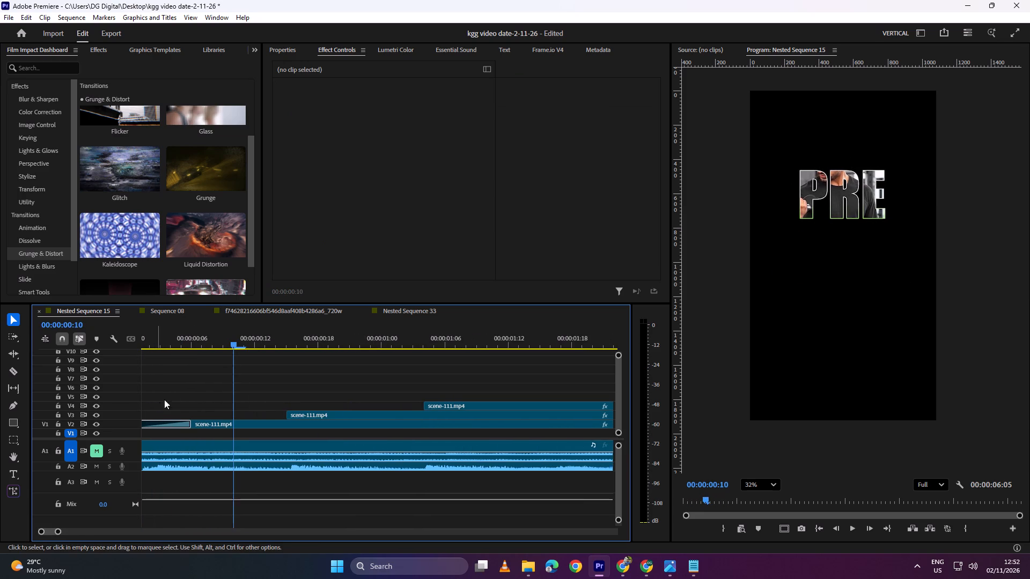
alt+scroll(164, 399, up, 3)
drag(240, 339, 151, 343)
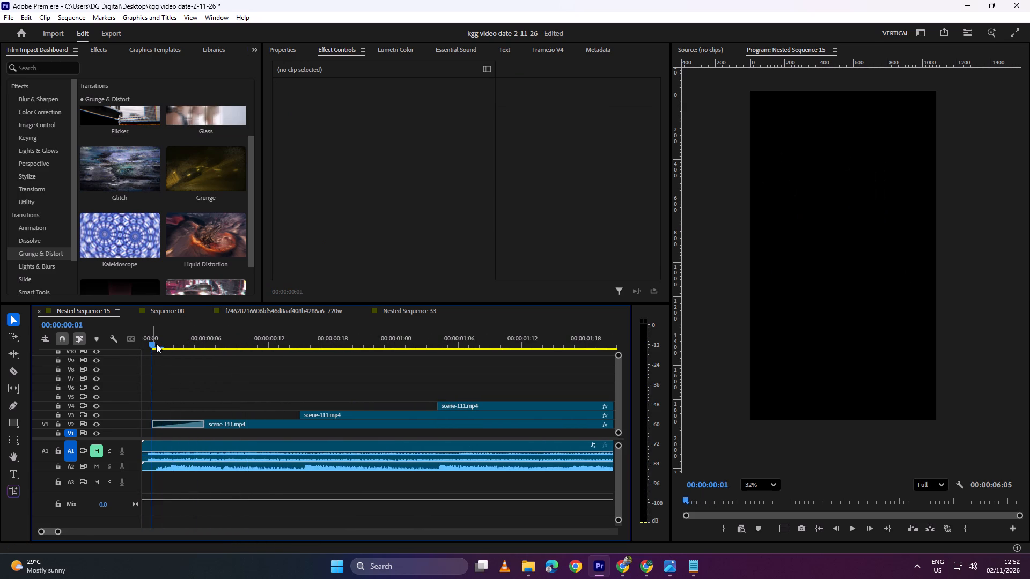
key(space)
key(space)
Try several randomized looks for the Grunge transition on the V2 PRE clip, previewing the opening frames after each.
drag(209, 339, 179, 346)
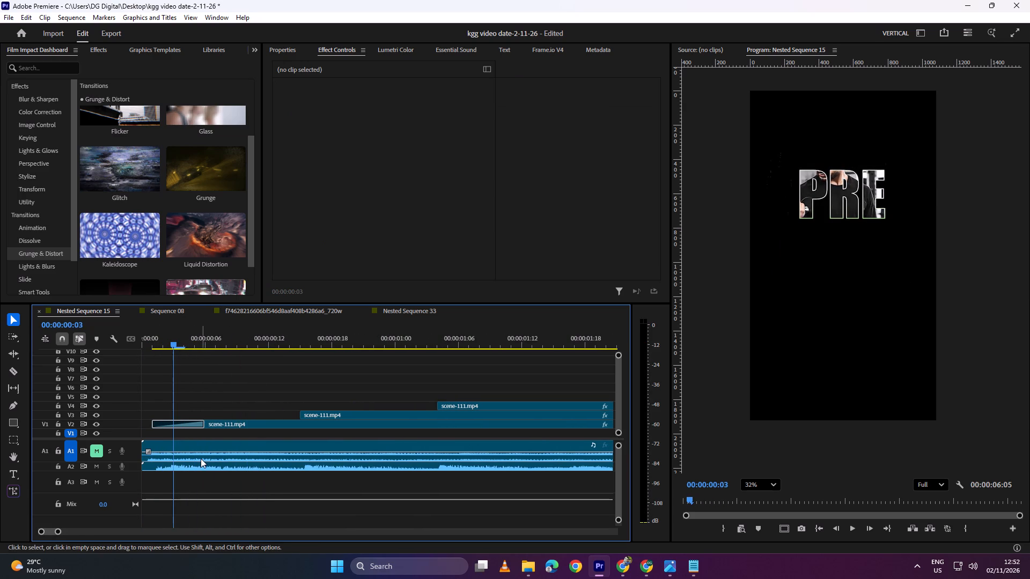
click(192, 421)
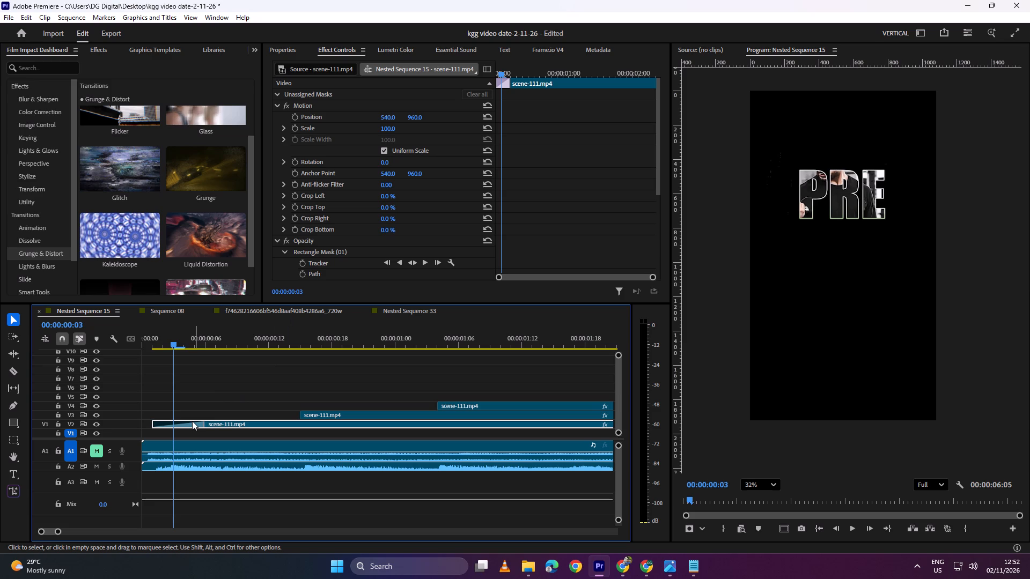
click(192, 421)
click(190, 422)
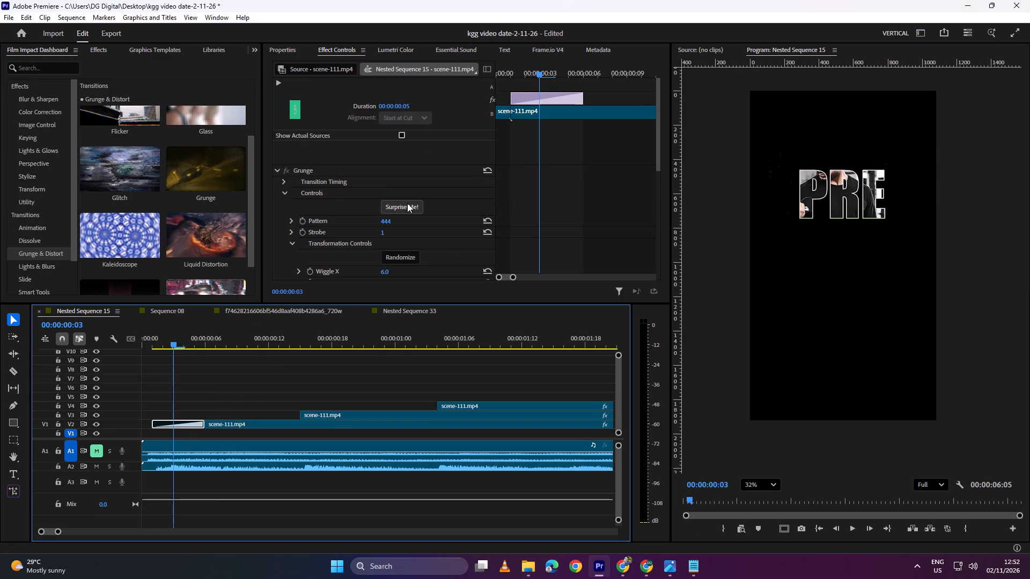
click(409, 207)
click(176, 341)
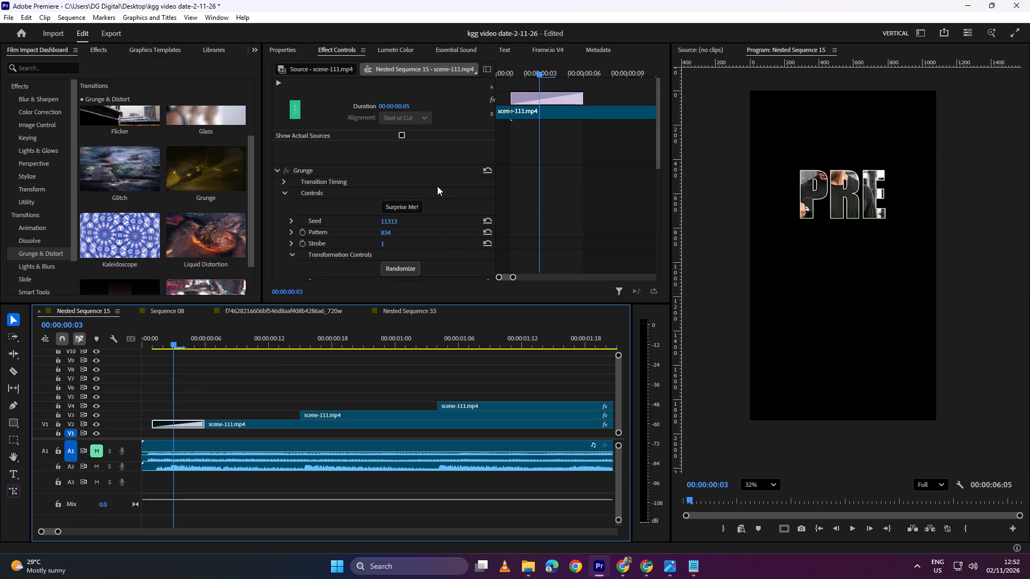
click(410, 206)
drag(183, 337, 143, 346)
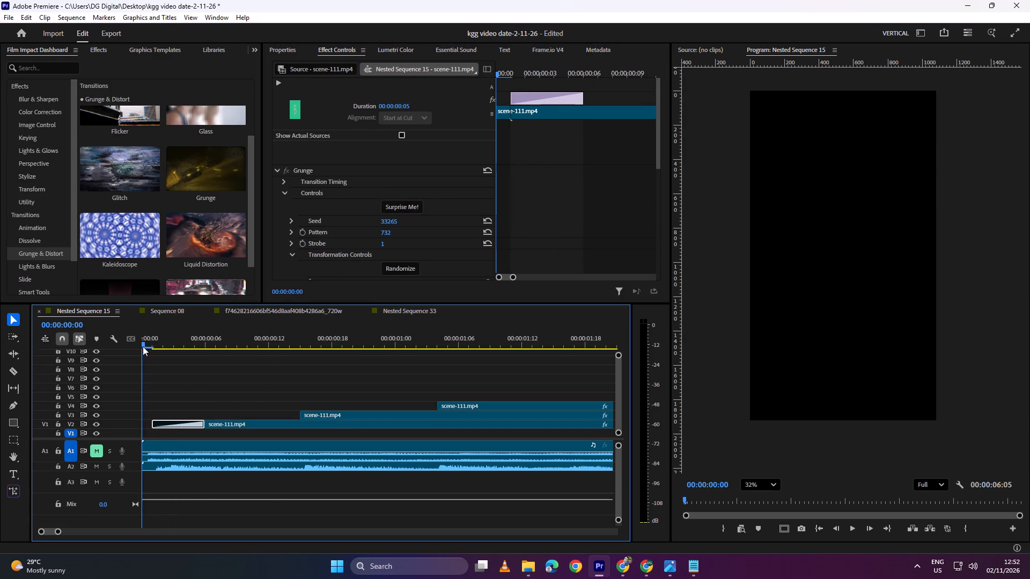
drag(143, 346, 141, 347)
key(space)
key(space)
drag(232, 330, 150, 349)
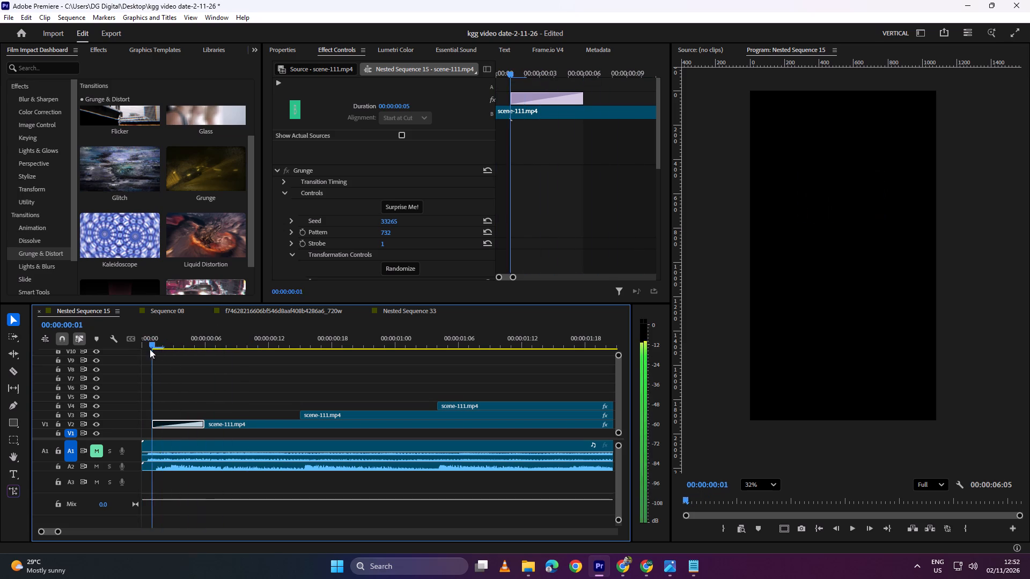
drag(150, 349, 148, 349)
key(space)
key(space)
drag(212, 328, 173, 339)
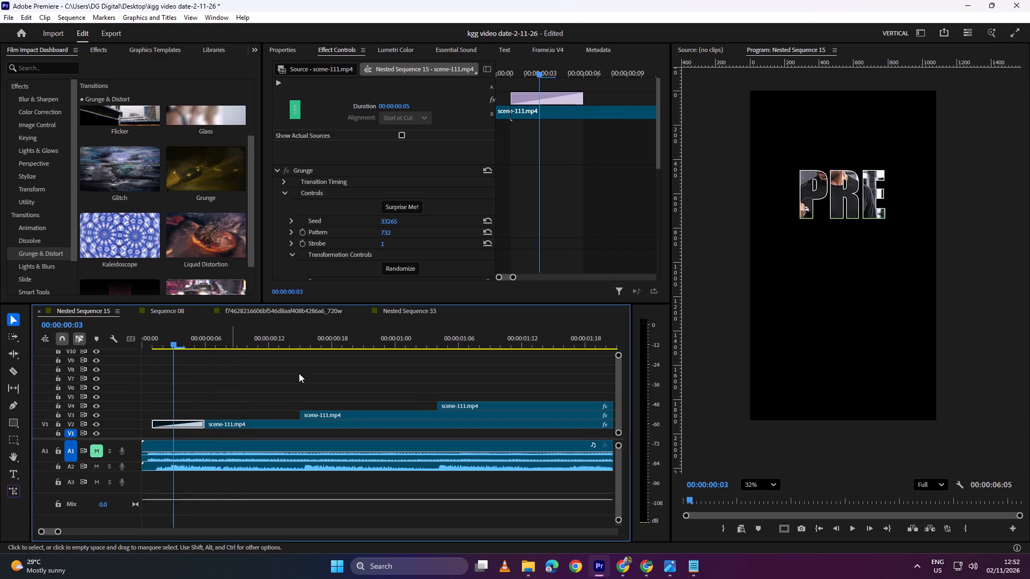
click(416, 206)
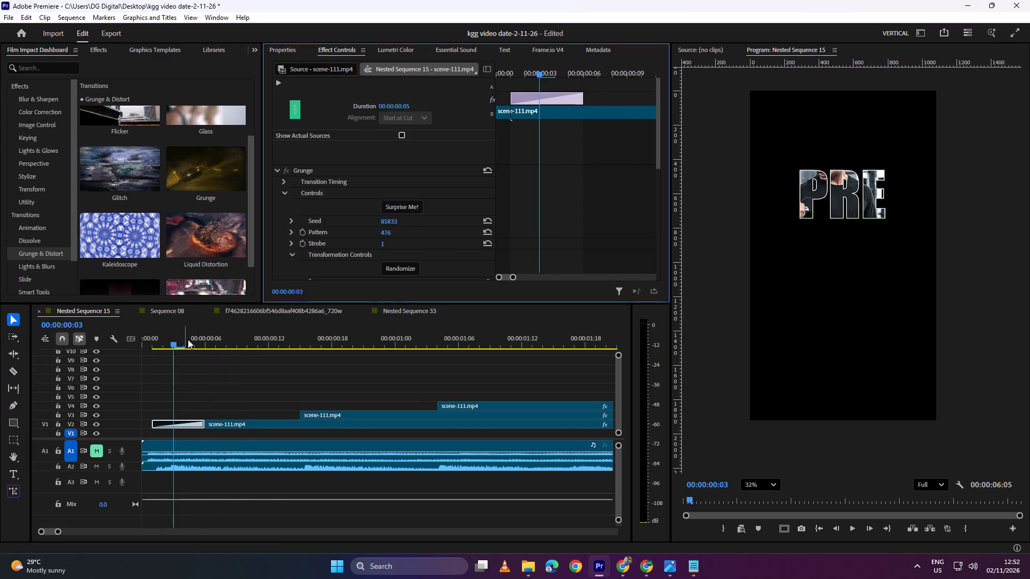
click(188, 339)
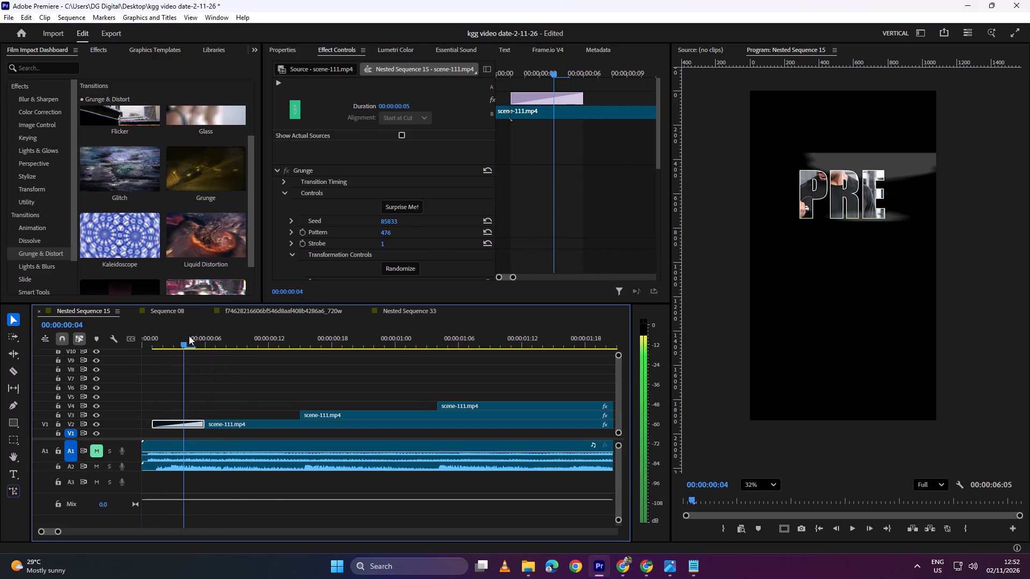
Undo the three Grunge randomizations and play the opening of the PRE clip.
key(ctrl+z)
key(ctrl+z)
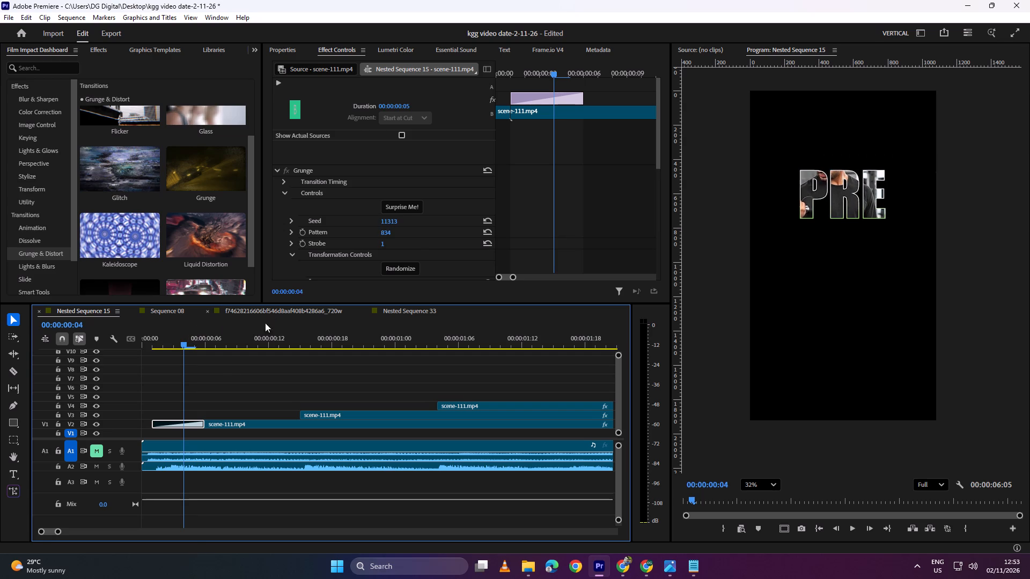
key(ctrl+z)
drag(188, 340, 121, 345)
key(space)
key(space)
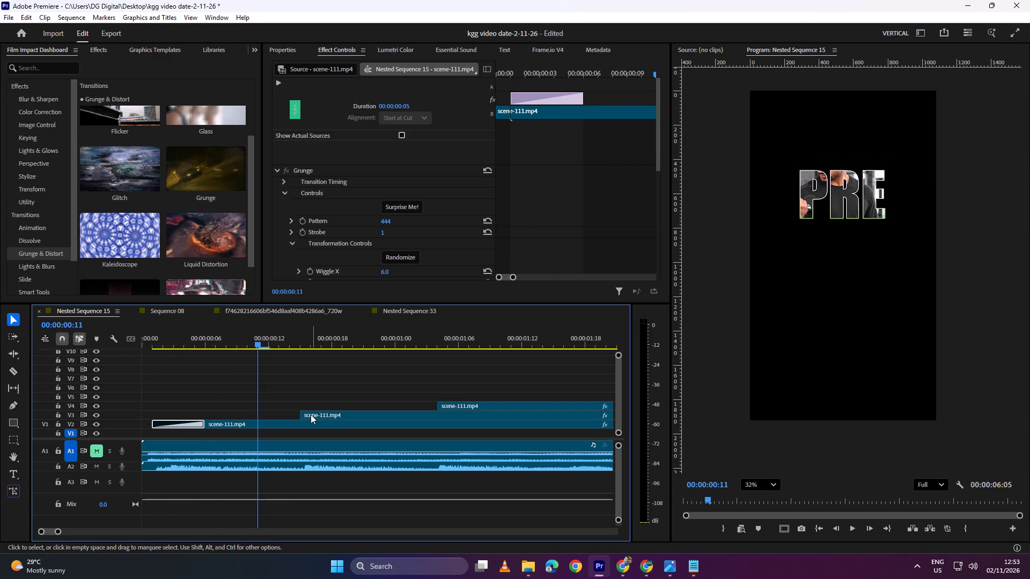
Apply the Grunge transition to the scene-111 clips on V3 and V4 together.
click(321, 414)
shift+click(458, 404)
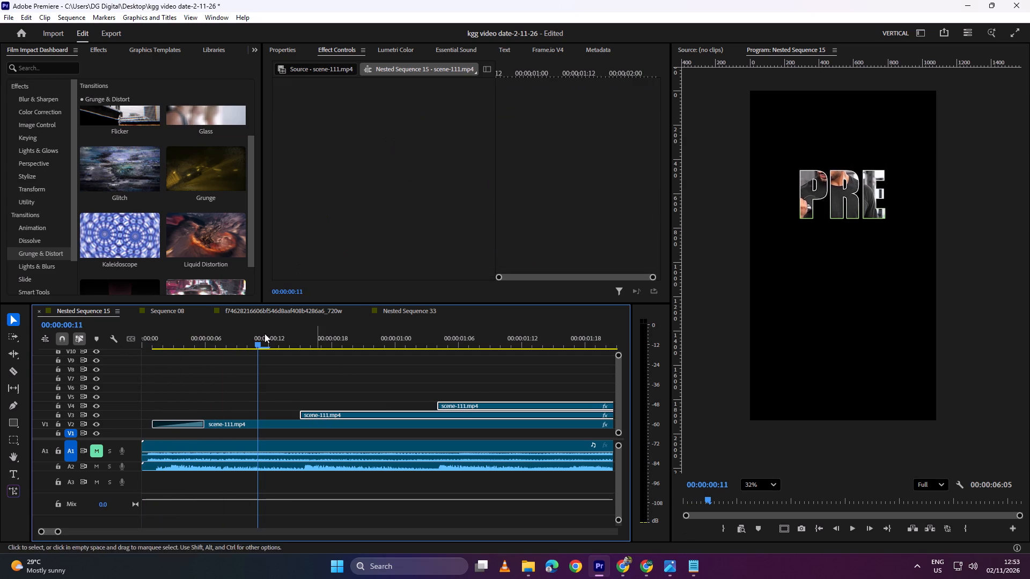
click(207, 198)
Delete the Grunge transitions at the ends of the V3 and V4 clips.
alt+scroll(392, 428, down, 3)
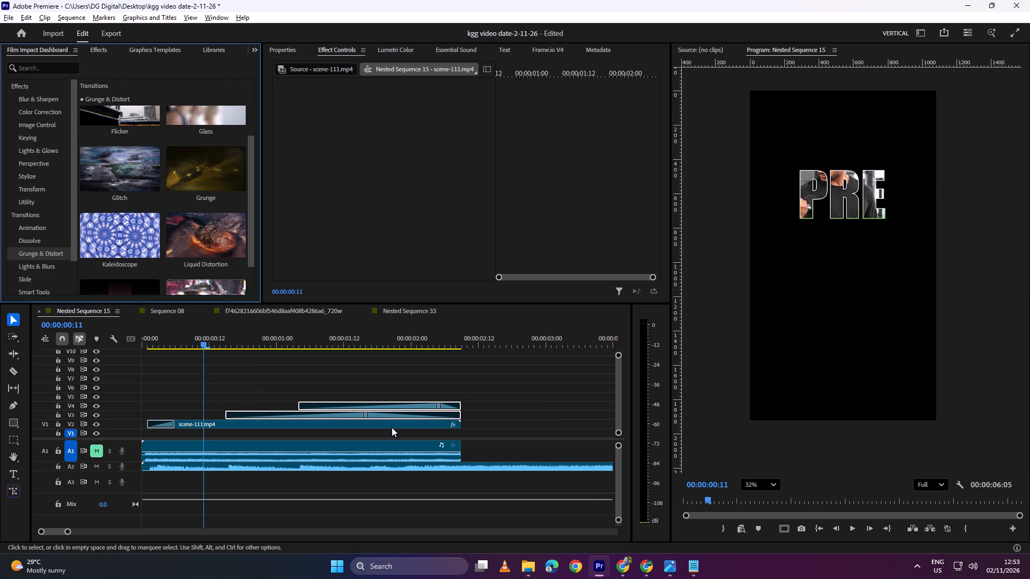
alt+scroll(392, 427, down, 7)
click(329, 415)
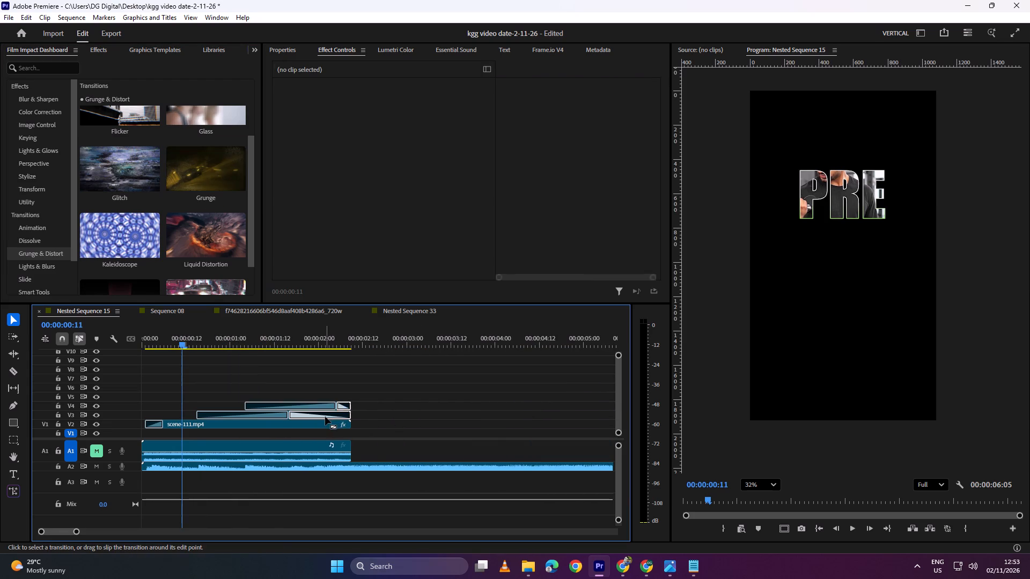
key(BackSpace)
Shorten the V3 SELES clip's opening Grunge transition to 5 frames, ending at 00:00:00:20.
alt+scroll(180, 417, up, 14)
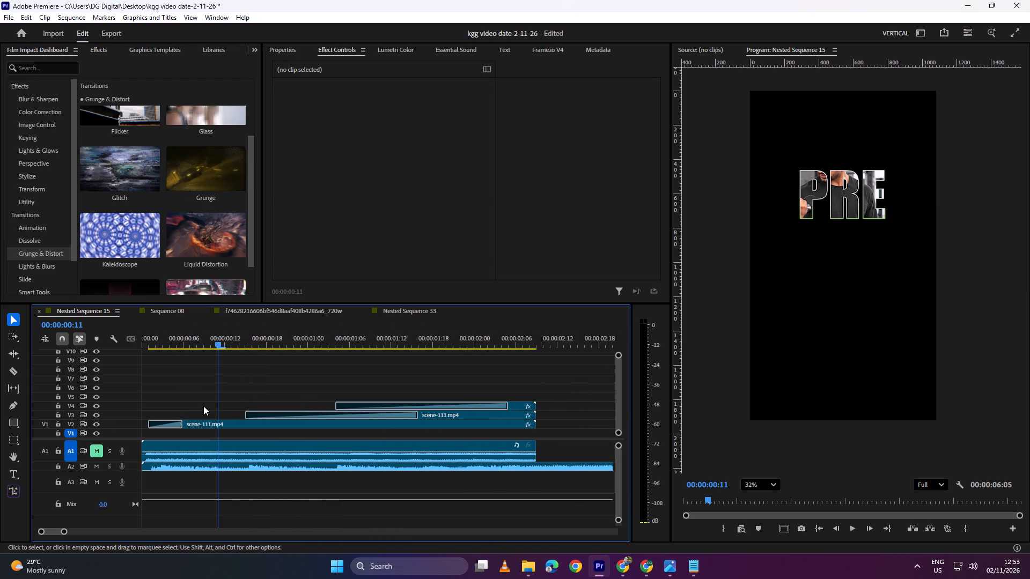
alt+scroll(203, 406, up, 2)
drag(207, 341, 148, 357)
click(153, 356)
drag(144, 343, 149, 343)
key(shift+Right)
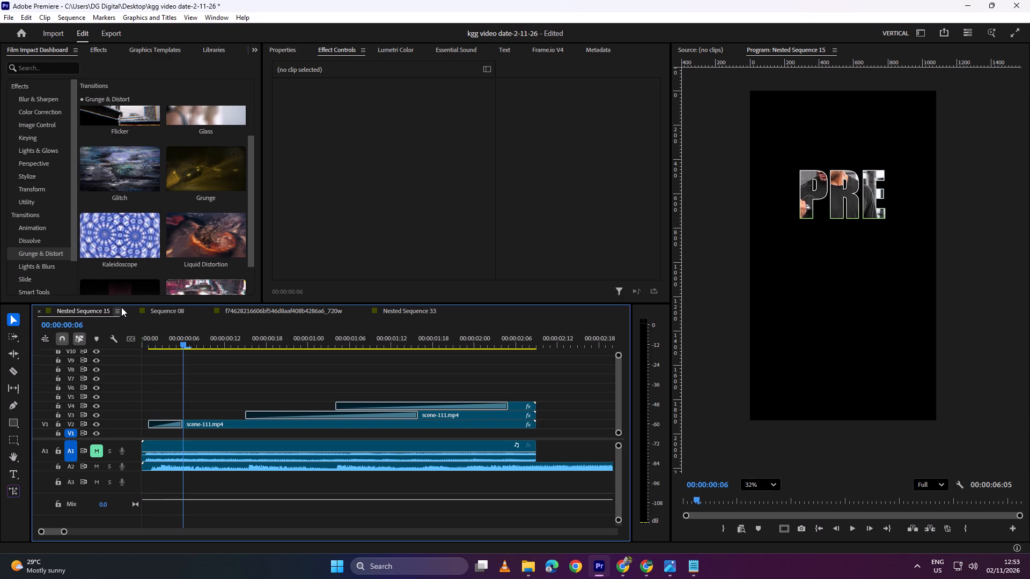
drag(247, 348, 242, 348)
drag(231, 342, 242, 342)
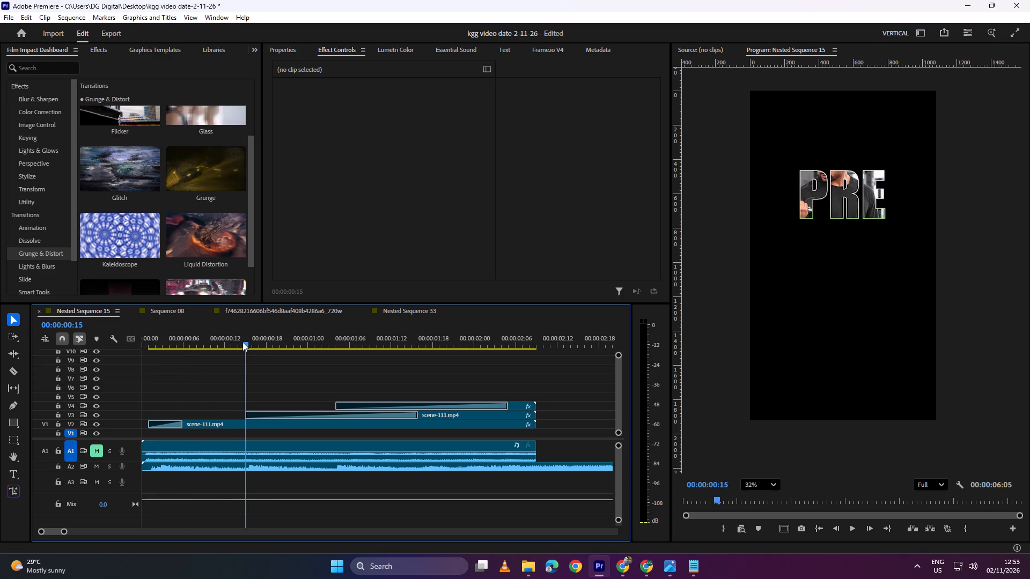
drag(242, 342, 242, 343)
key(shift+Right)
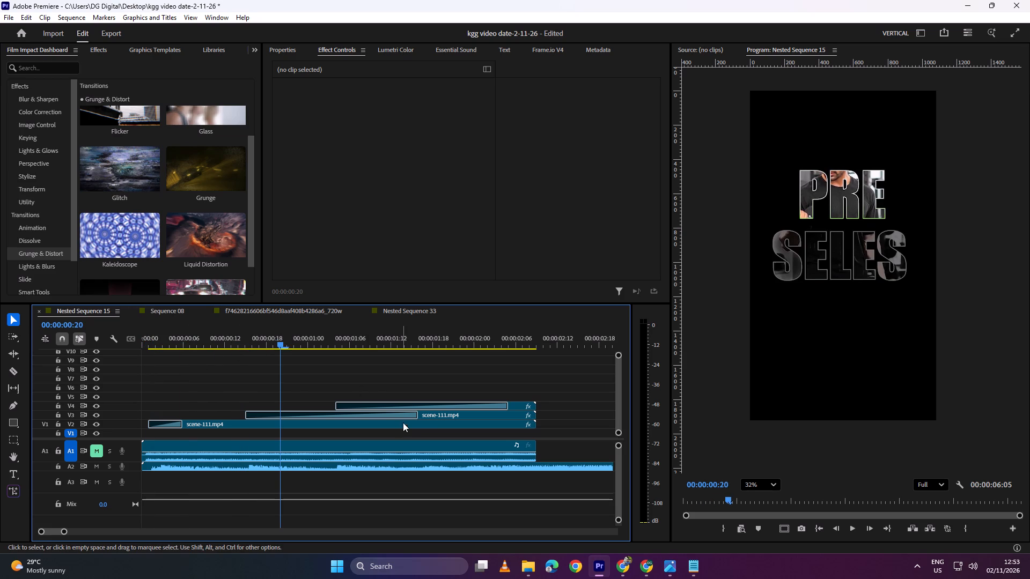
drag(416, 414, 281, 425)
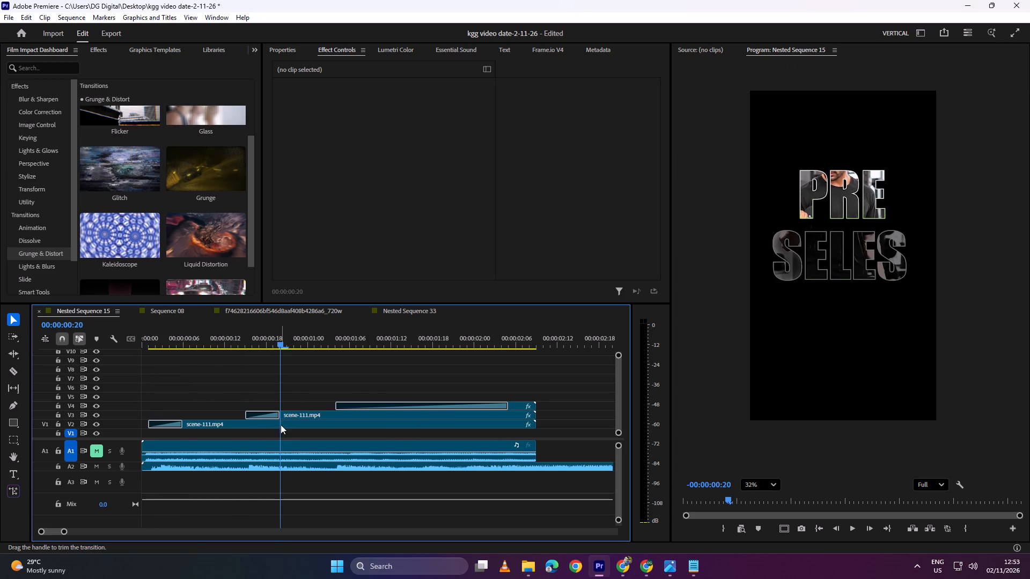
Shorten the V4 IS LIVE clip's opening Grunge transition to 5 frames, ending at 00:00:01:09.
drag(327, 339, 333, 338)
key(shift+Right)
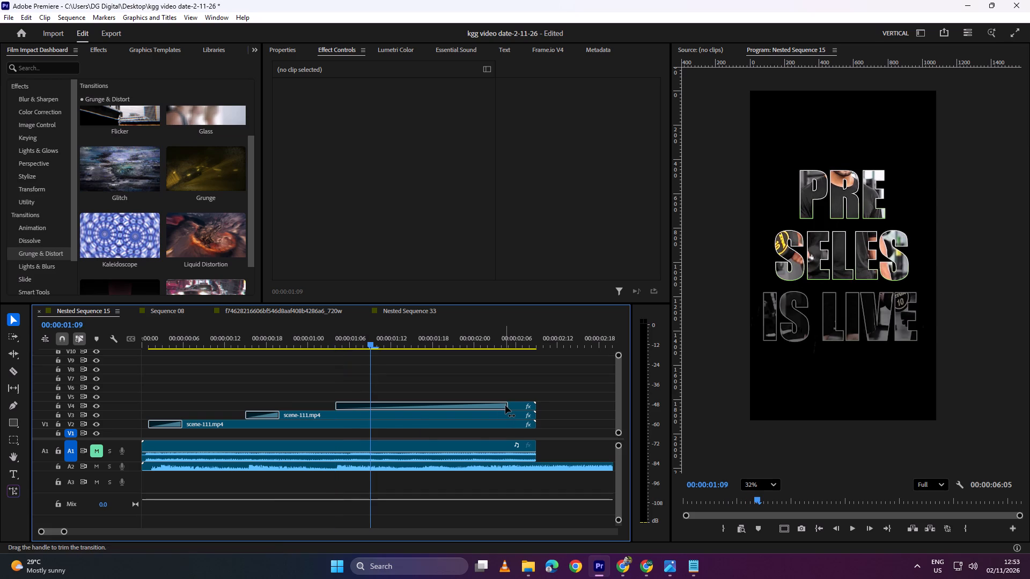
drag(507, 405, 370, 406)
Play the word reveal from the start to review the three Grunge transitions, and inspect the track stack in Sequence 08.
drag(385, 340, 60, 377)
key(space)
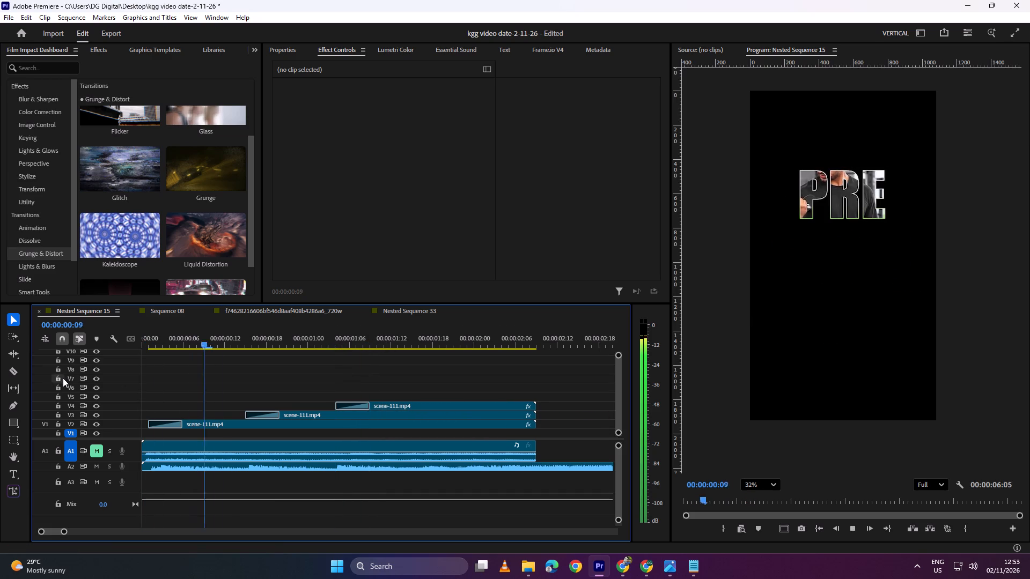
key(space)
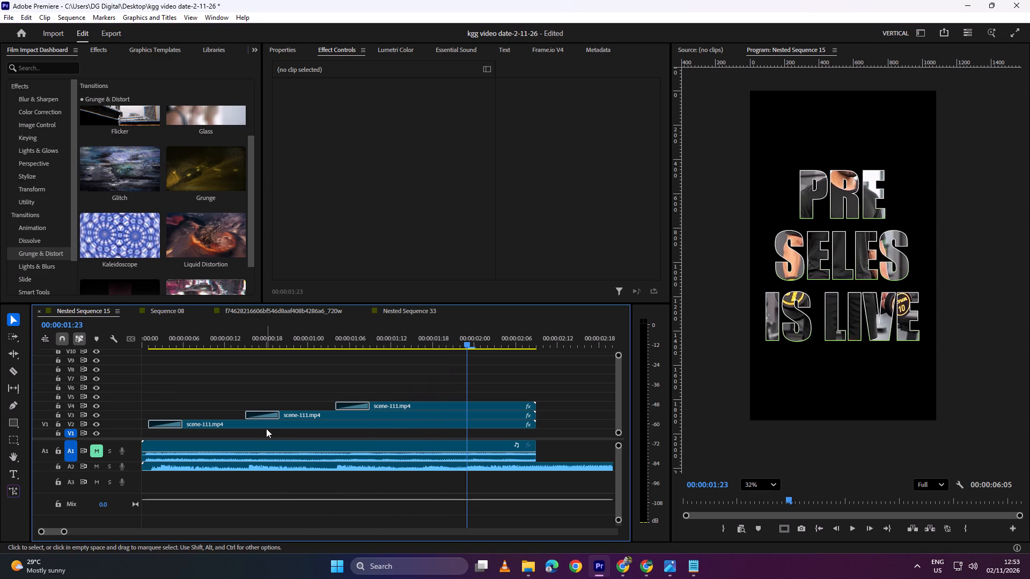
click(175, 306)
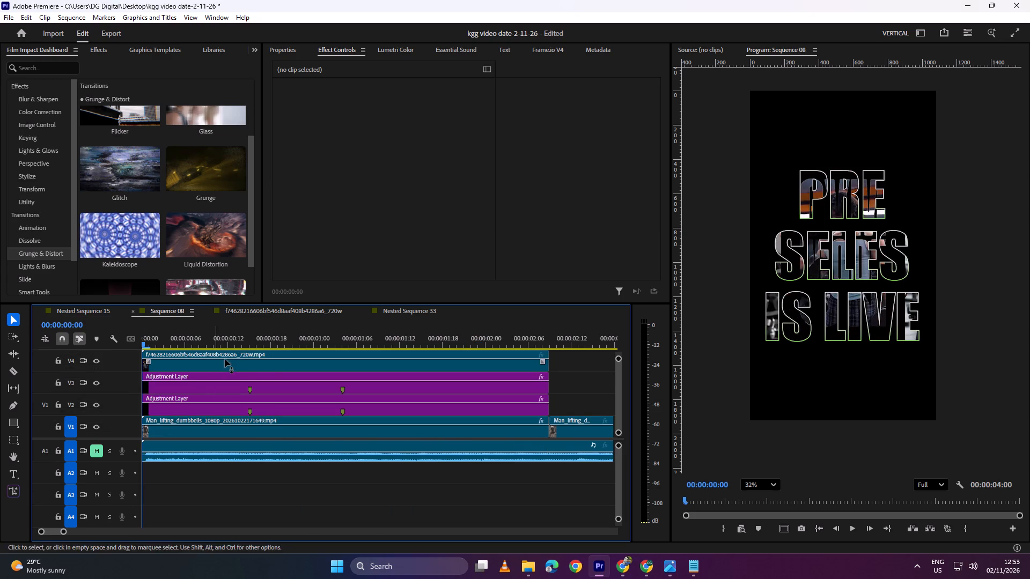
drag(618, 360, 610, 292)
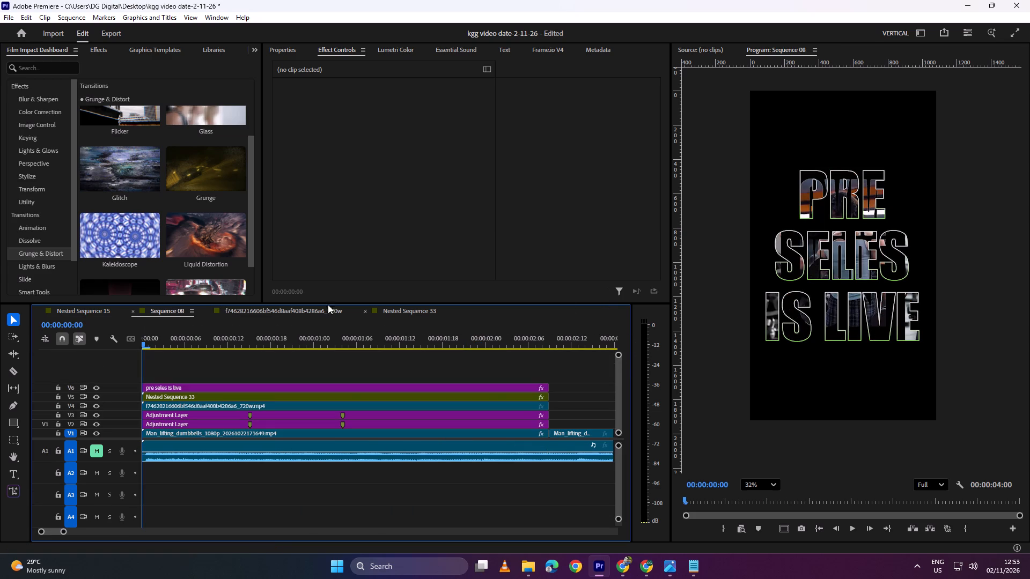
click(90, 312)
drag(260, 340, 30, 394)
key(space)
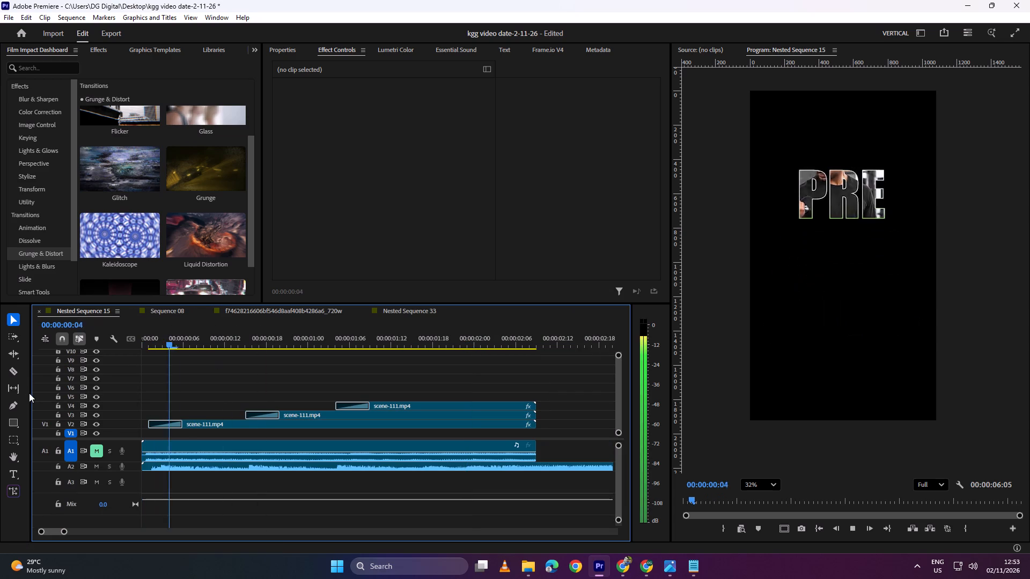
key(space)
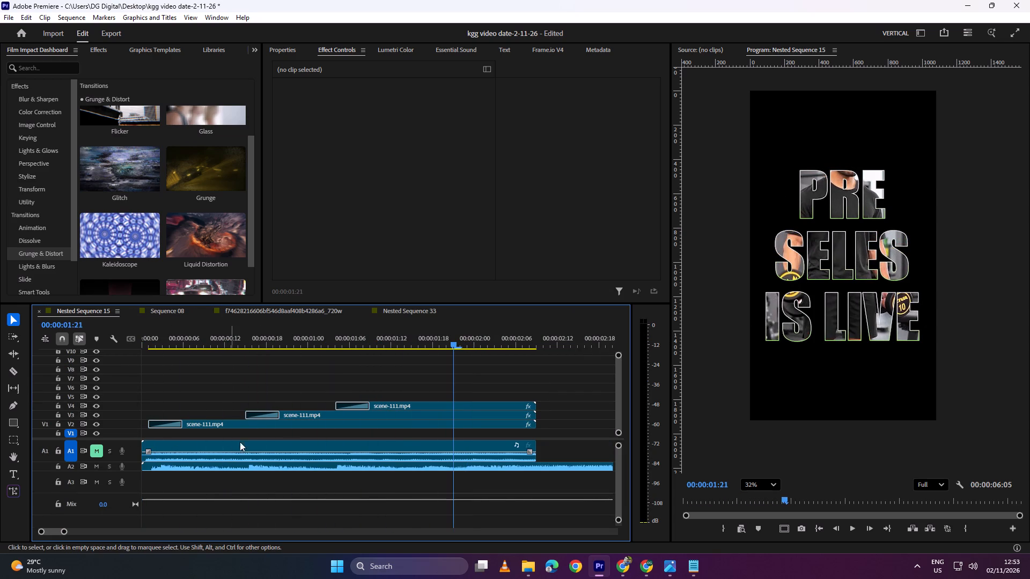
Cut the scene-111 clips on V2 to V4 and the A1 audio at 00:00:02:07, and delete the pieces after the cut.
key(space)
scroll(380, 439, down, 4)
key(space)
drag(505, 344, 421, 352)
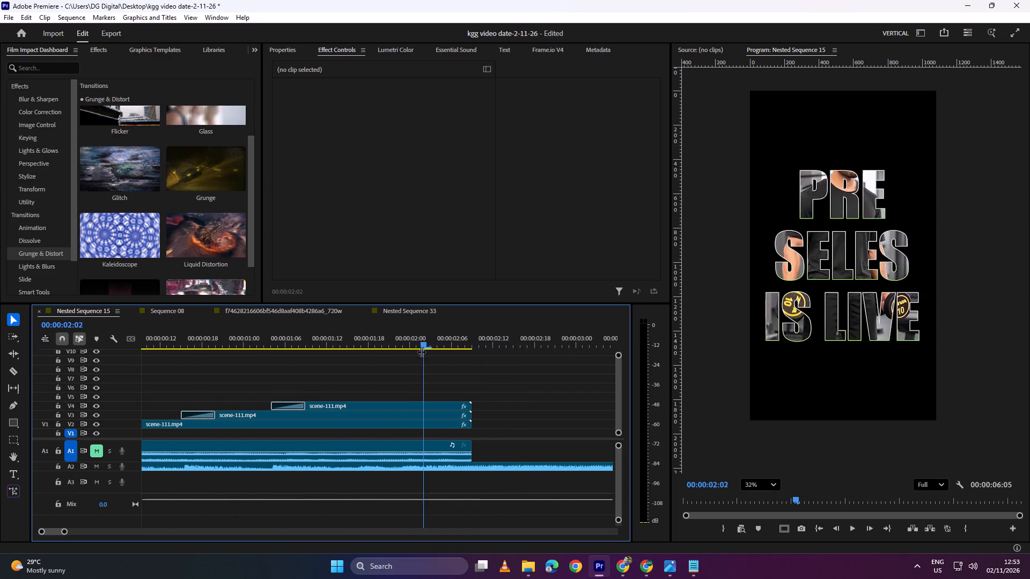
key(space)
key(space)
drag(489, 343, 464, 347)
key(c)
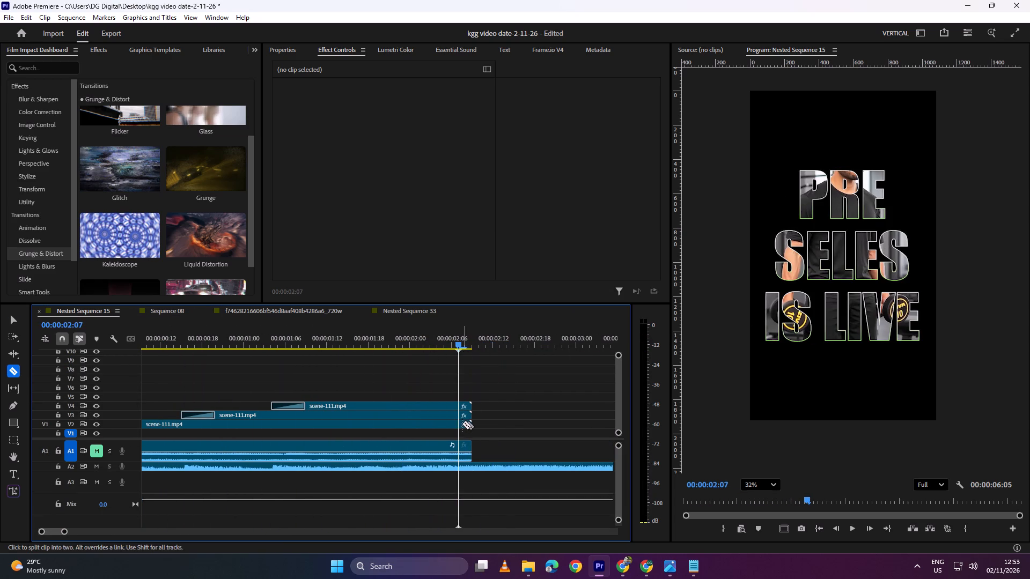
shift+click(460, 423)
key(c)
key(v)
drag(501, 390, 471, 448)
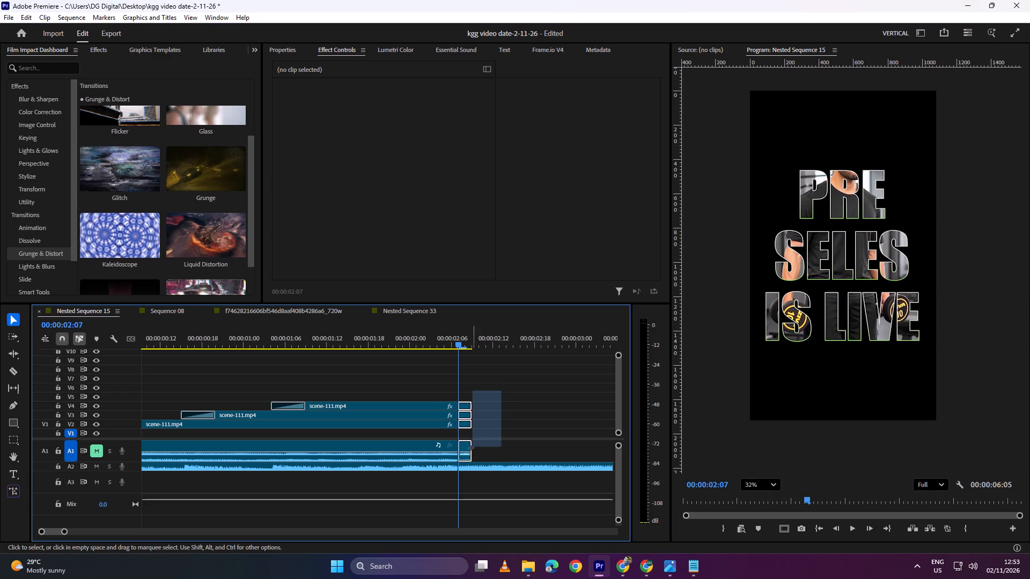
drag(471, 448, 470, 451)
key(BackSpace)
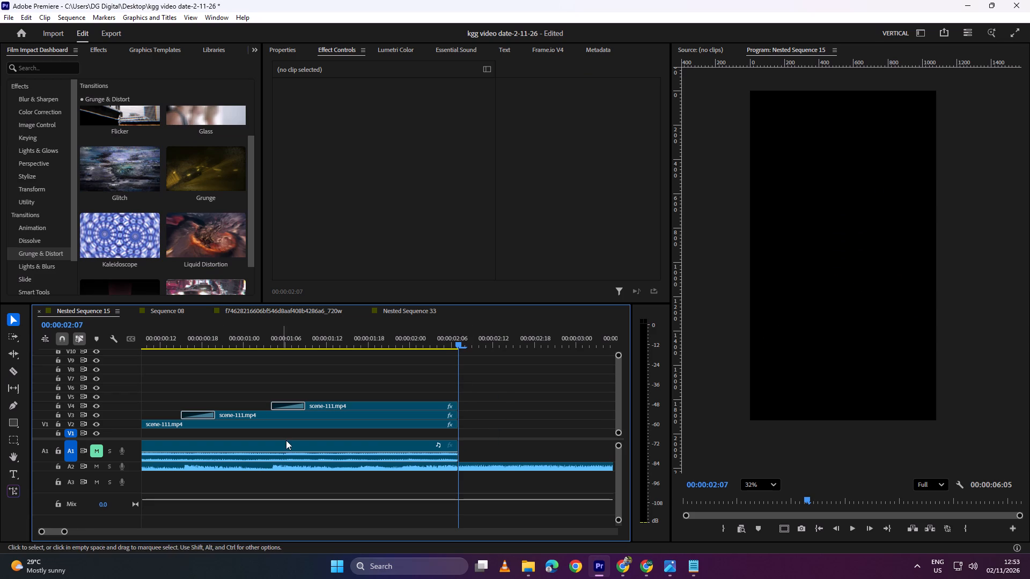
Switch to File Explorer and look through the KGG GYM folder for further gym footage.
click(524, 569)
click(463, 522)
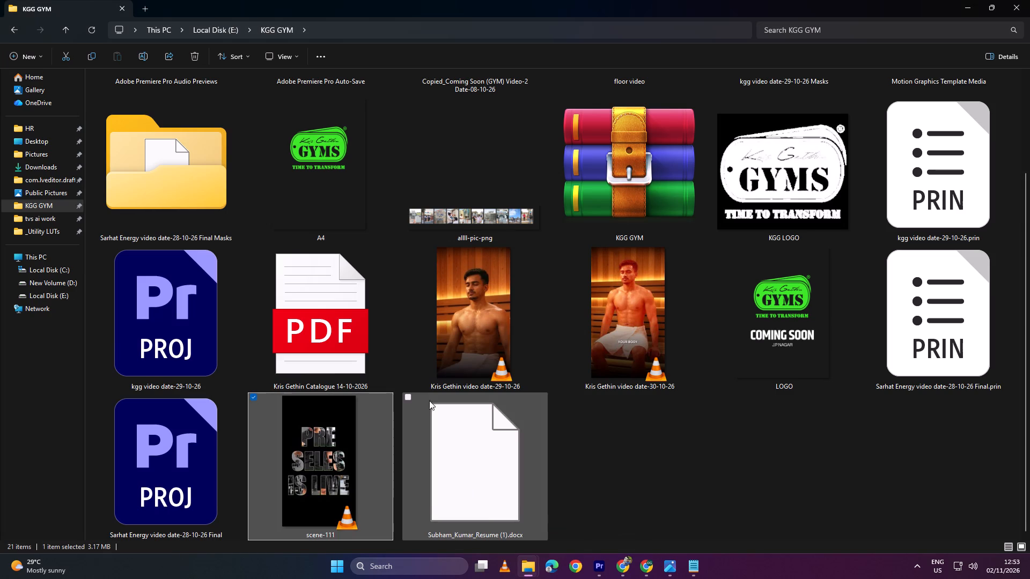
scroll(443, 409, down, 2)
scroll(463, 354, up, 2)
scroll(461, 360, down, 2)
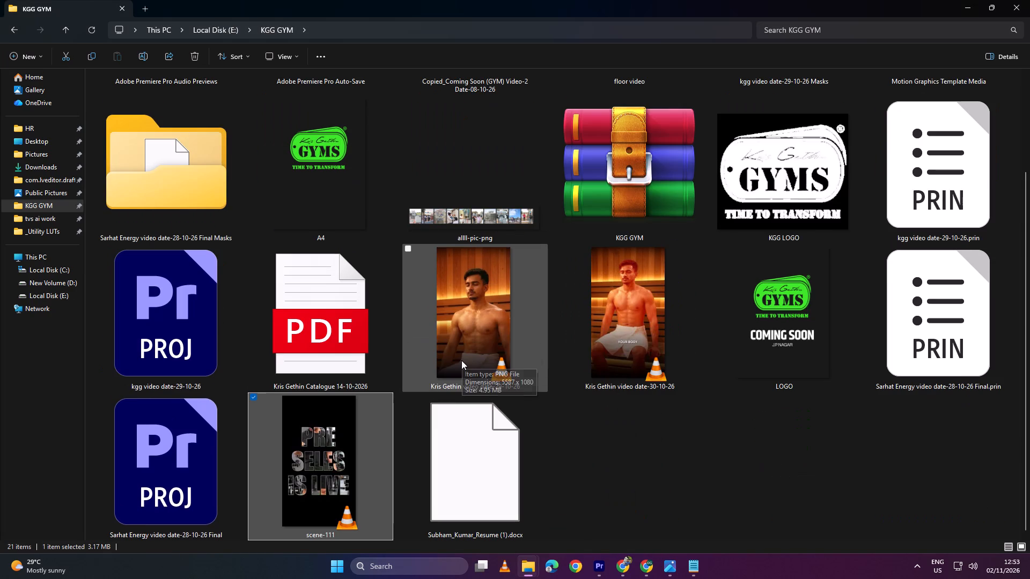
scroll(461, 360, down, 5)
scroll(449, 376, up, 4)
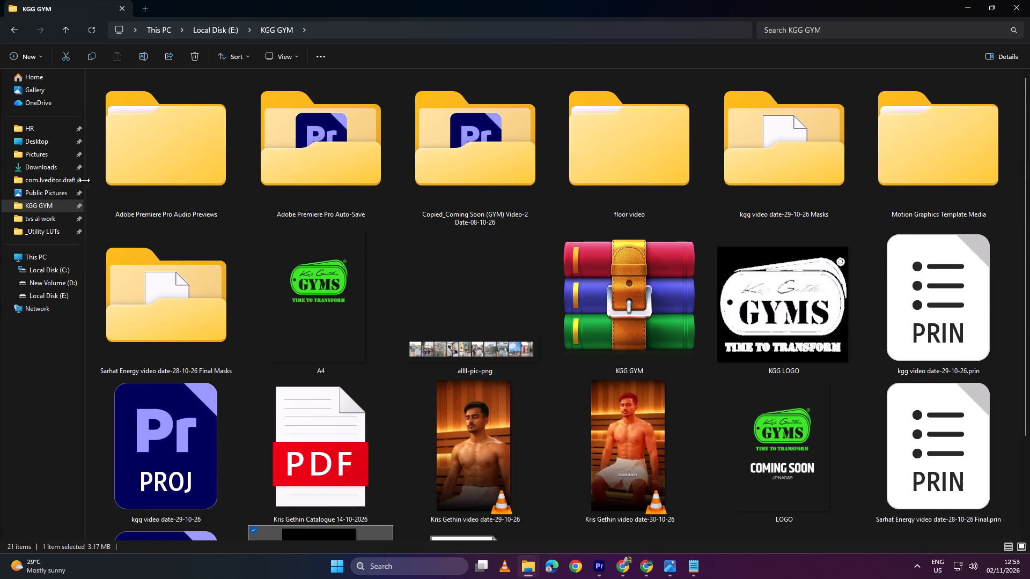
Find the rhega leg-machine video in Downloads and add it to V1 of Nested Sequence 15 at 00:00:02:07.
click(58, 169)
scroll(469, 290, down, 3)
scroll(506, 341, up, 2)
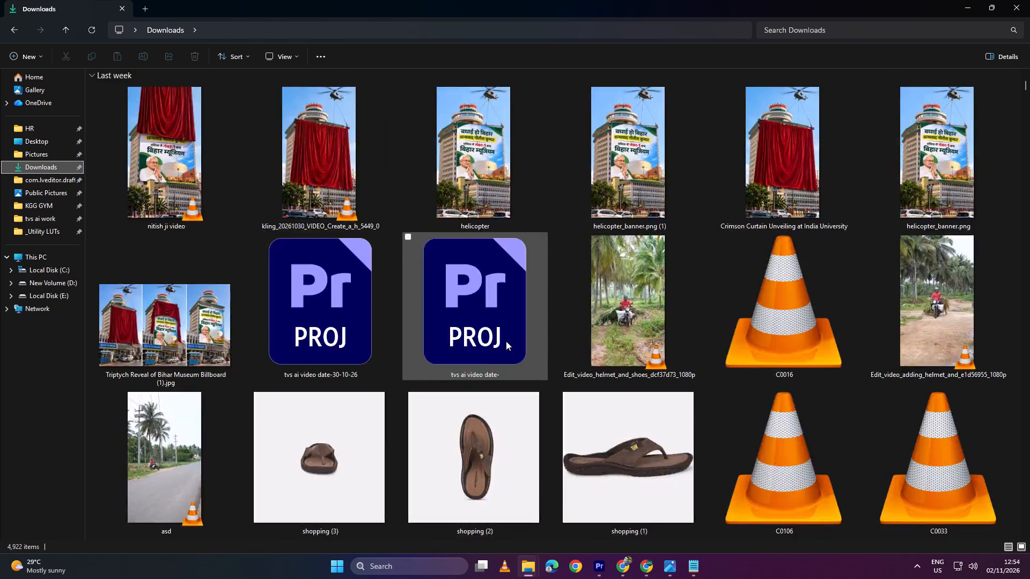
scroll(506, 341, down, 16)
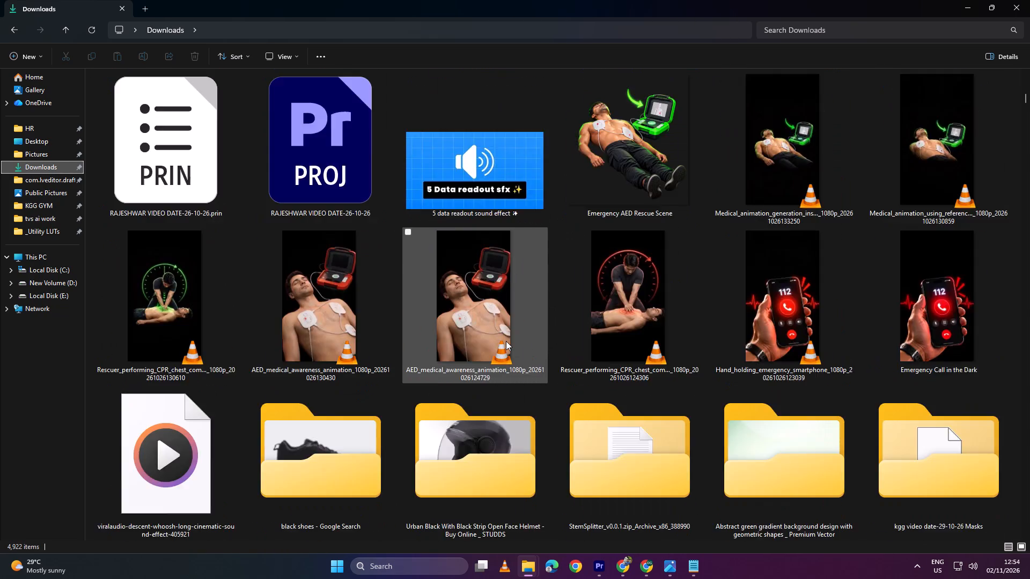
scroll(506, 341, down, 6)
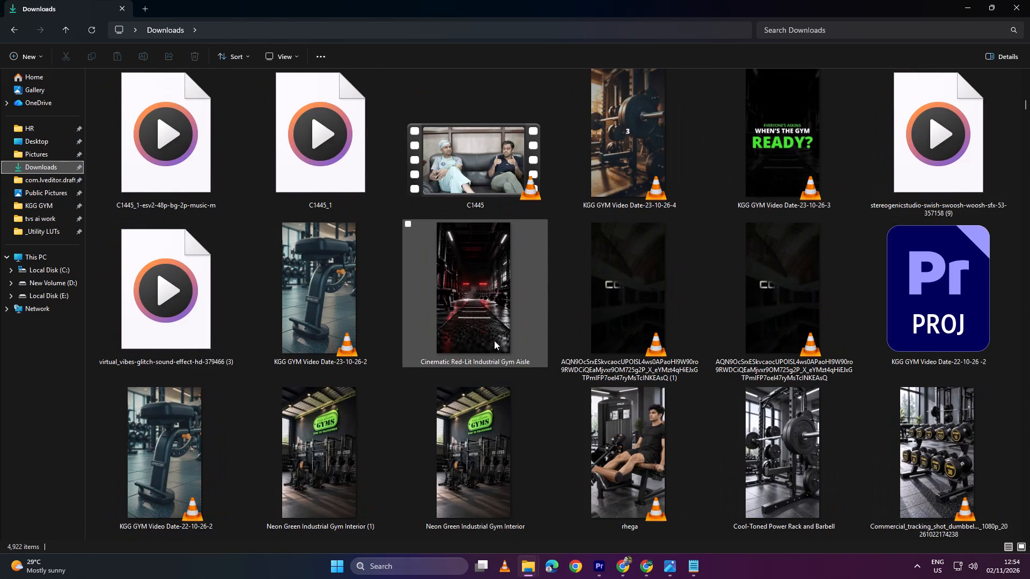
scroll(464, 343, down, 1)
click(620, 141)
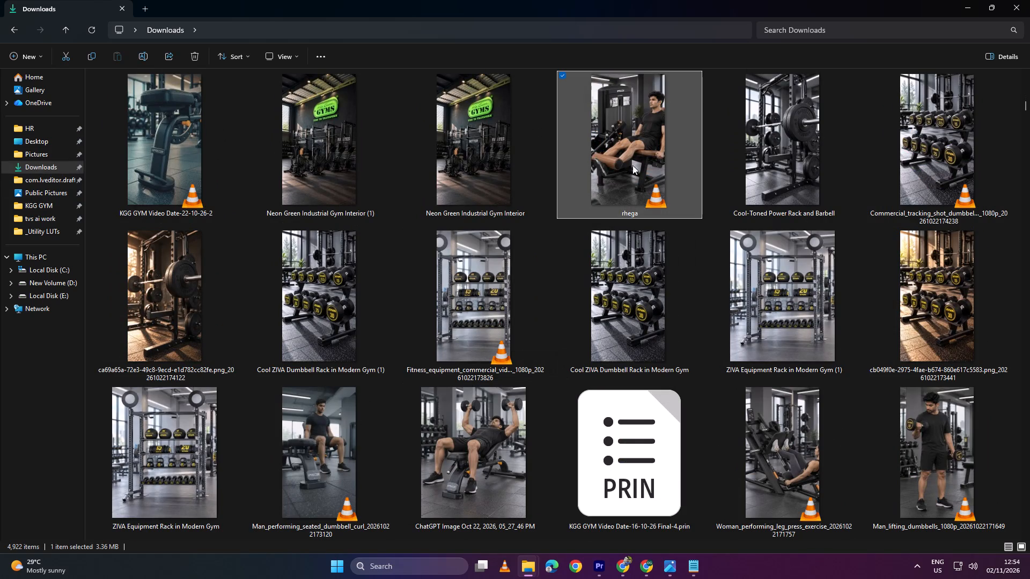
drag(630, 166, 433, 428)
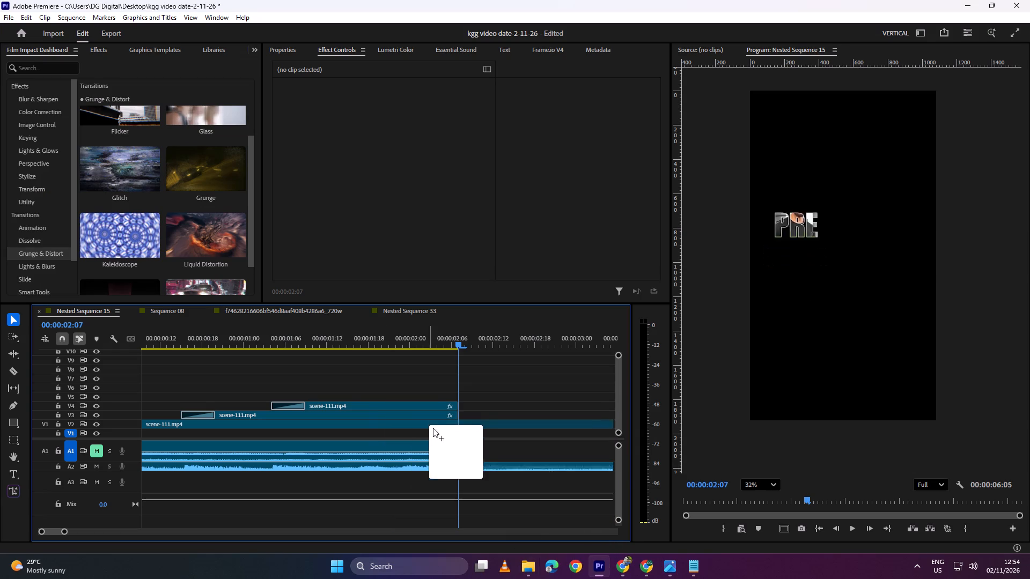
drag(433, 428, 459, 440)
Unlink the rhega clip's audio from its video and delete the audio on A1.
click(485, 432)
right_click(485, 432)
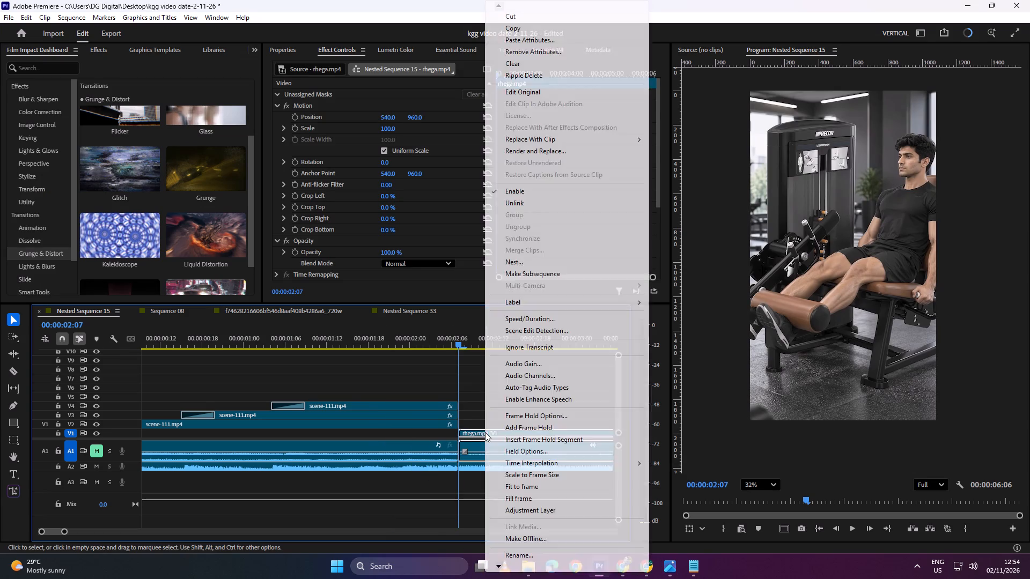
click(523, 201)
click(499, 455)
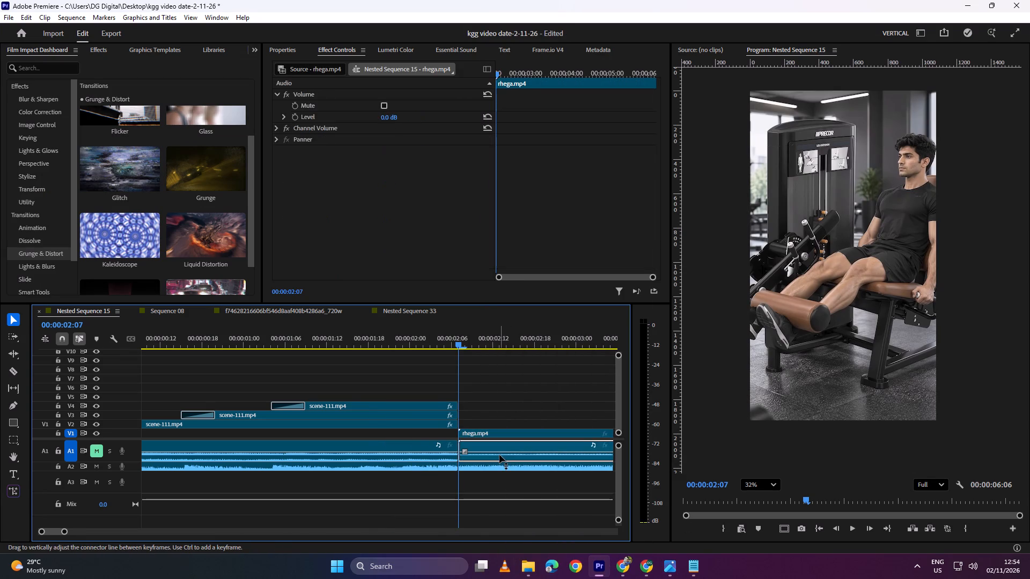
key(BackSpace)
Play the change from the scene-111 text to the rhega clip repeatedly to judge its movement and timing against the music.
scroll(452, 432, down, 11)
key(space)
alt+scroll(320, 443, down, 5)
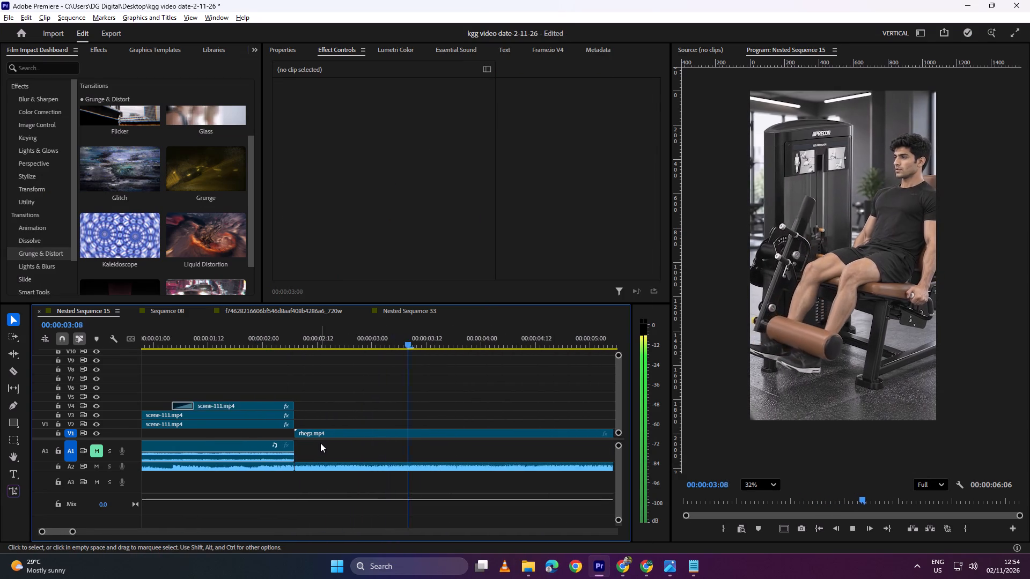
alt+scroll(320, 443, down, 11)
key(space)
alt+scroll(257, 446, up, 8)
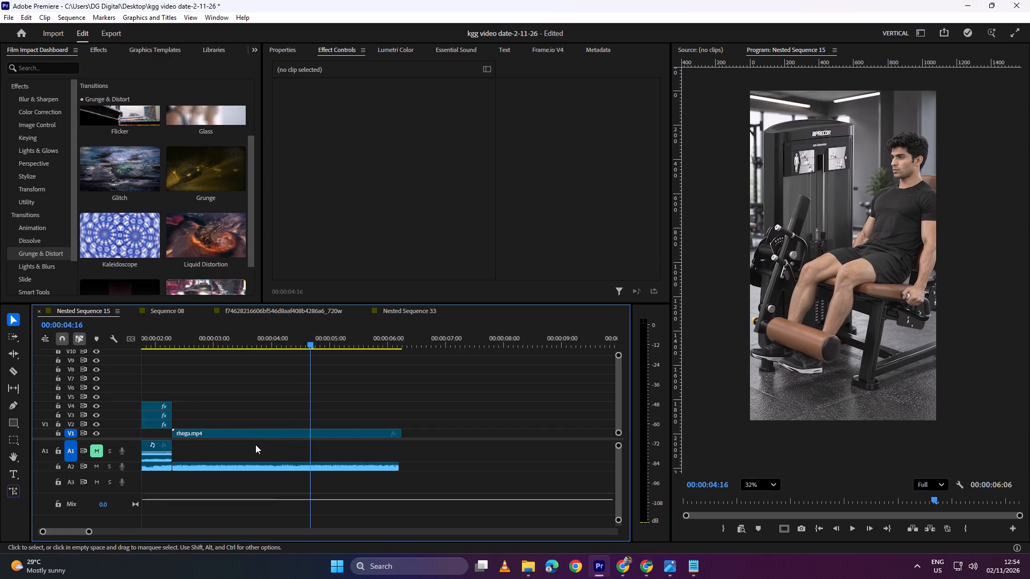
alt+scroll(255, 444, up, 4)
drag(393, 335, 242, 365)
key(space)
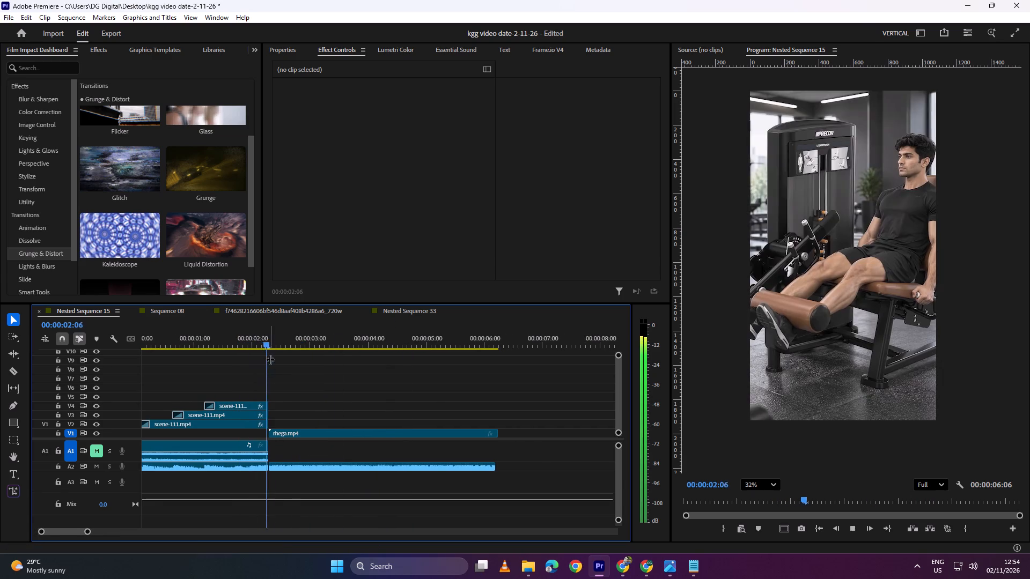
key(space)
alt+scroll(293, 426, up, 10)
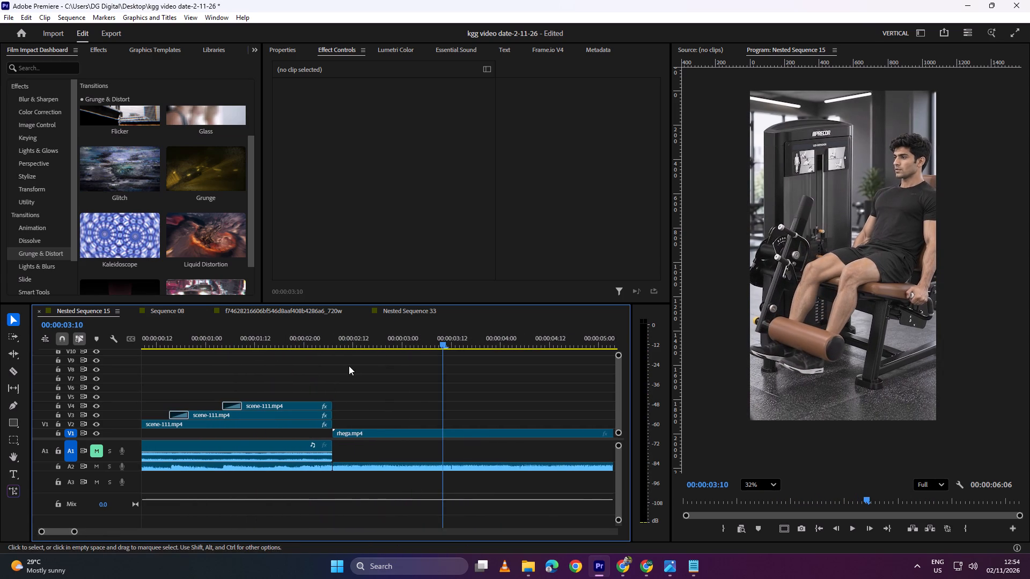
key(space)
key(space)
drag(445, 340, 253, 369)
Cut the rhega clip on V1 at 00:00:04:15.
key(space)
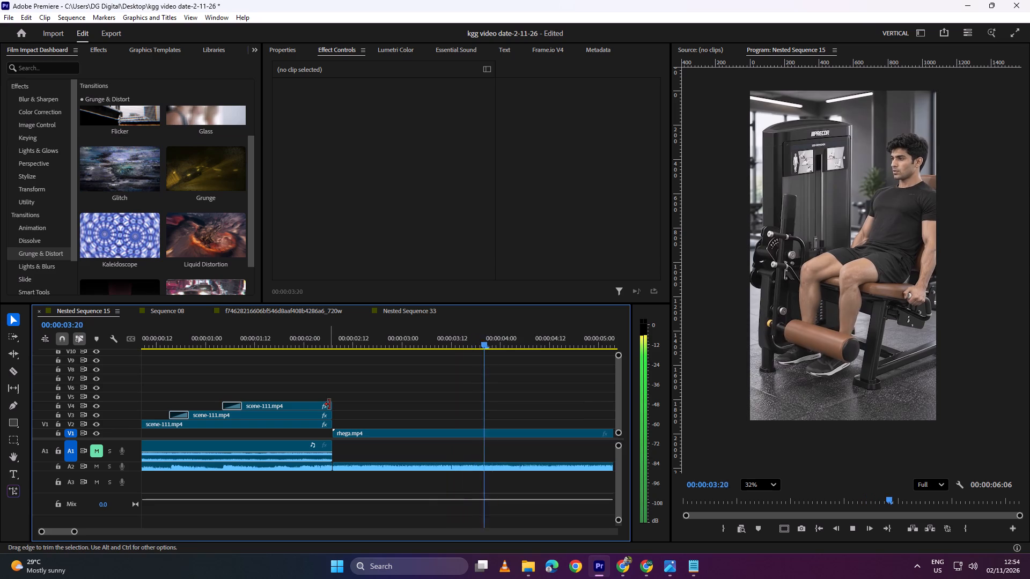
alt+scroll(329, 404, down, 4)
key(space)
key(c)
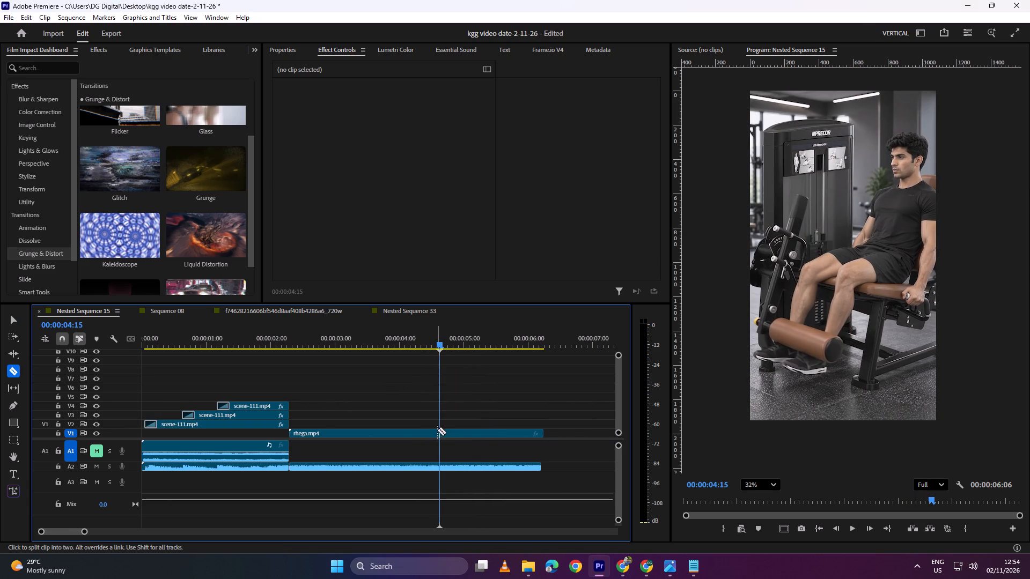
click(439, 430)
Move the rhega piece after the cut back to 00:00:02:07 over the first piece, and delete the leftover first-piece remainder.
key(v)
click(408, 433)
click(465, 433)
drag(488, 430, 342, 435)
click(414, 435)
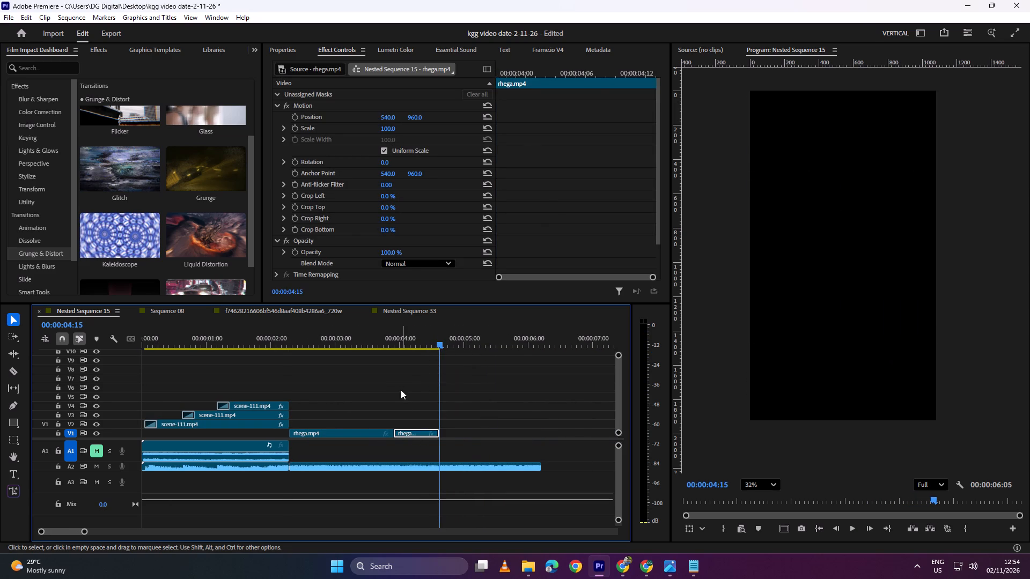
key(BackSpace)
Play the shortened rhega clip several times to check its timing against the music.
drag(417, 342, 260, 340)
key(space)
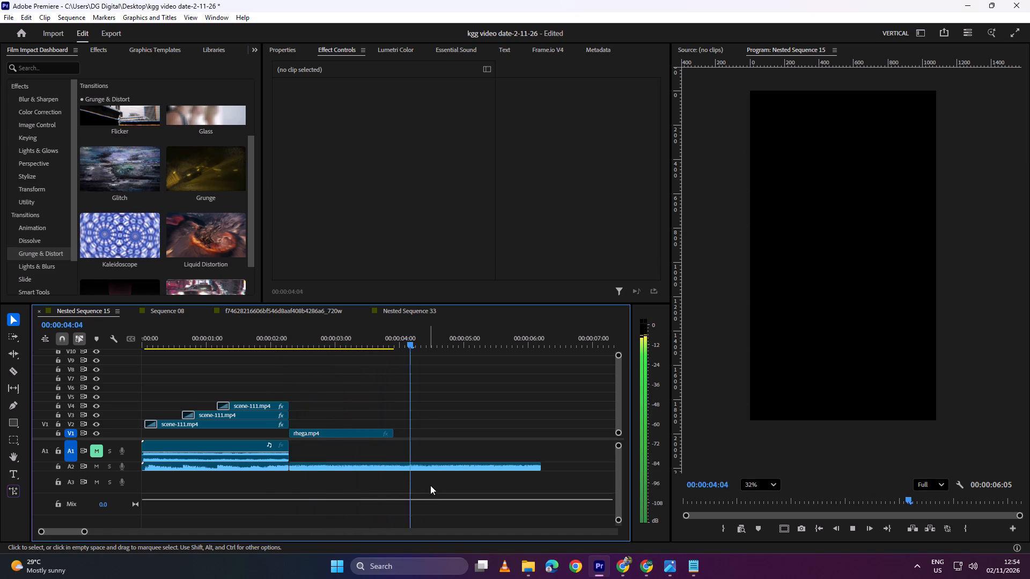
key(space)
drag(429, 343, 286, 355)
key(space)
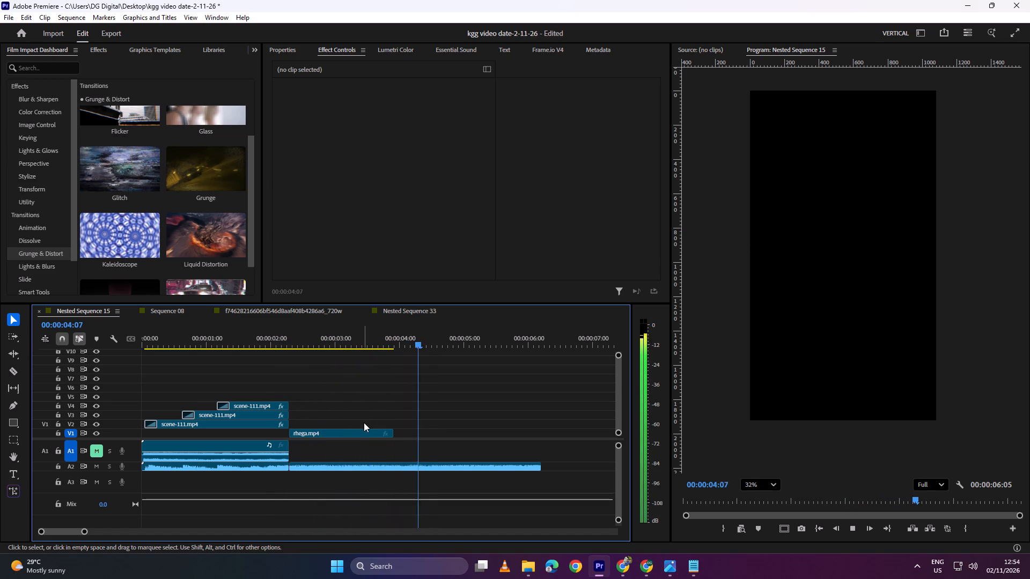
key(space)
drag(416, 336, 314, 350)
key(space)
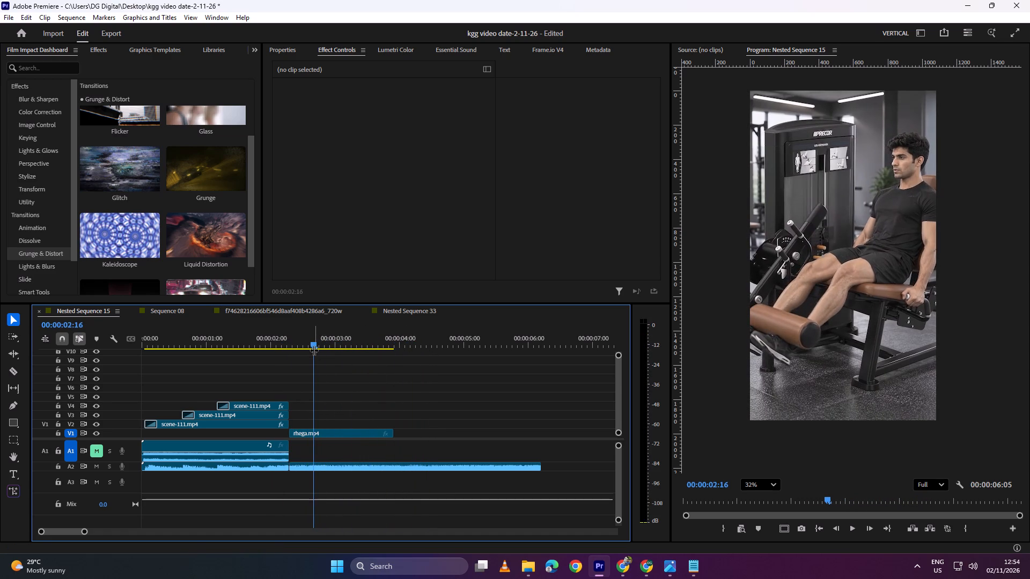
key(space)
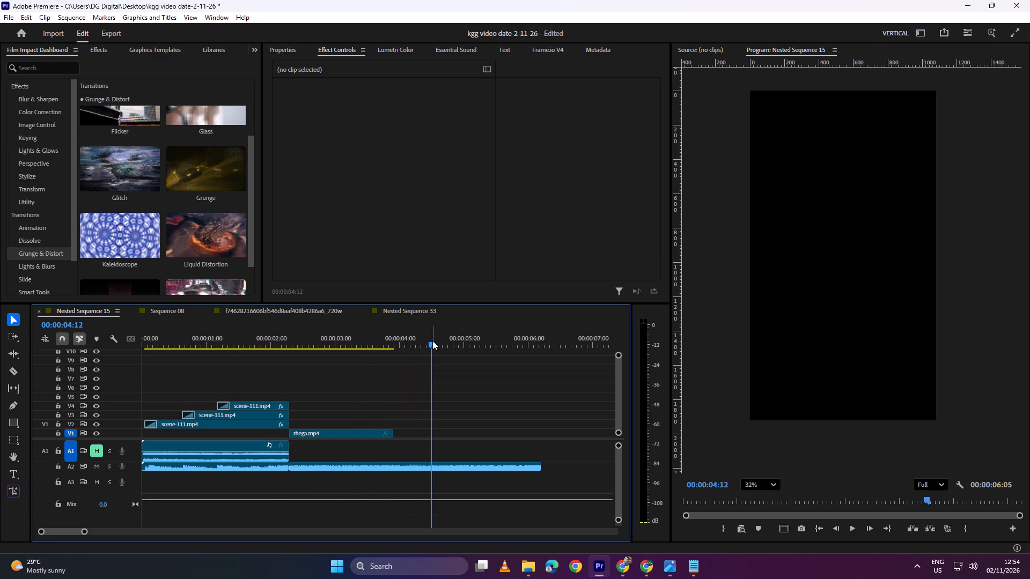
drag(436, 339, 351, 357)
click(308, 468)
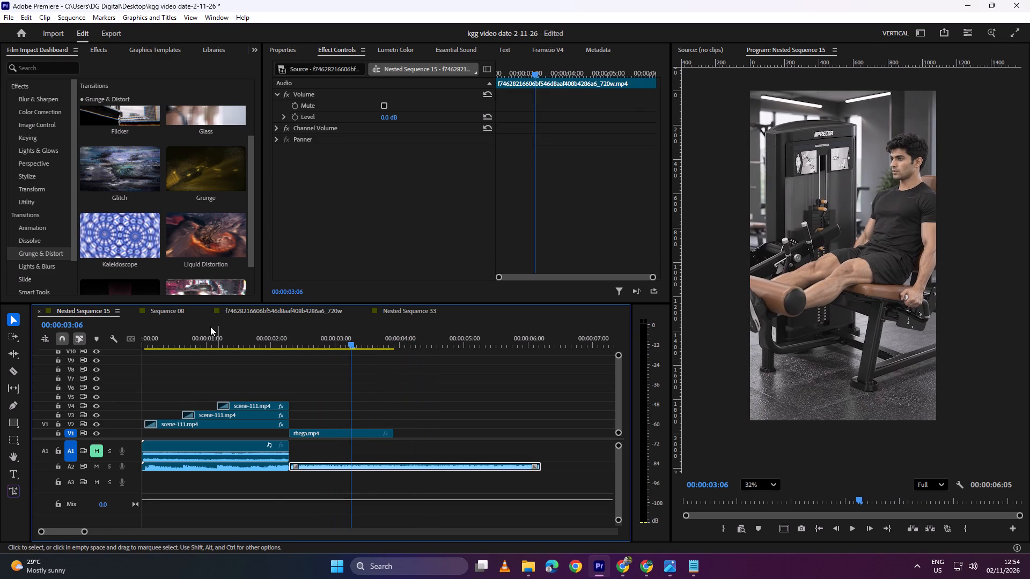
click(299, 308)
drag(317, 338, 310, 337)
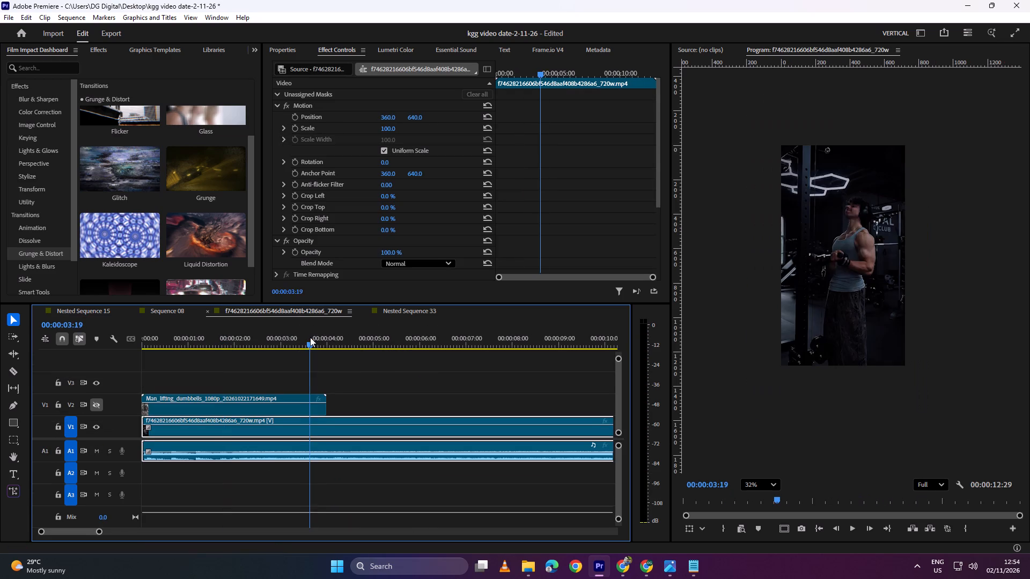
drag(310, 337, 310, 337)
key(space)
key(space)
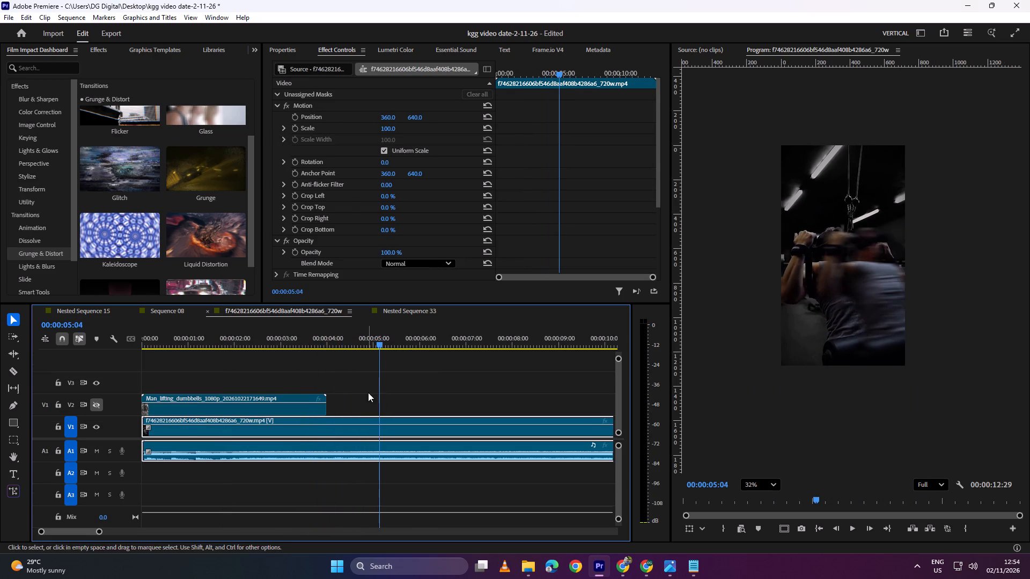
drag(382, 339, 185, 339)
key(space)
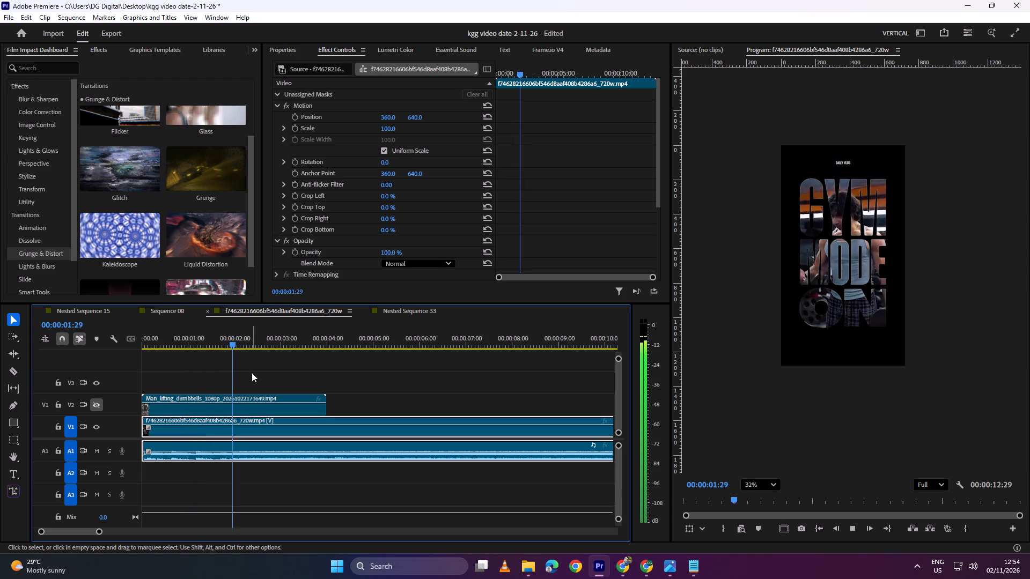
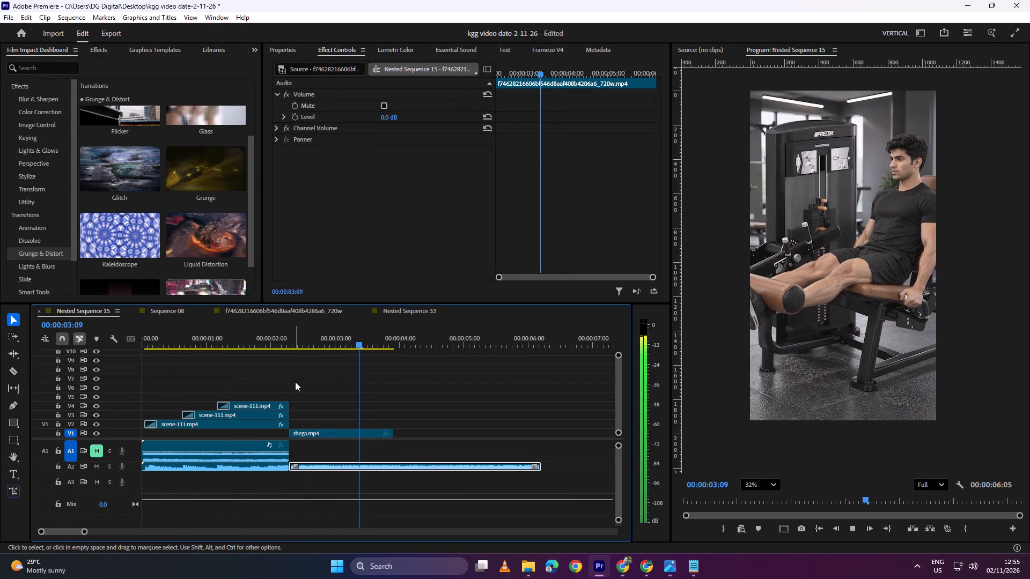
Replay the shortened rhega clip in Nested Sequence 15 from its start to check its timing against the music.
key(space)
drag(391, 339, 293, 352)
key(space)
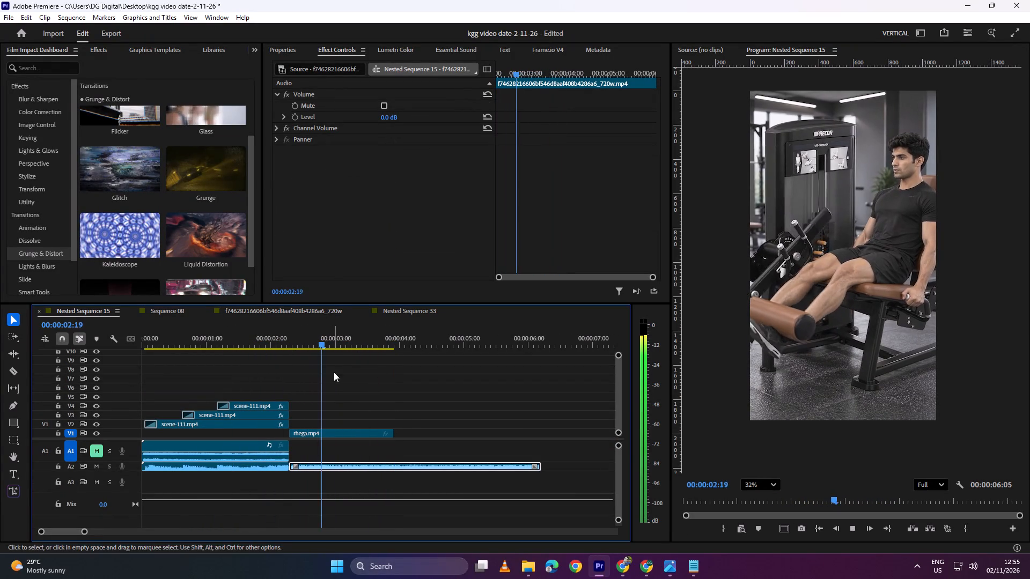
key(space)
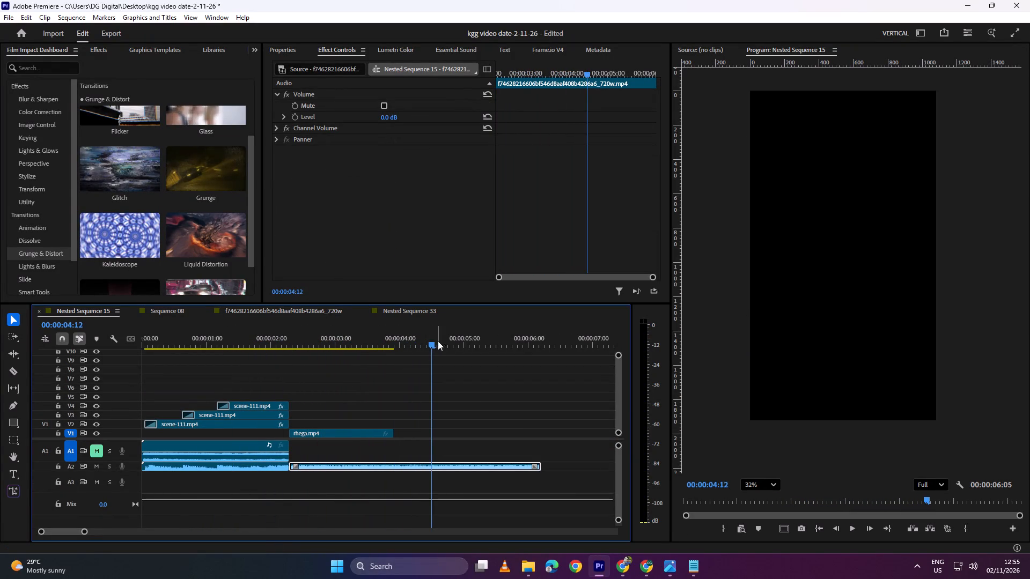
drag(438, 340, 314, 352)
click(293, 308)
key(space)
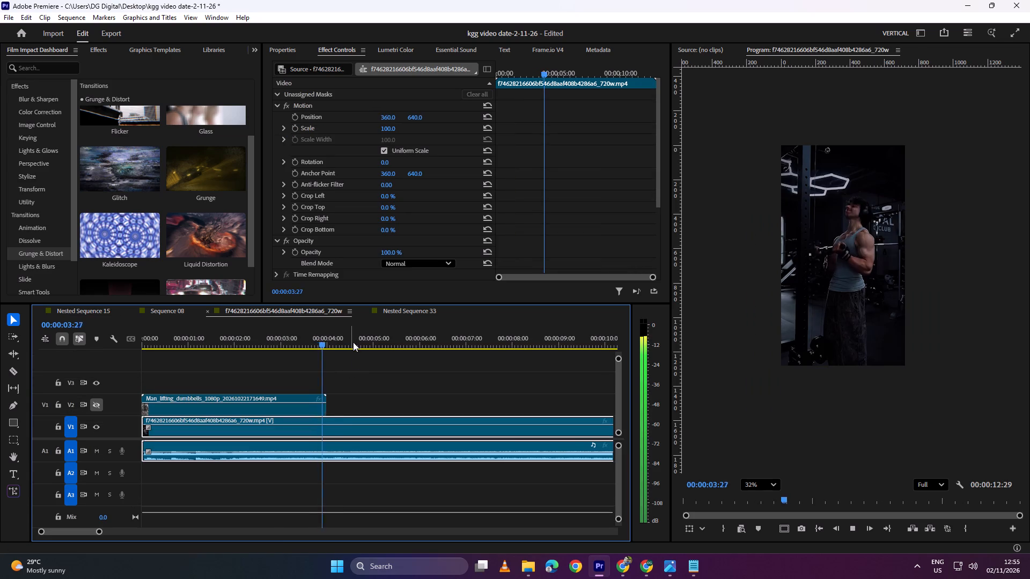
alt+scroll(356, 397, down, 7)
key(space)
drag(256, 337, 215, 342)
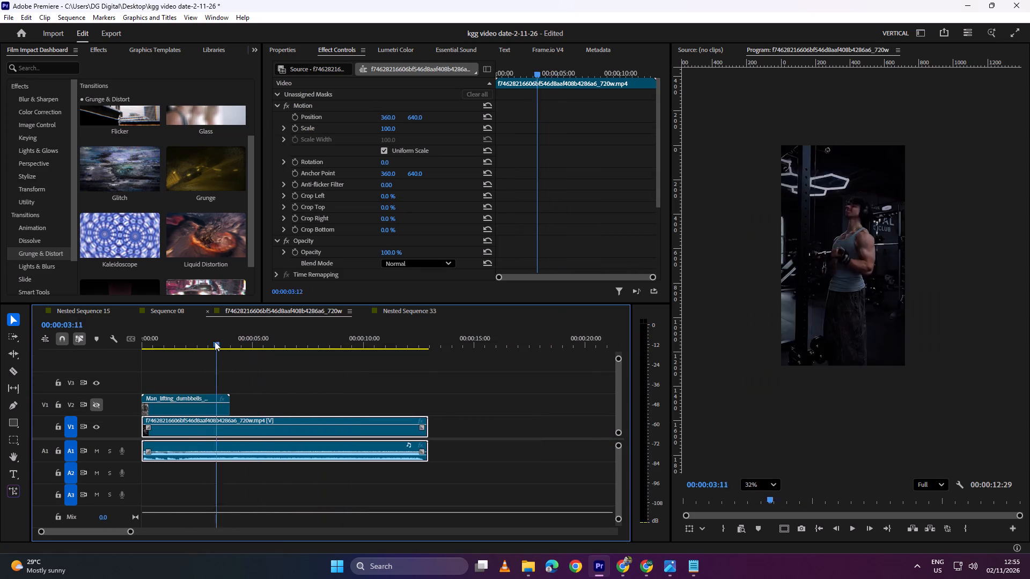
drag(215, 342, 200, 342)
key(space)
key(space)
Return to Nested Sequence 15 and place the playhead at 00:00:02:07, where the rhega clip starts.
click(169, 310)
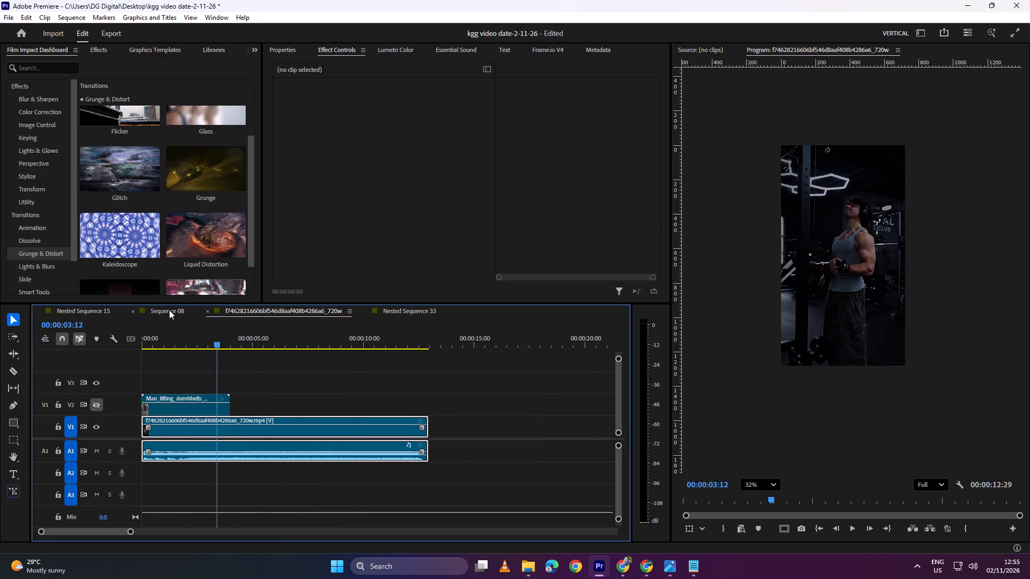
click(89, 308)
drag(315, 335, 294, 343)
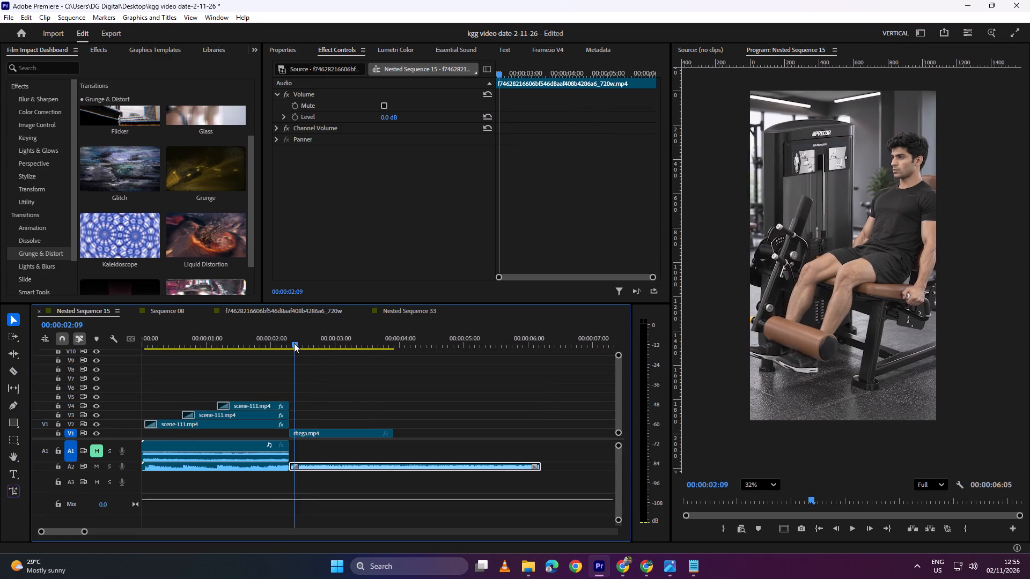
drag(294, 343, 292, 344)
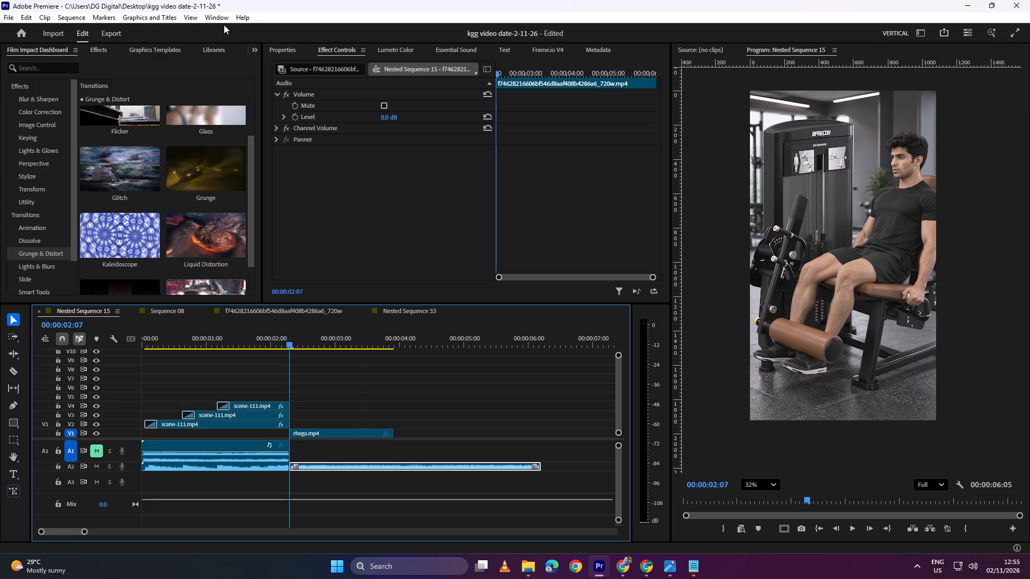
Open the FastFX extension, dock it with the Film Impact Dashboard panels, and widen it to show its preset list and preview.
click(225, 20)
click(256, 57)
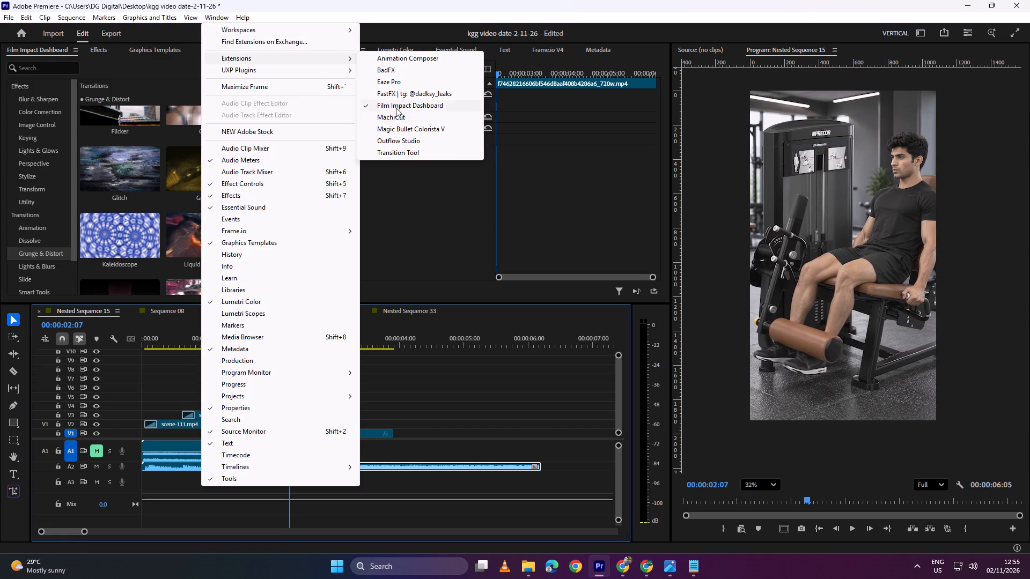
click(396, 96)
drag(120, 75, 84, 57)
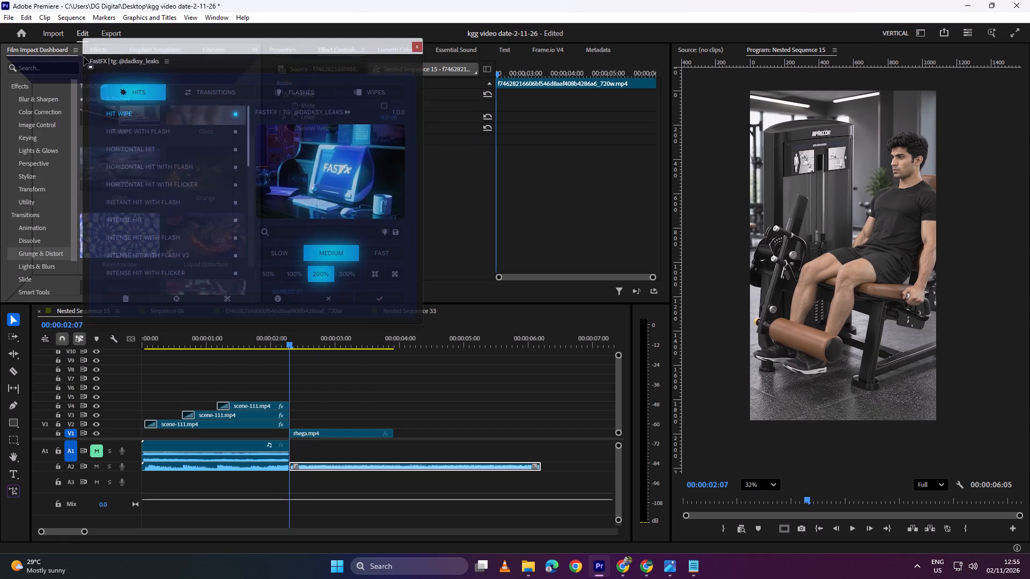
drag(84, 57, 82, 55)
click(73, 130)
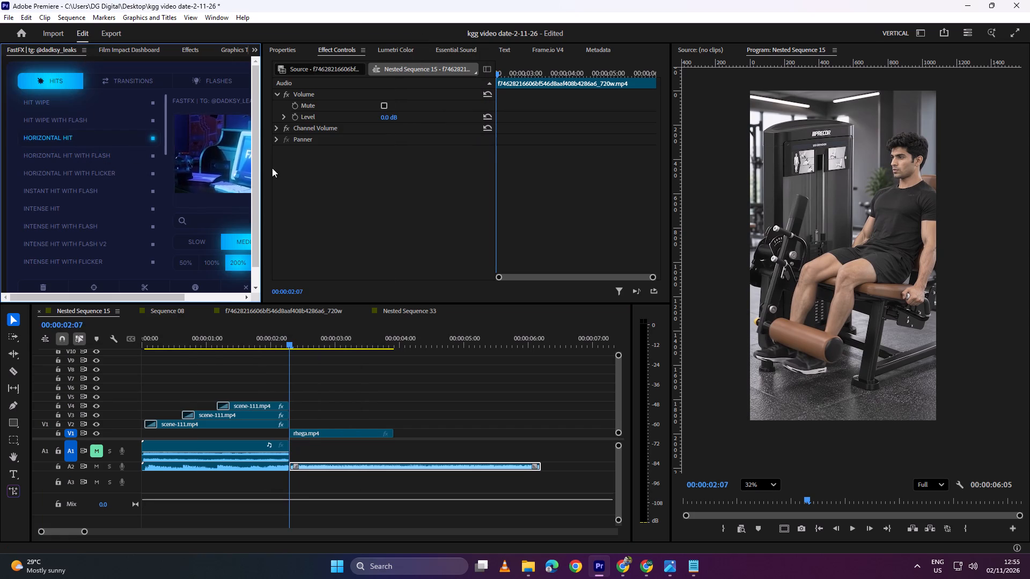
click(90, 172)
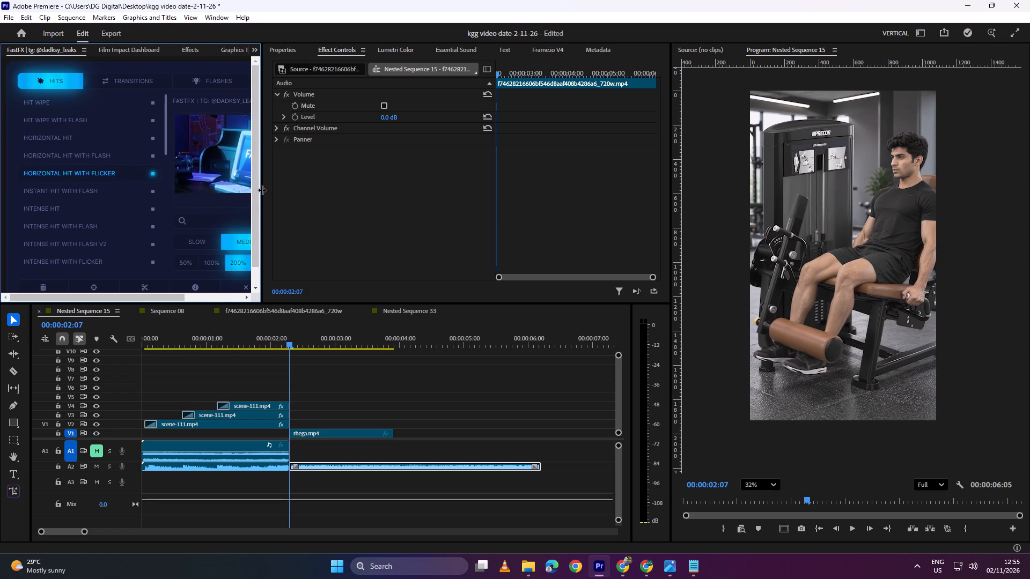
drag(262, 190, 340, 187)
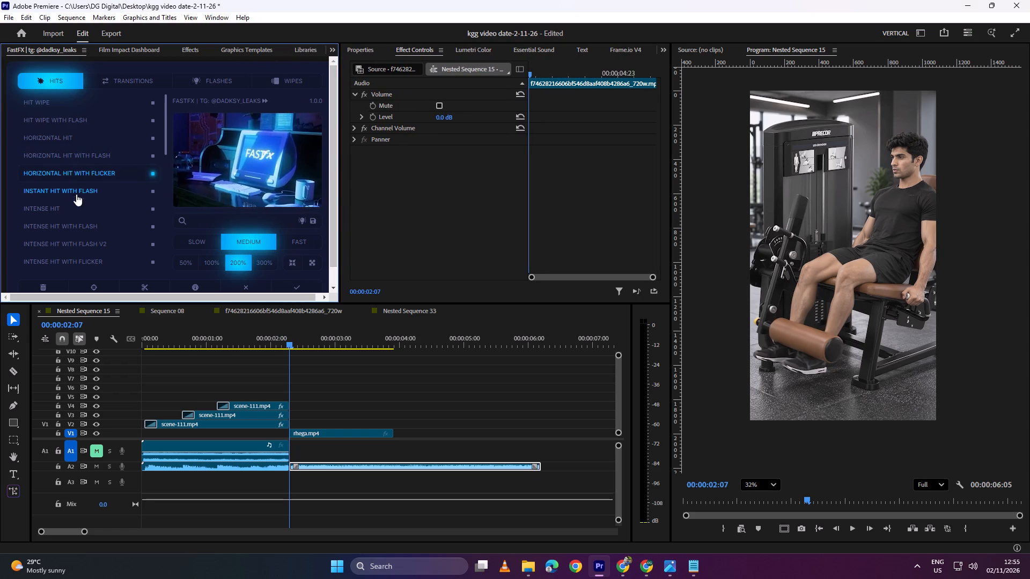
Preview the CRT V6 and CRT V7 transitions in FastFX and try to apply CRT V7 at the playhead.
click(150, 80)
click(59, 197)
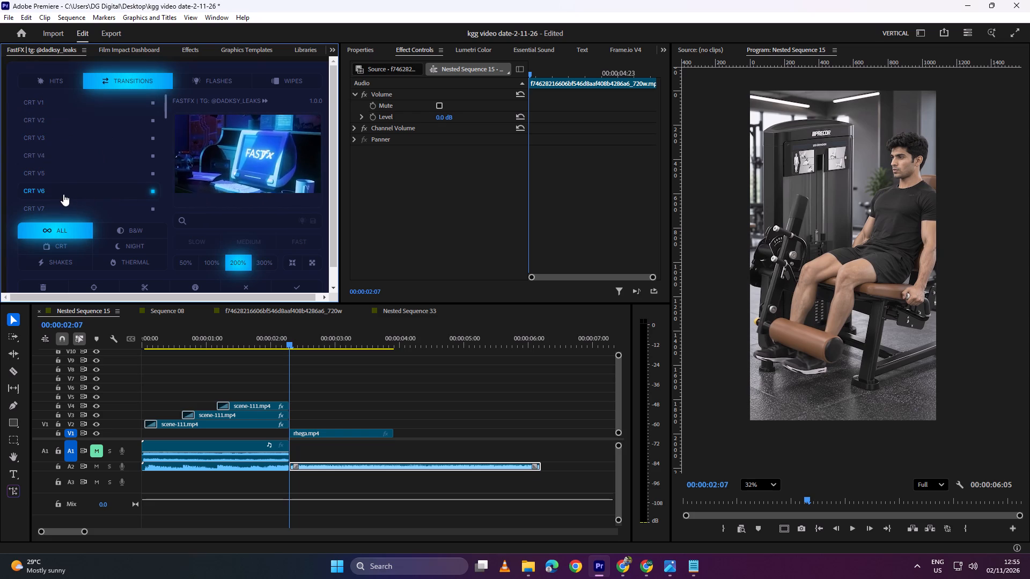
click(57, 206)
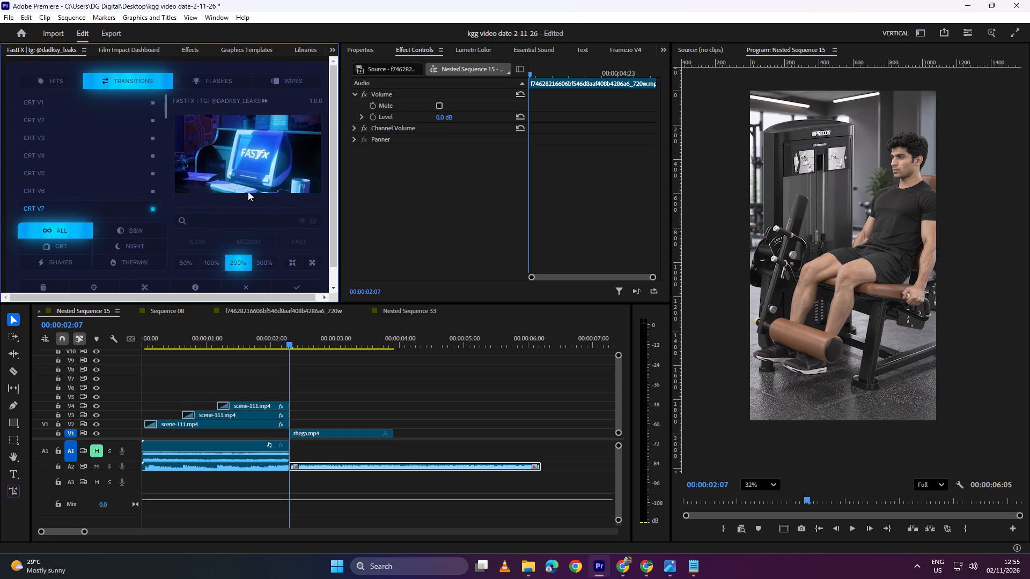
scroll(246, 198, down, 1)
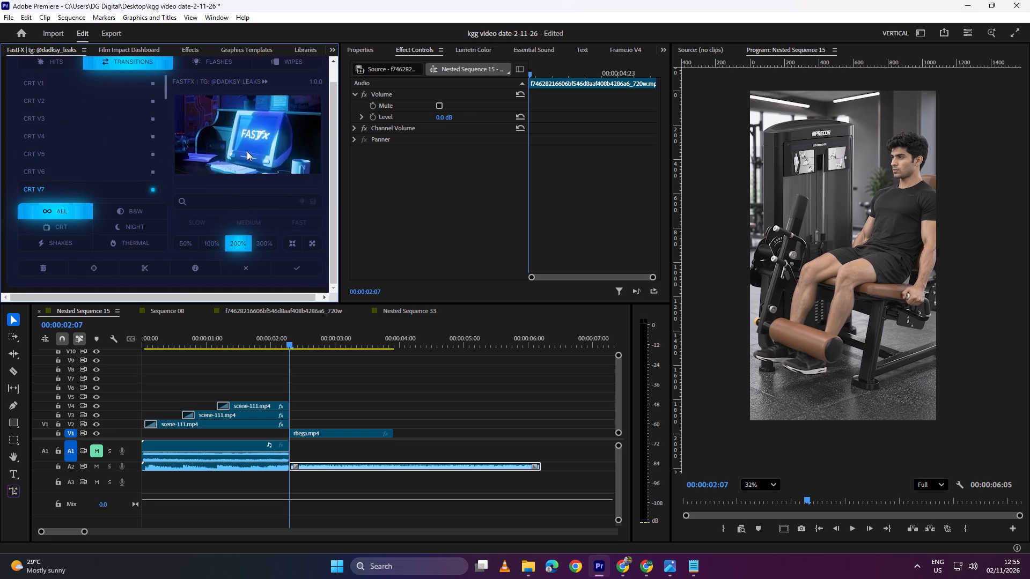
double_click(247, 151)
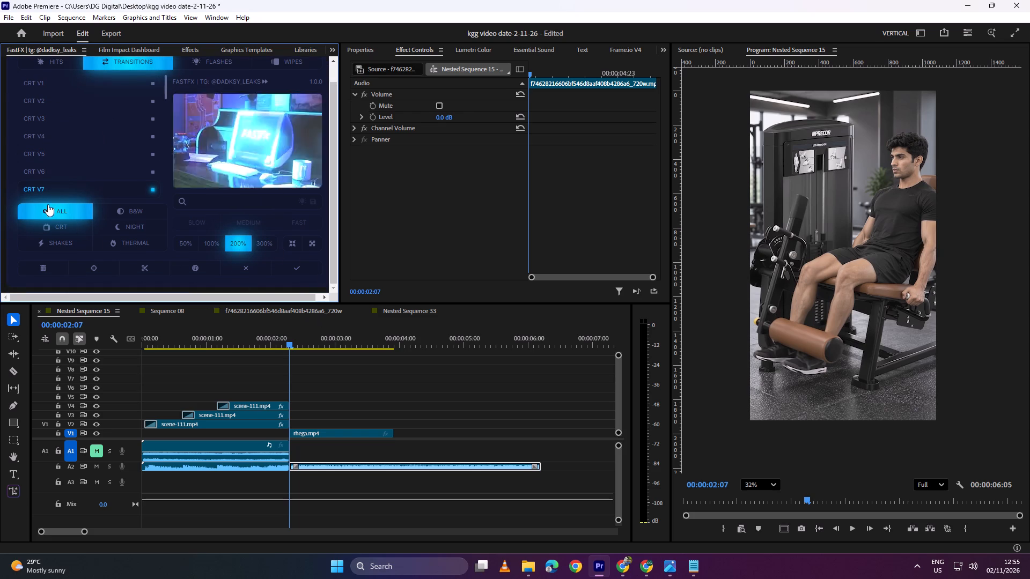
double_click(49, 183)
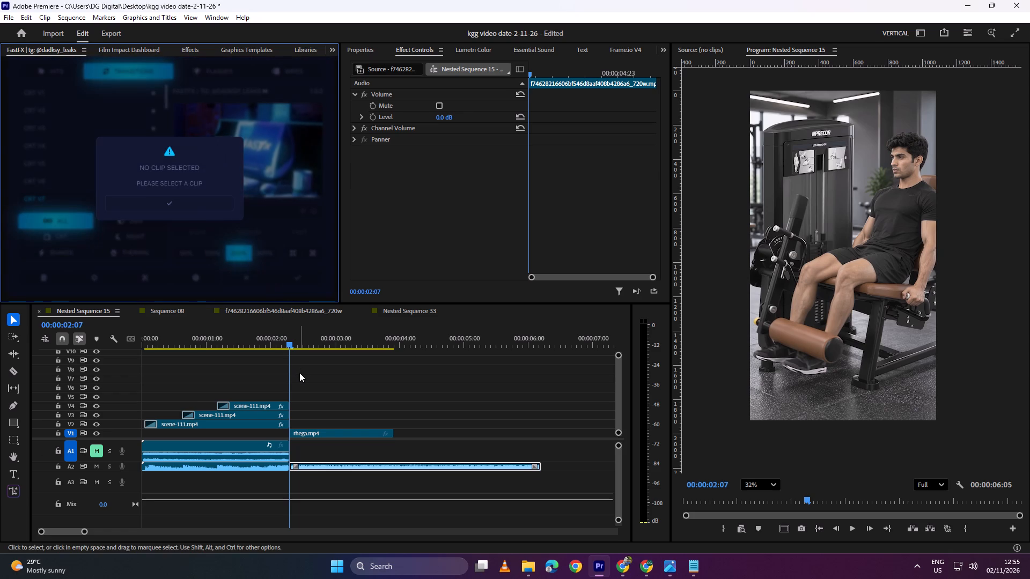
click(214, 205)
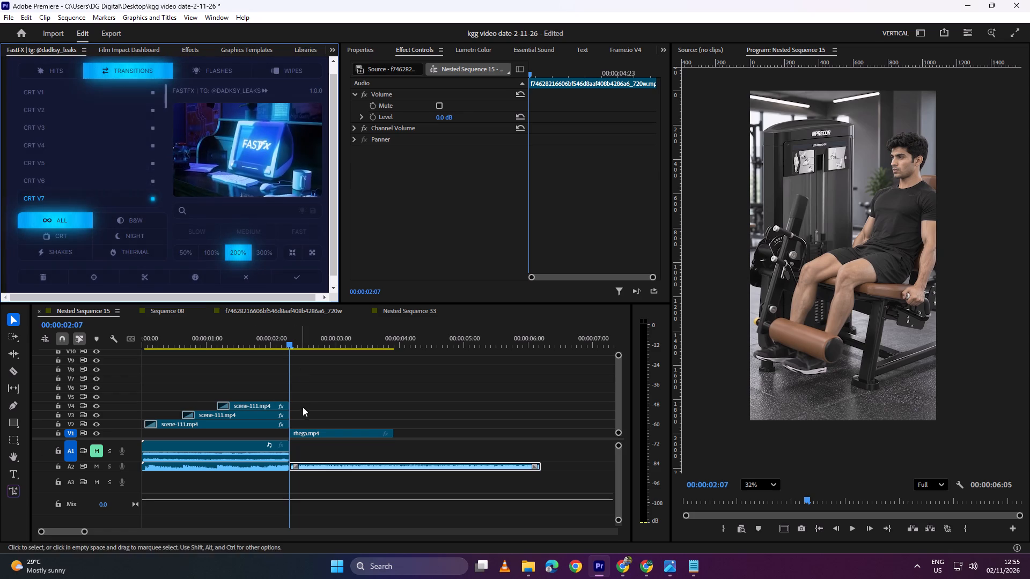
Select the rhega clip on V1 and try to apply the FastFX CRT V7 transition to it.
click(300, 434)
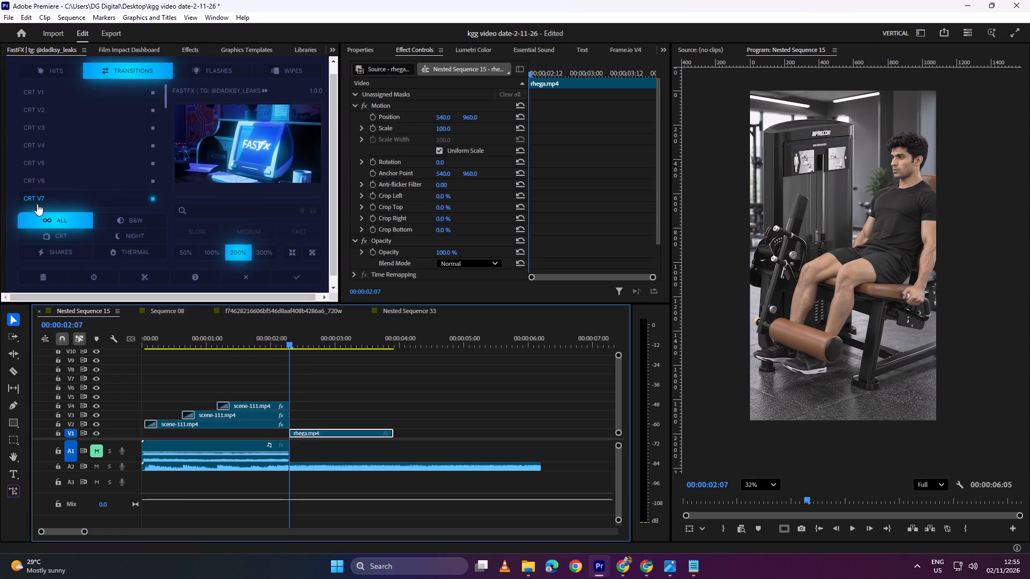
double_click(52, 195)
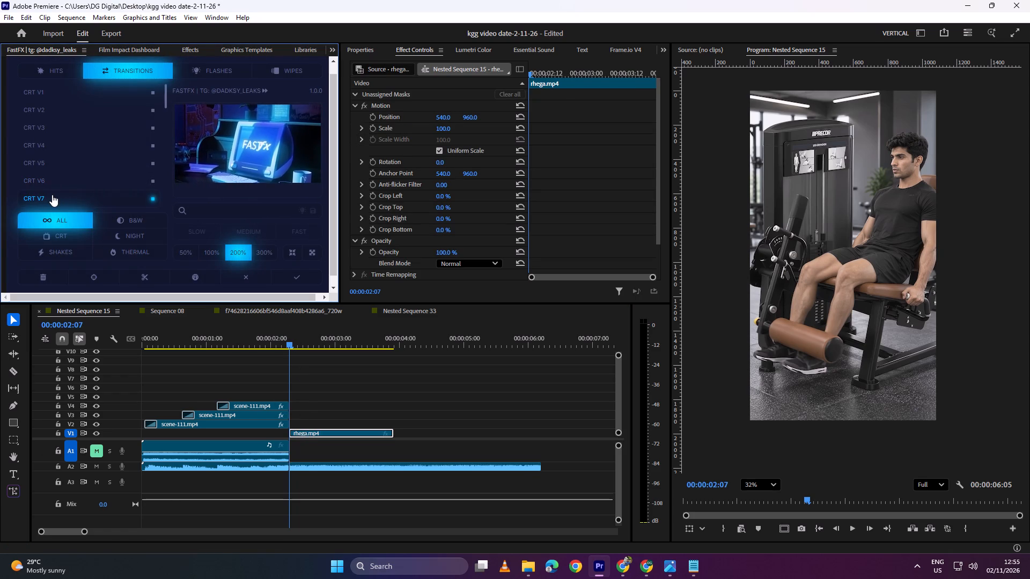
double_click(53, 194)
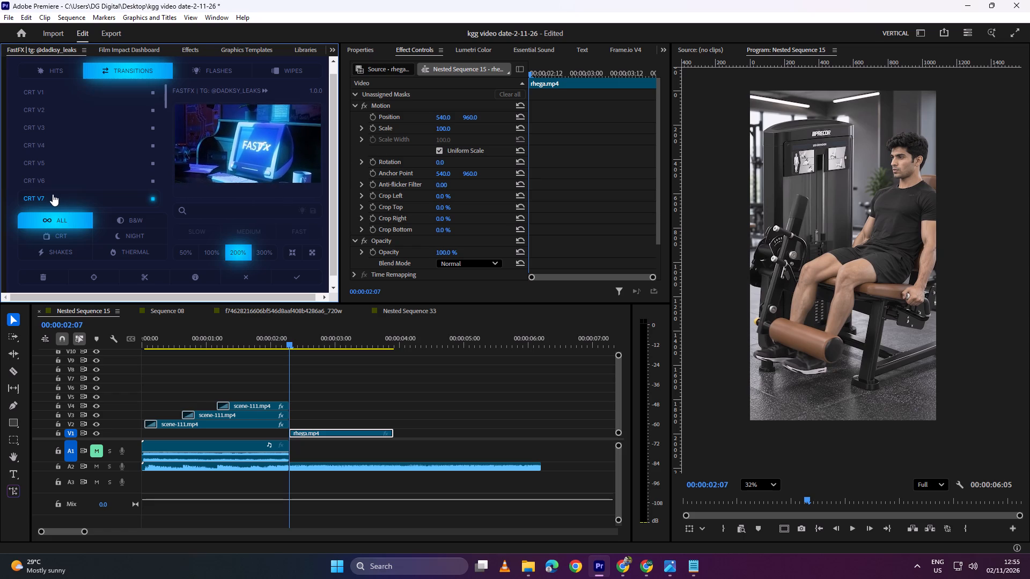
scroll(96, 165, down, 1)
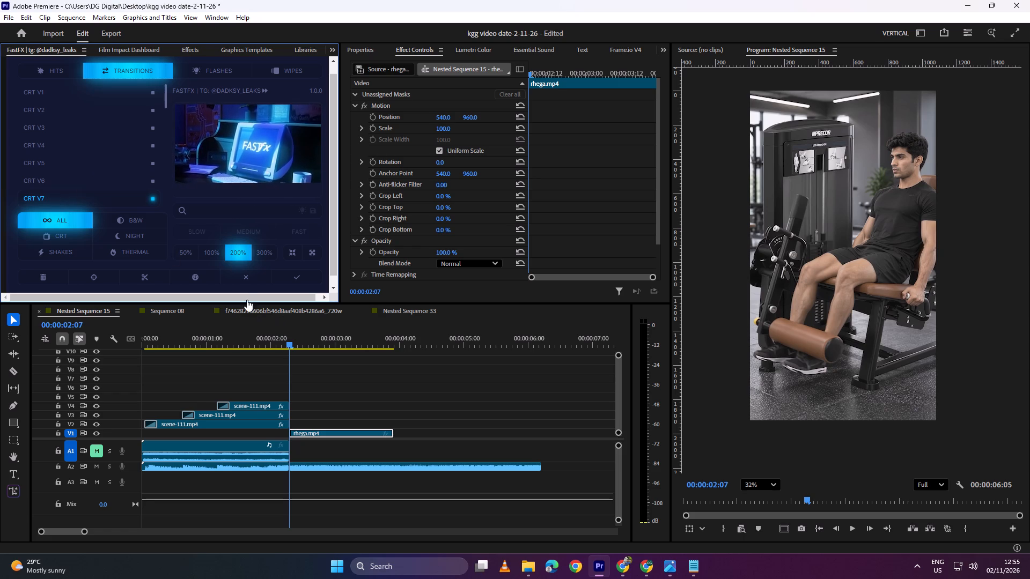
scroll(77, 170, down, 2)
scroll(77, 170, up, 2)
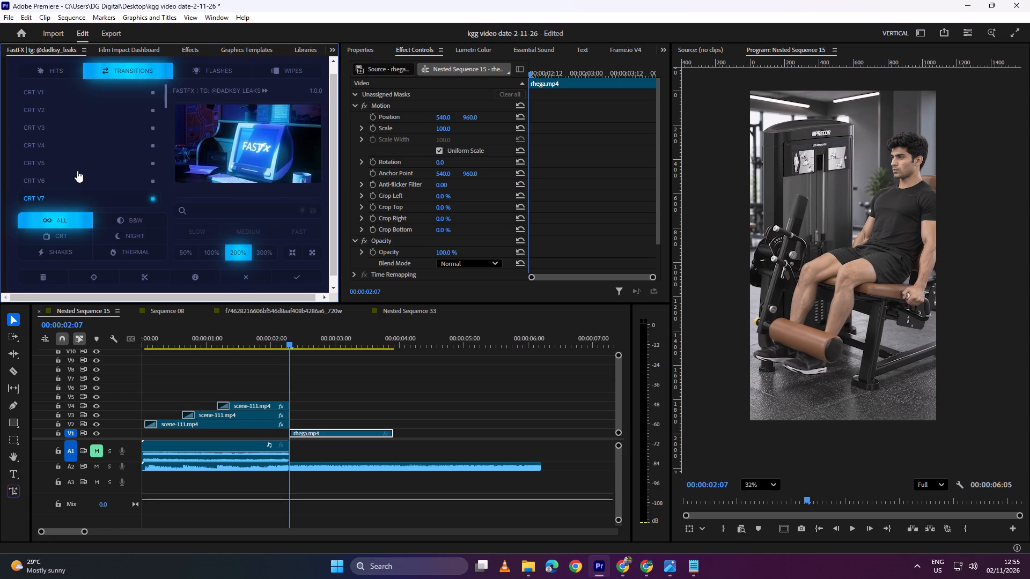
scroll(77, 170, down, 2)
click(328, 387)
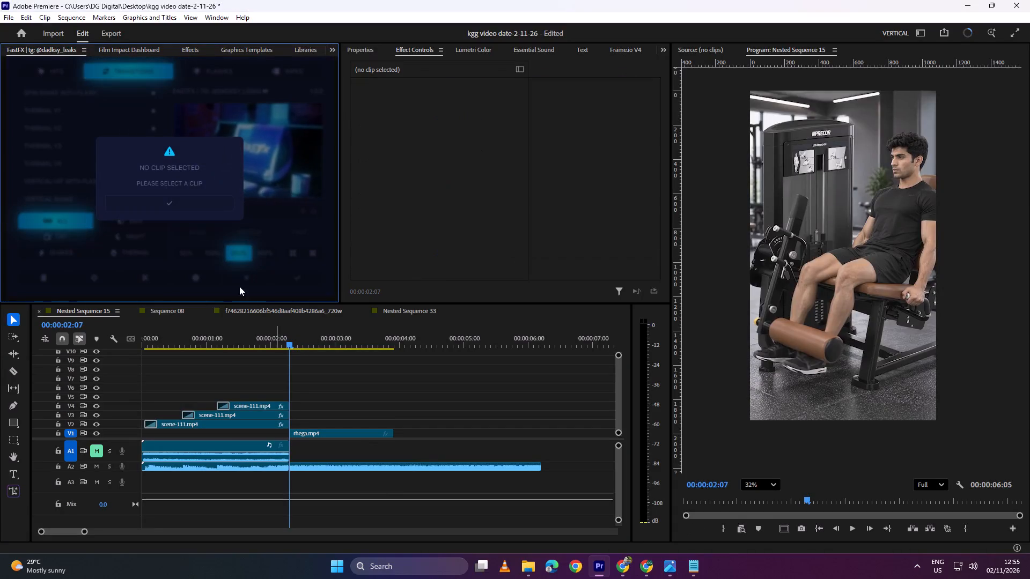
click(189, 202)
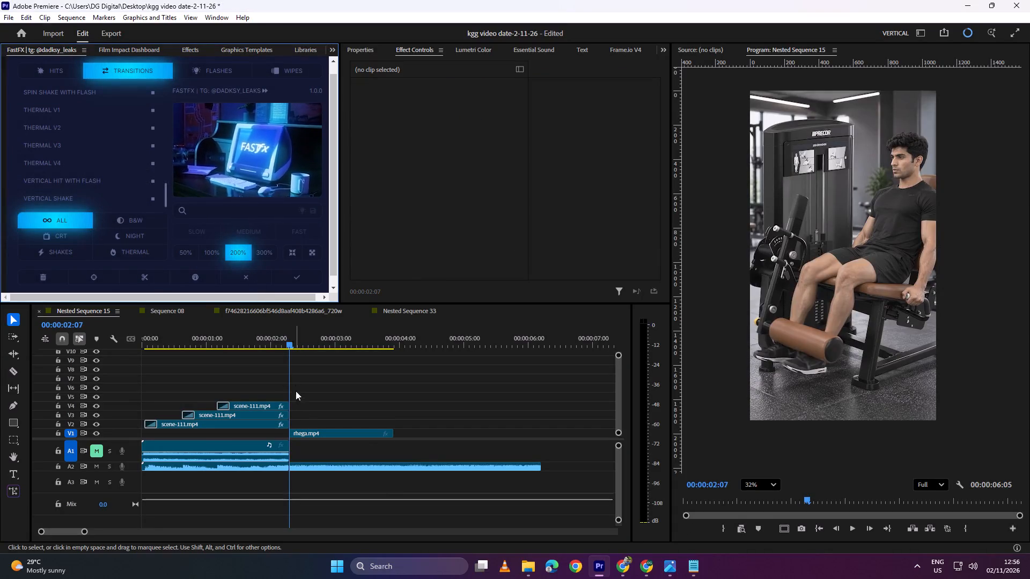
Move the rhega clip from V1 up to V4, directly after the last scene-111 clip.
click(301, 432)
drag(305, 432, 301, 406)
Select both adjoining V4 clips and preview the Vertical Hit With Flash, Thermal V4, Vertical Shake and CRT V4 to V7 transitions.
drag(304, 390, 283, 404)
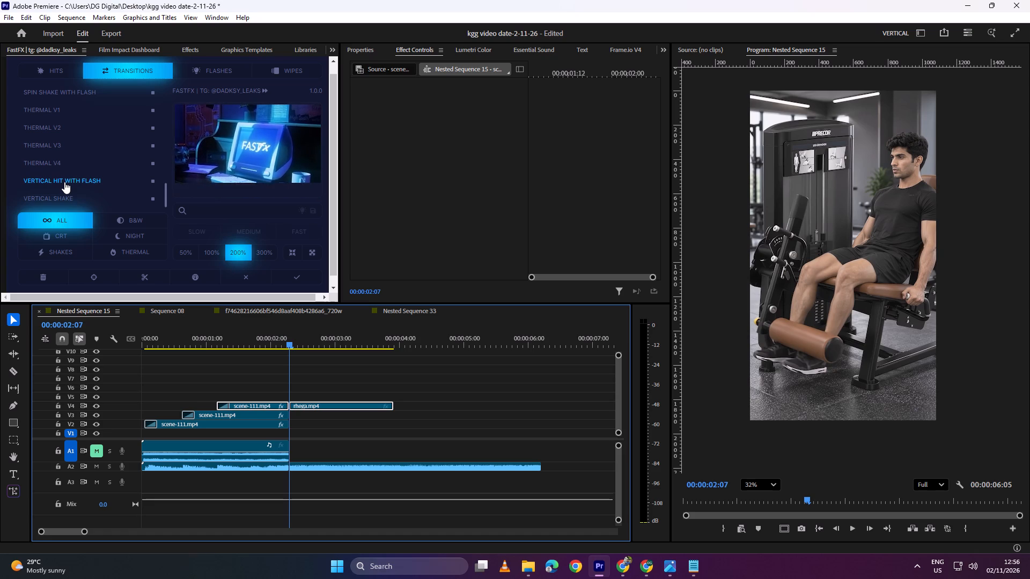
click(64, 182)
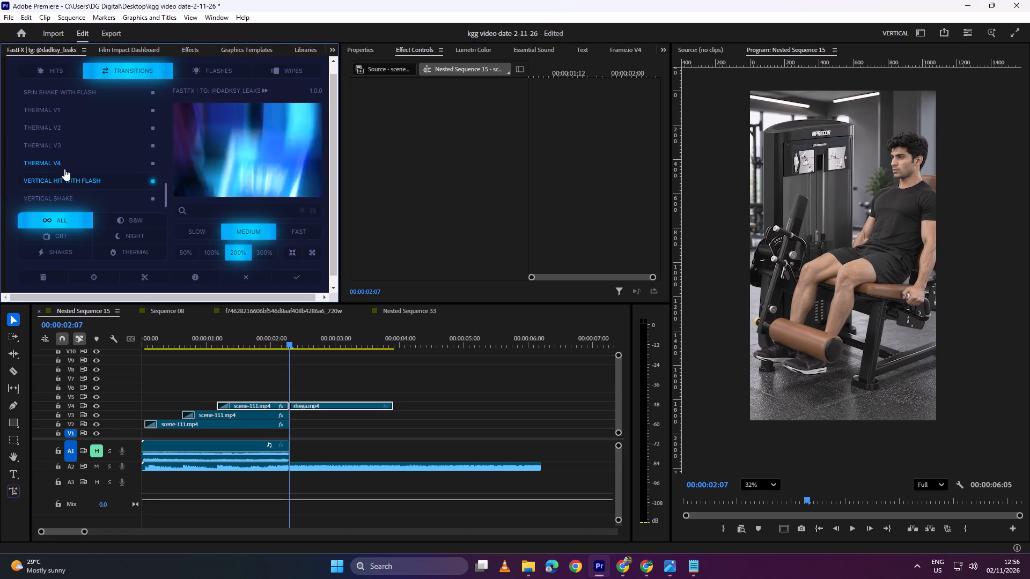
click(66, 162)
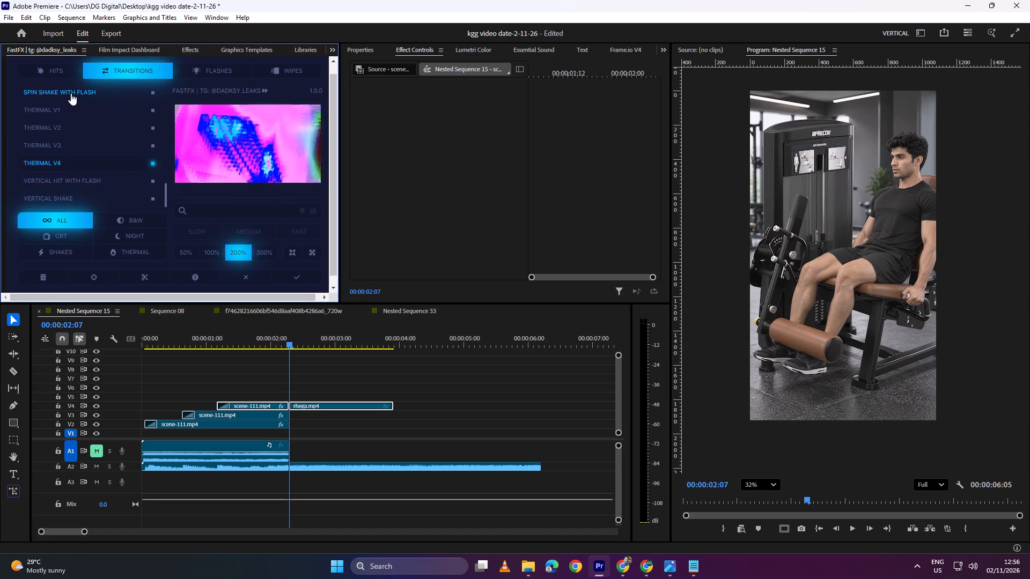
click(64, 194)
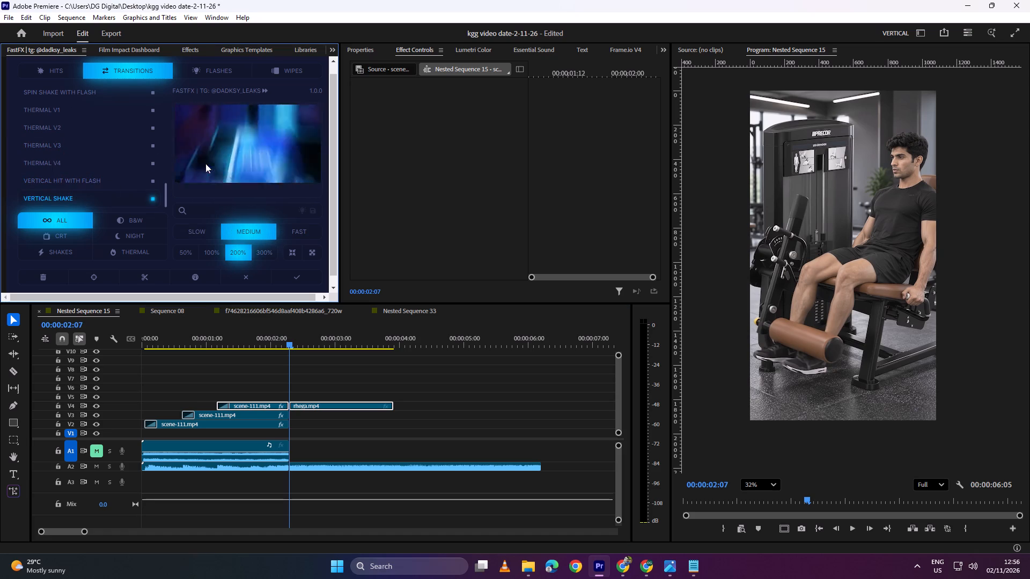
scroll(58, 181, down, 2)
scroll(58, 180, up, 4)
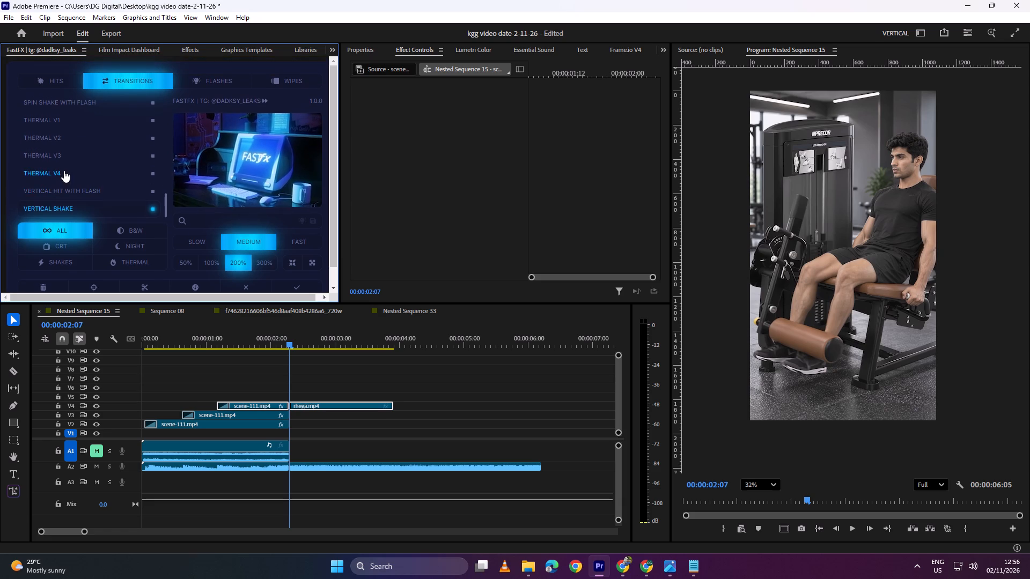
scroll(64, 170, up, 2)
click(49, 158)
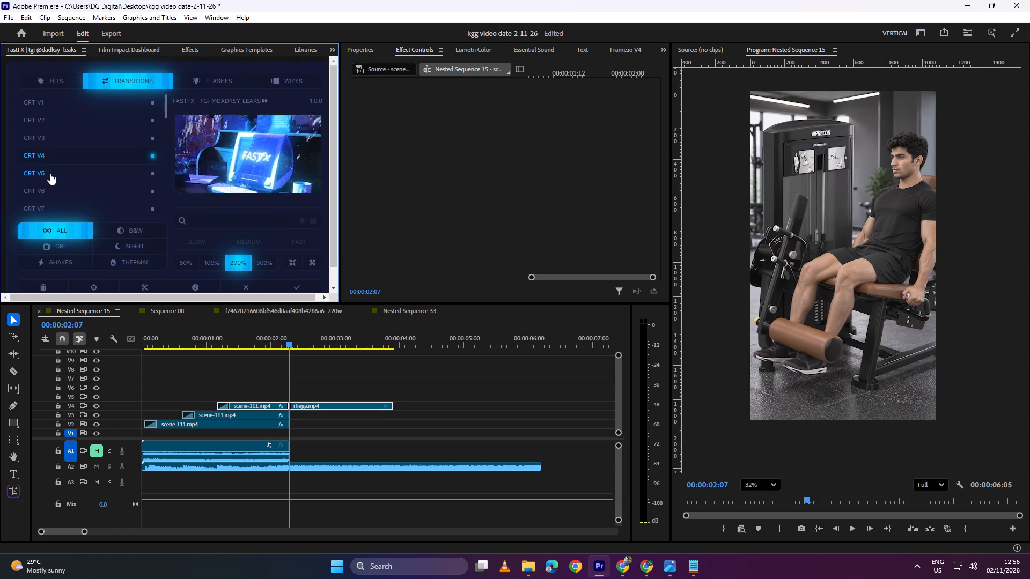
click(50, 173)
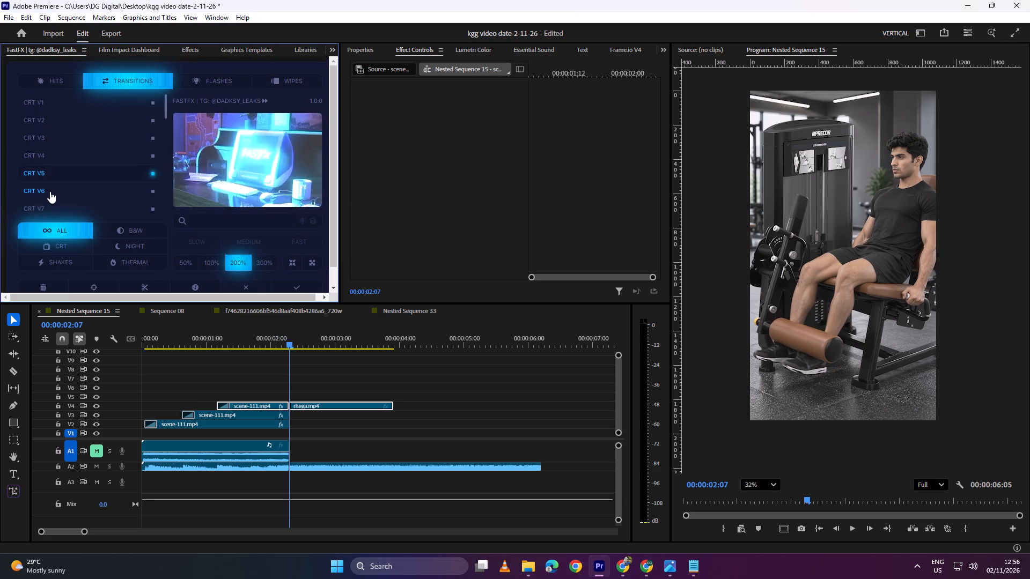
click(50, 191)
click(50, 202)
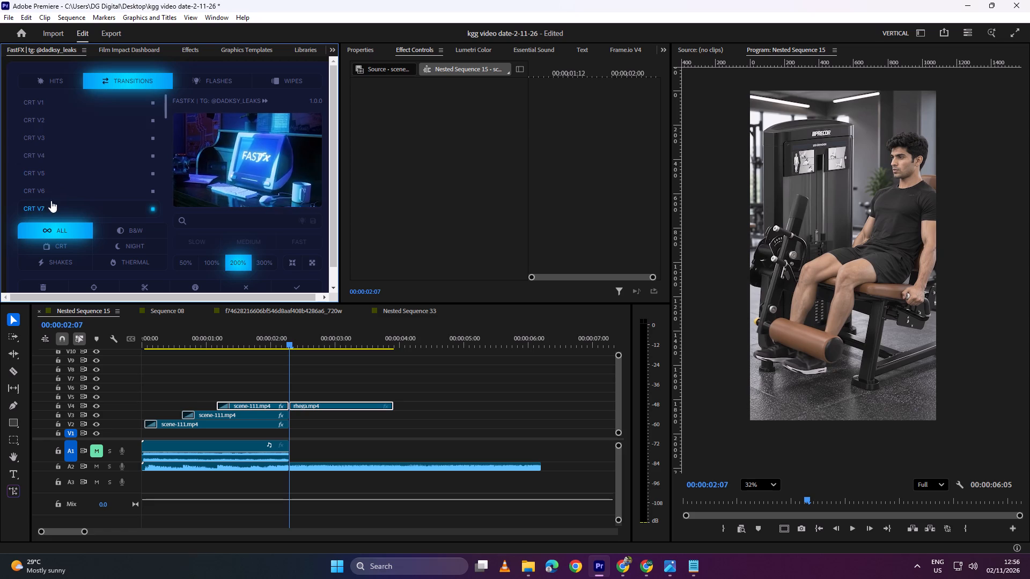
scroll(52, 192, down, 1)
scroll(56, 147, up, 1)
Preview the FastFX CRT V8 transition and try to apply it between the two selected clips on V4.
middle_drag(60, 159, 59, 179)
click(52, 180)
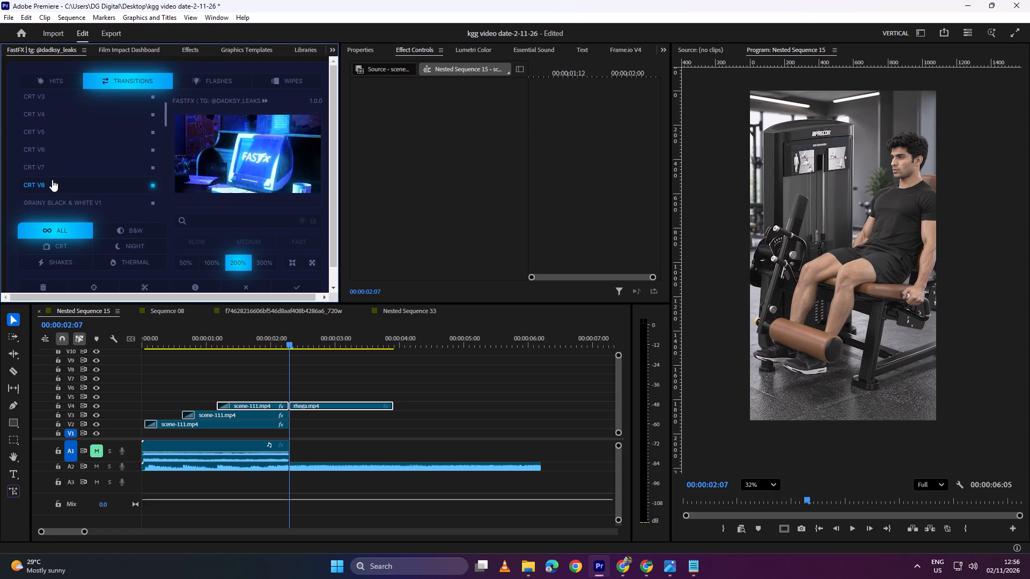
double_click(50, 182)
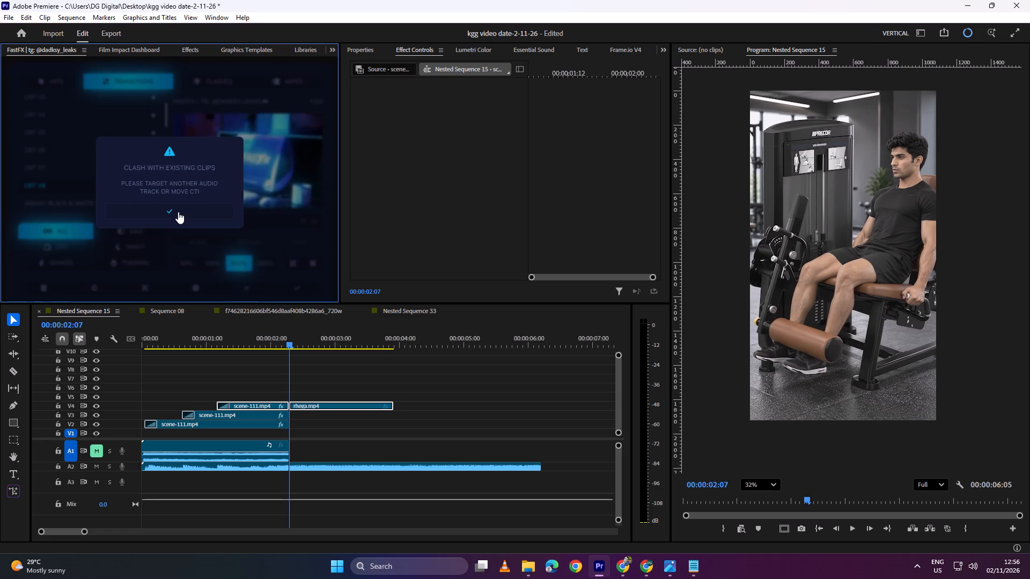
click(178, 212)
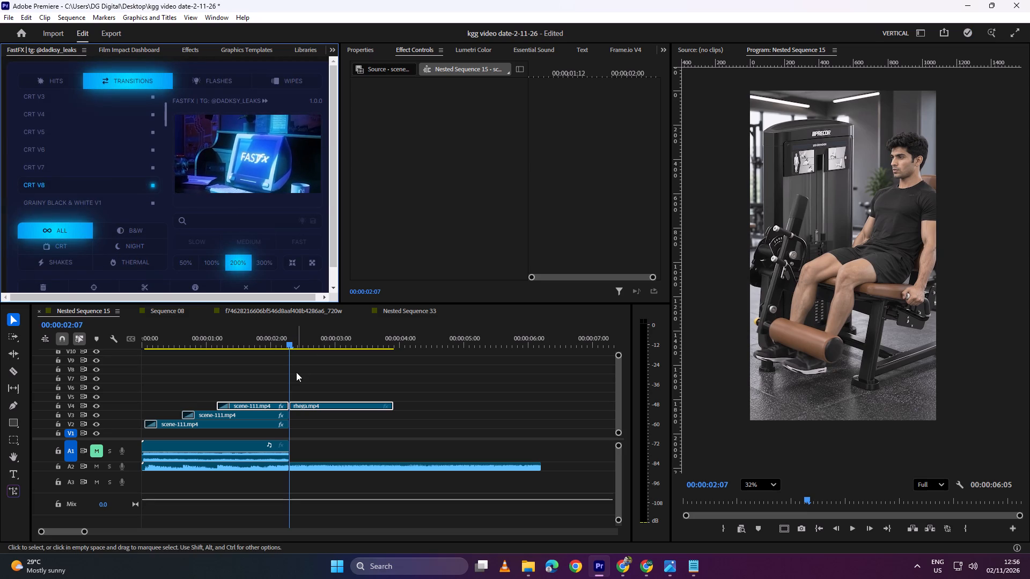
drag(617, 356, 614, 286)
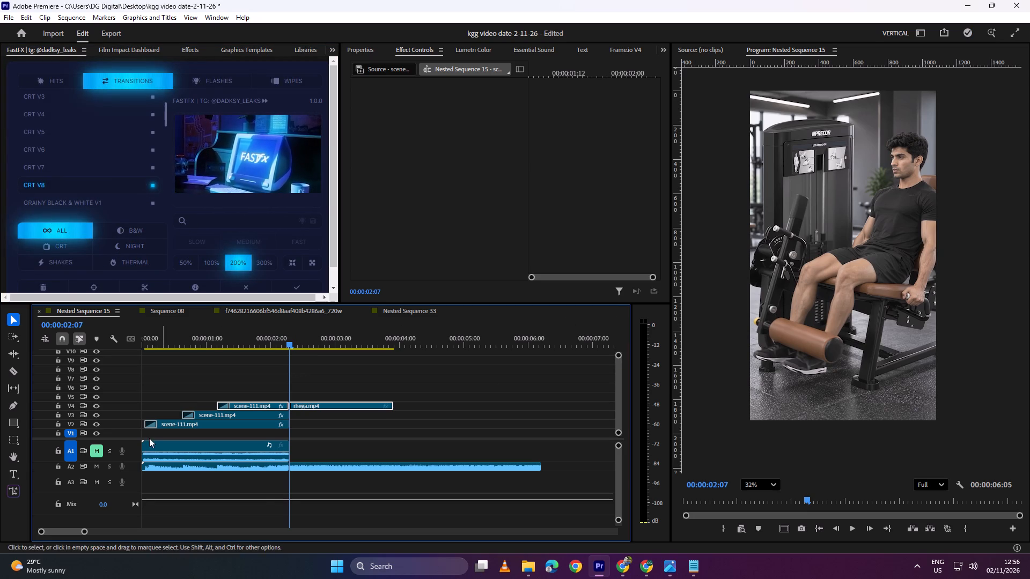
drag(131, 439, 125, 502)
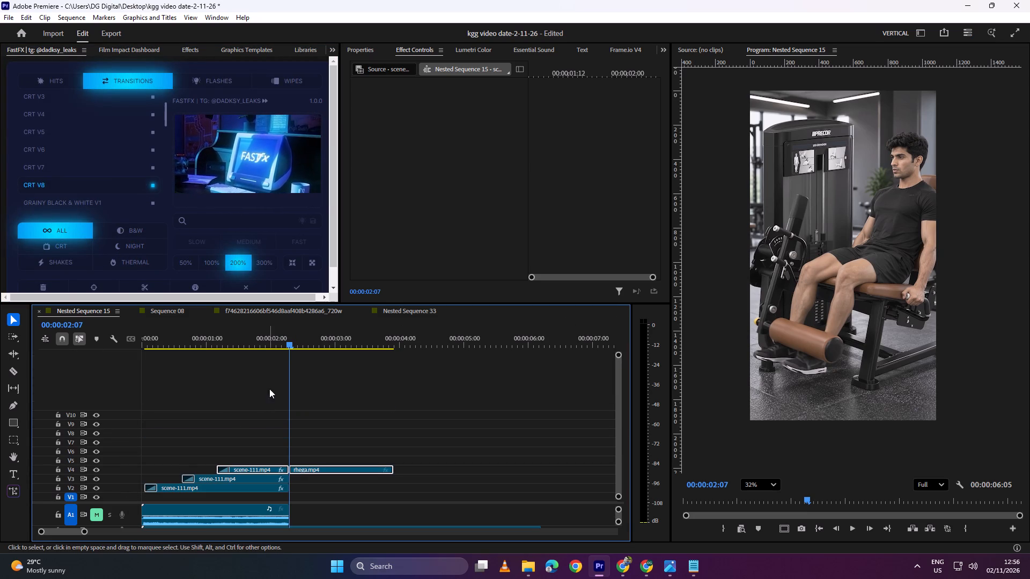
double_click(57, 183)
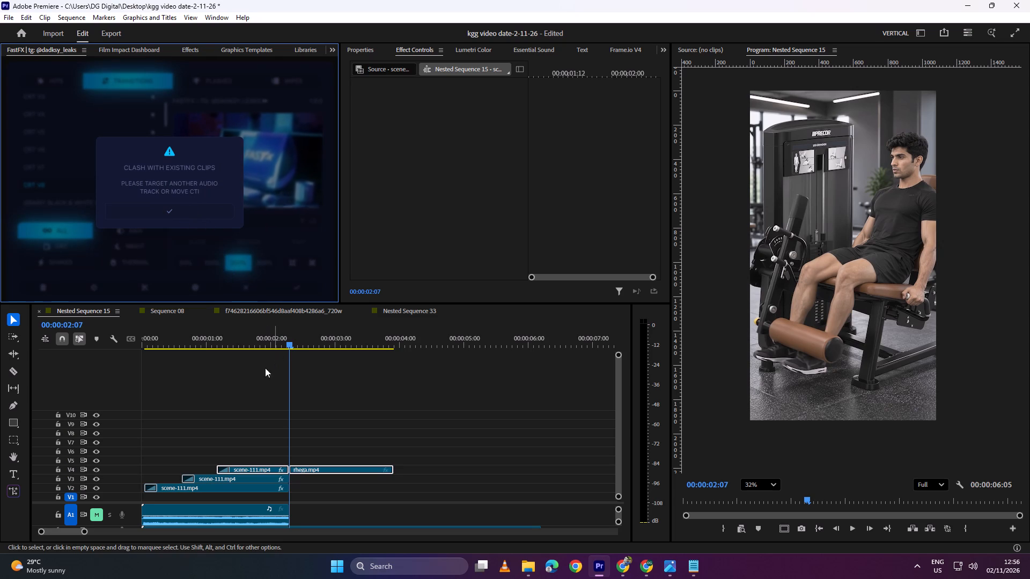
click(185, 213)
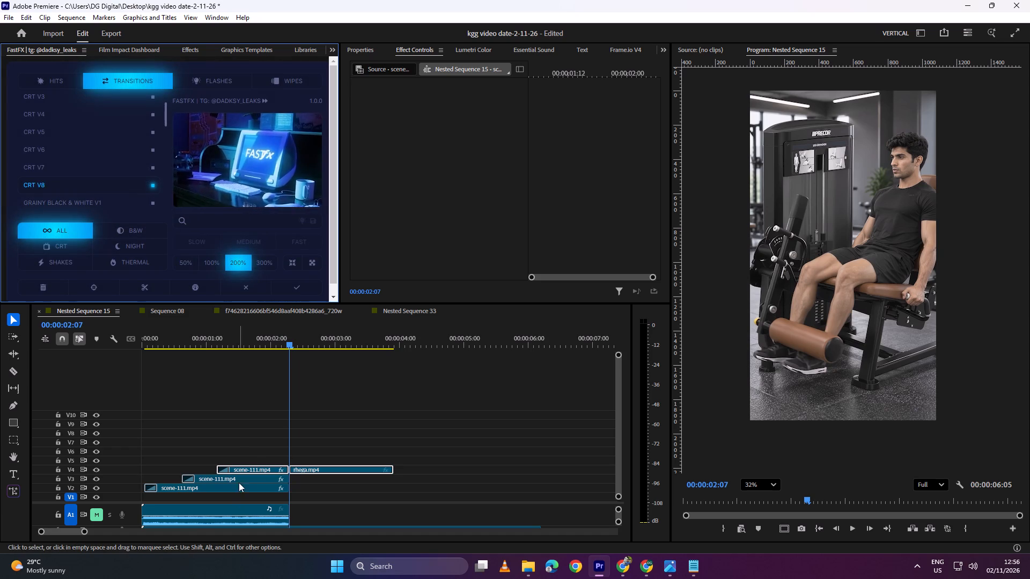
In Sequence 08, cut the "pre seles is live" title on V6 and try to apply CRT V8 across the two pieces.
click(246, 456)
click(179, 313)
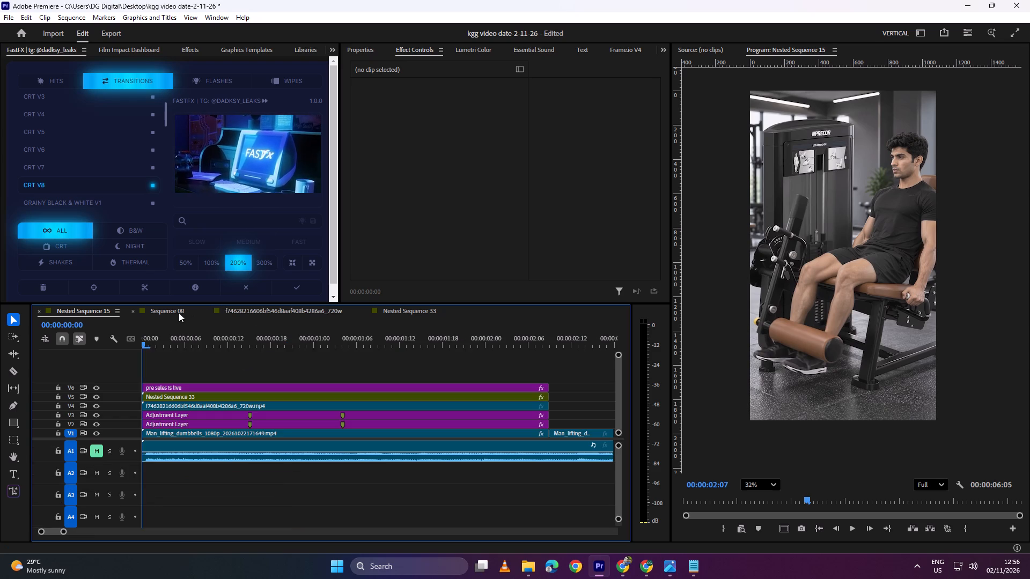
key(x)
click(212, 387)
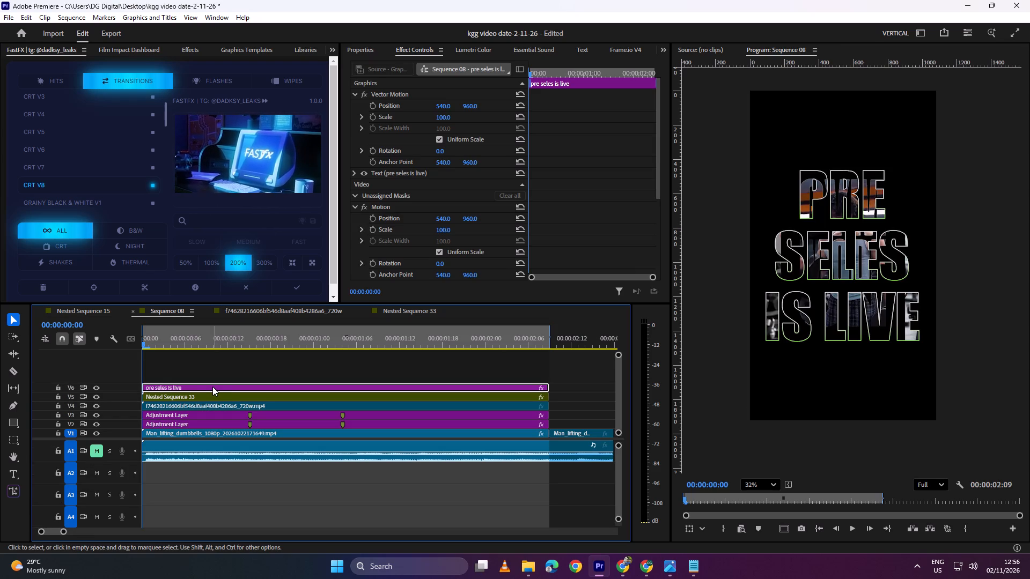
key(x)
click(212, 387)
key(c)
click(211, 387)
key(v)
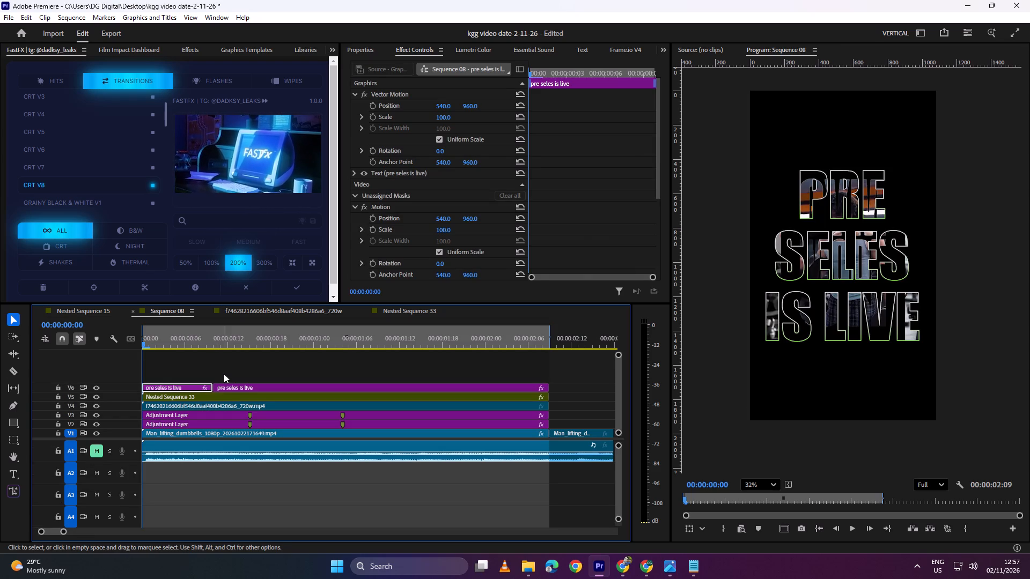
drag(226, 373, 205, 386)
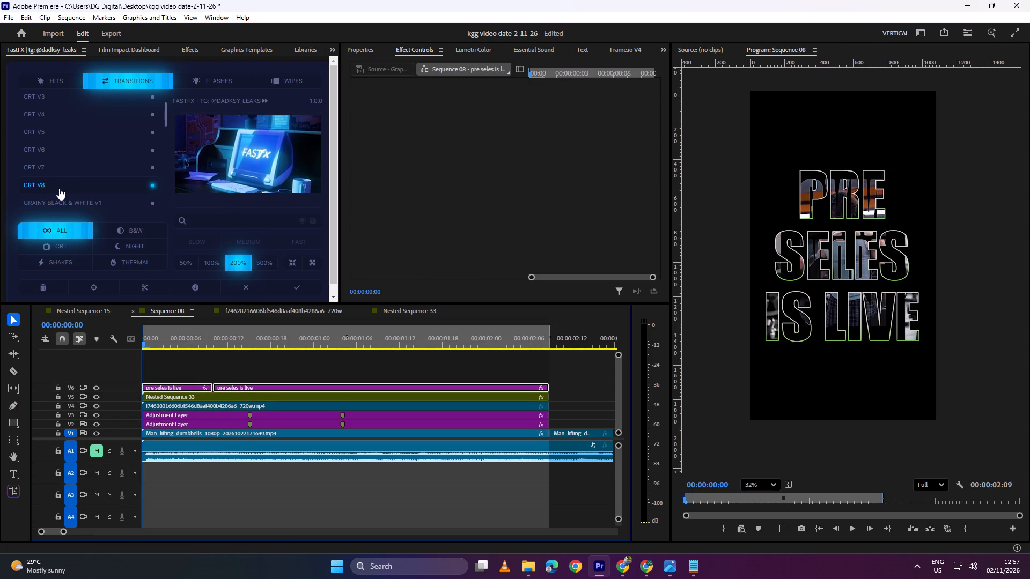
double_click(59, 188)
click(206, 211)
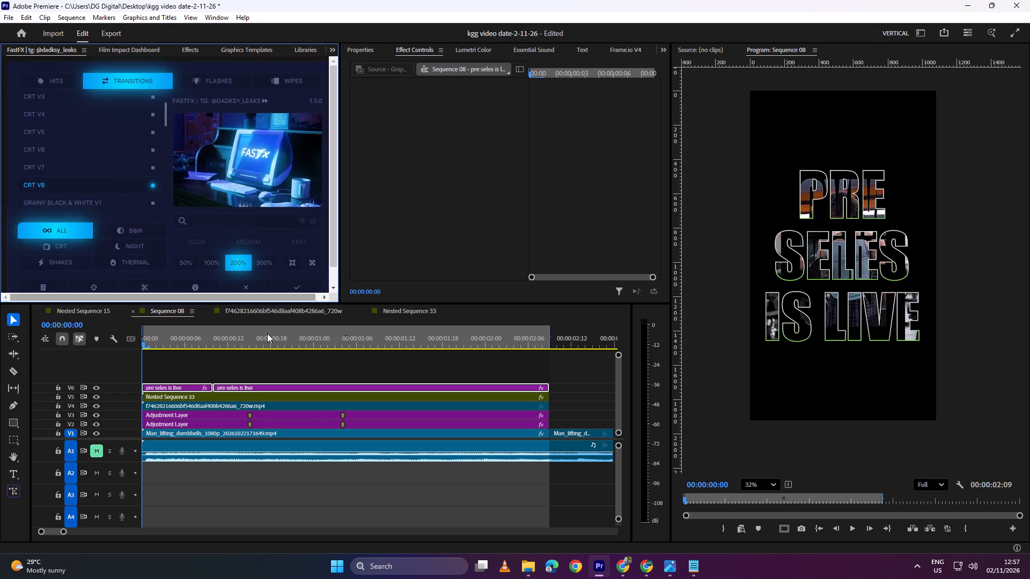
Split the later Man_lifting_dumbbells clip on V1 at 00:00:02:19 and try to apply CRT V8 across the cut.
scroll(317, 404, down, 6)
click(488, 438)
scroll(436, 413, down, 5)
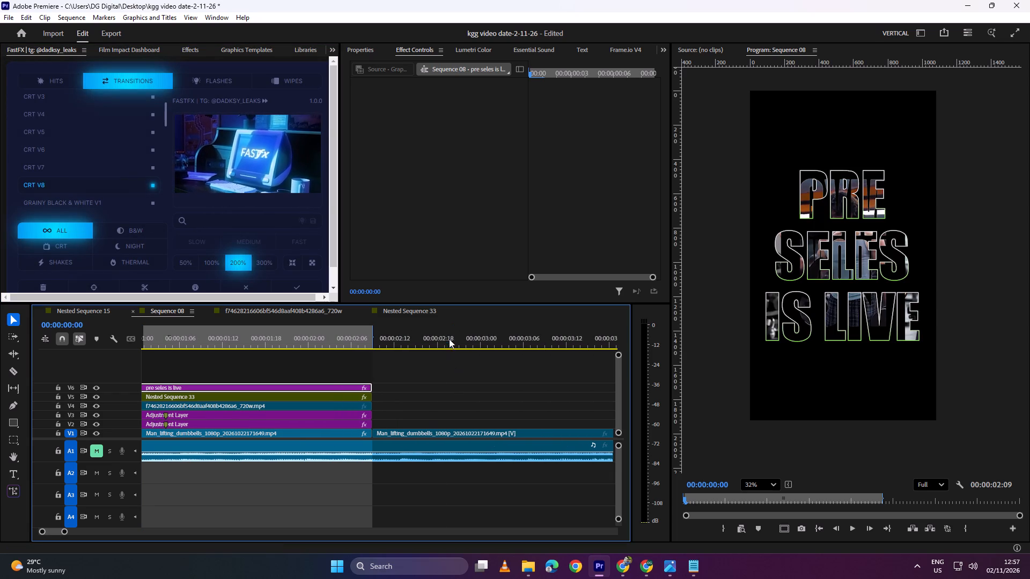
click(449, 339)
key(x)
text(xc)
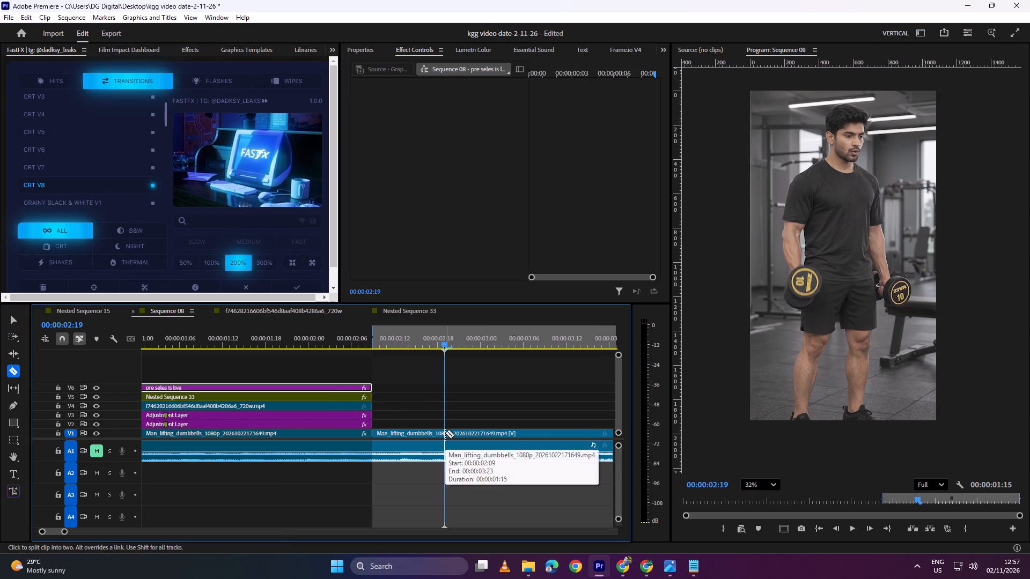
click(445, 433)
key(v)
drag(464, 416, 435, 432)
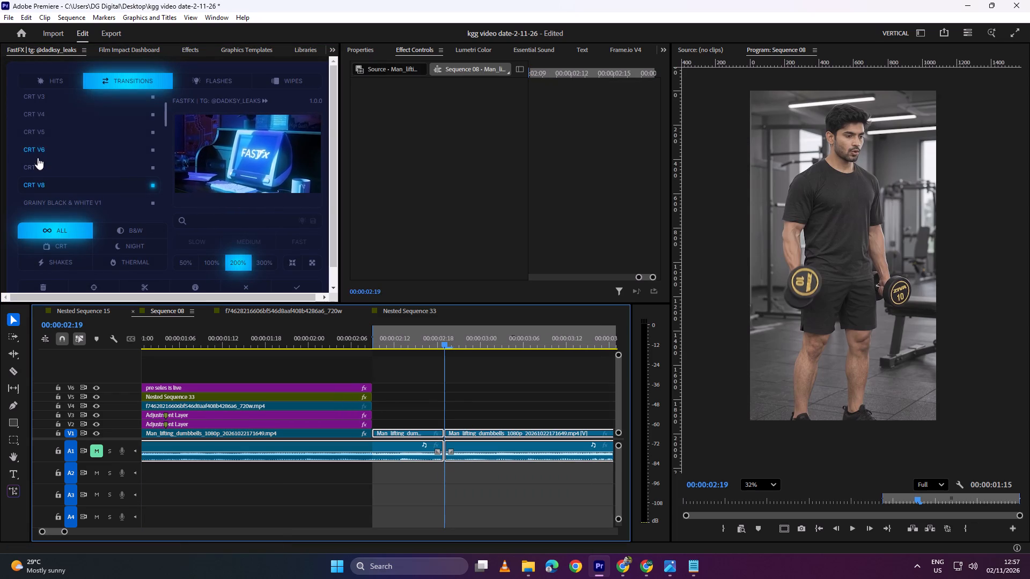
double_click(50, 184)
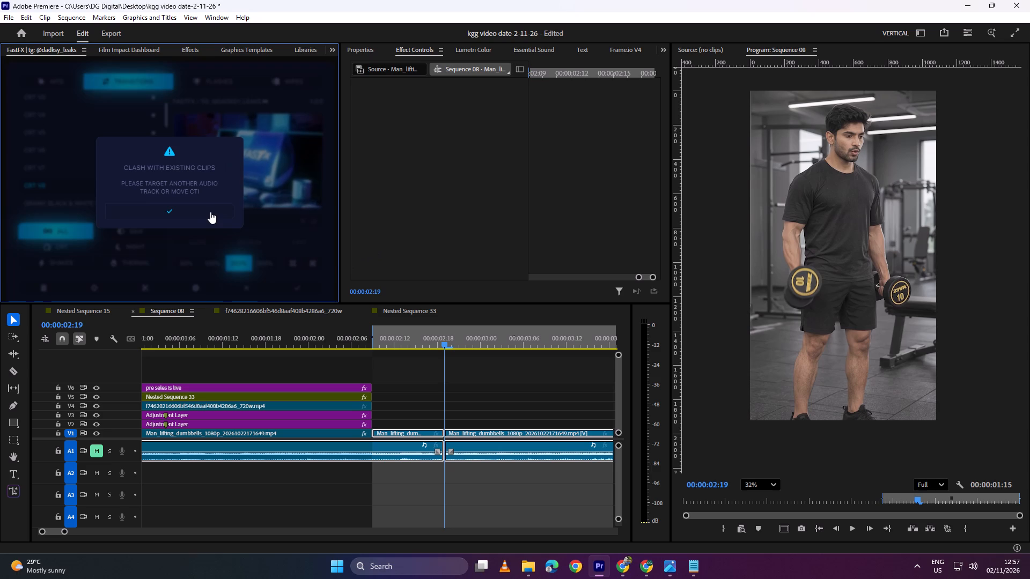
click(210, 211)
Unlink the two split Man_lifting_dumbbells clips on V1 from their audio.
drag(500, 416, 423, 442)
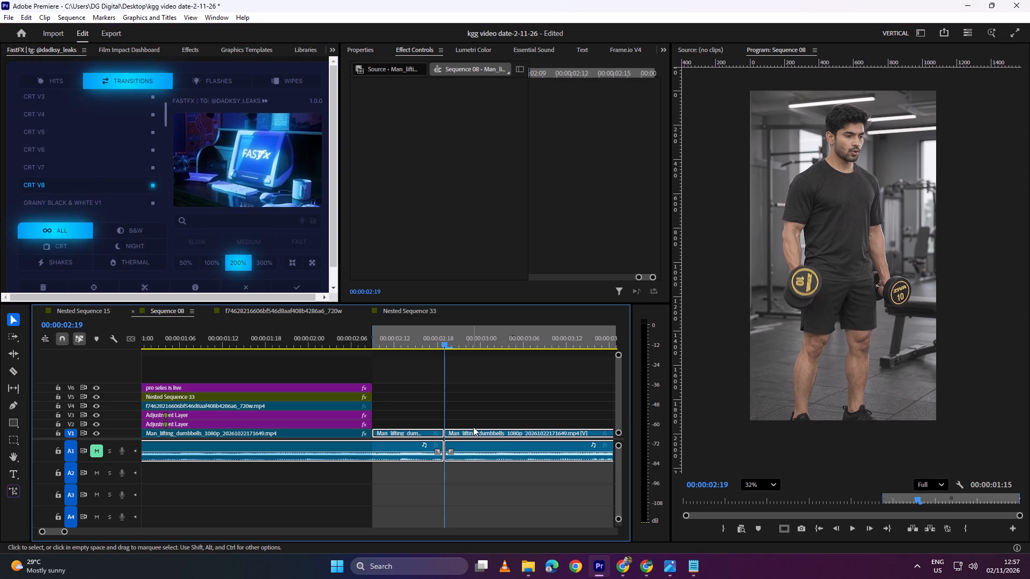
right_click(473, 427)
right_click(471, 432)
click(518, 209)
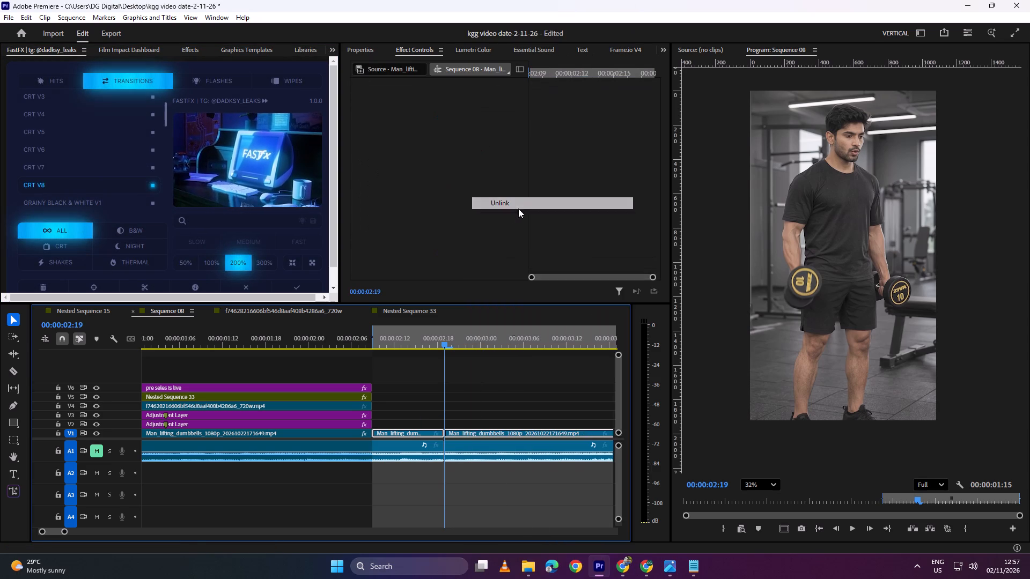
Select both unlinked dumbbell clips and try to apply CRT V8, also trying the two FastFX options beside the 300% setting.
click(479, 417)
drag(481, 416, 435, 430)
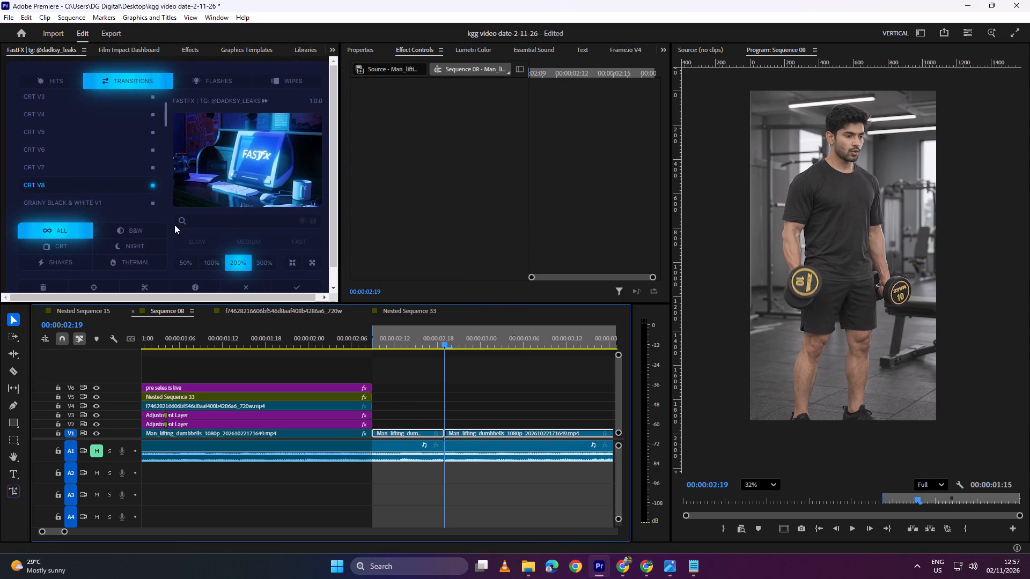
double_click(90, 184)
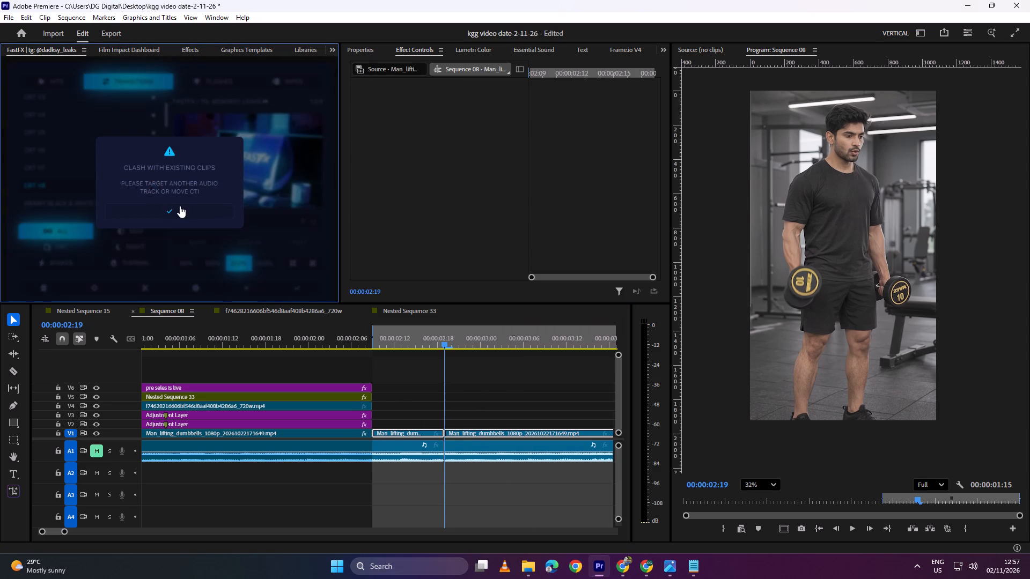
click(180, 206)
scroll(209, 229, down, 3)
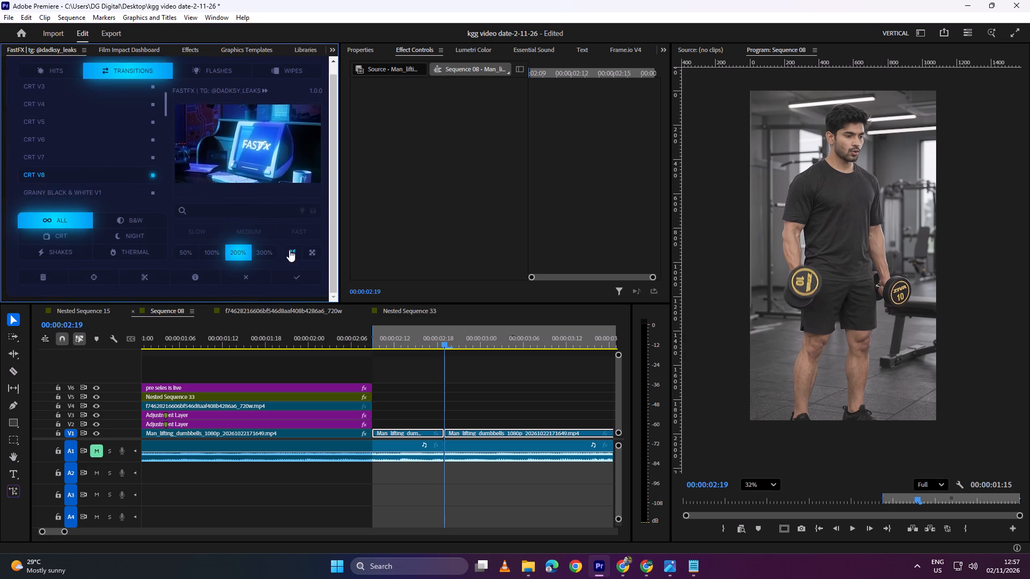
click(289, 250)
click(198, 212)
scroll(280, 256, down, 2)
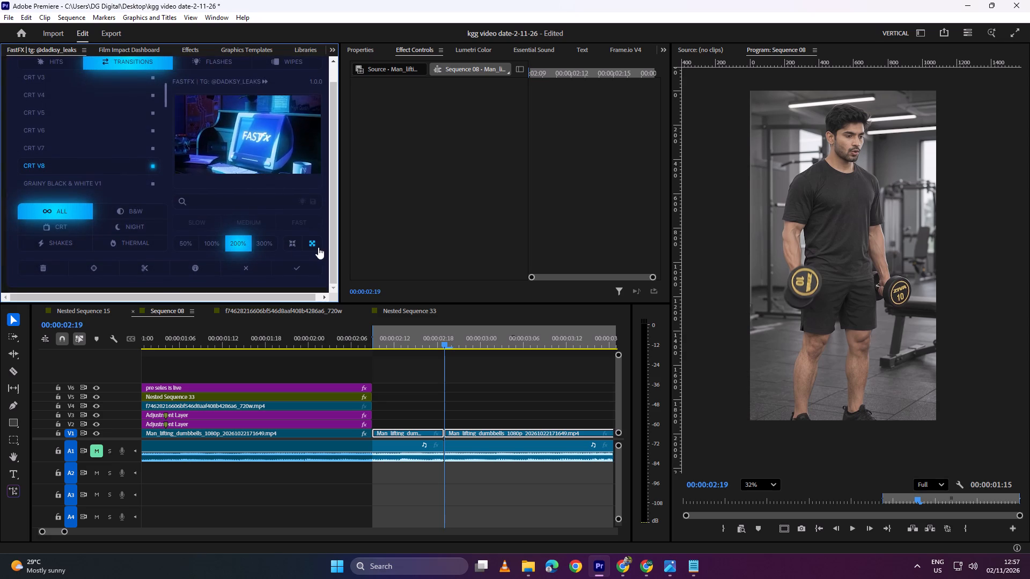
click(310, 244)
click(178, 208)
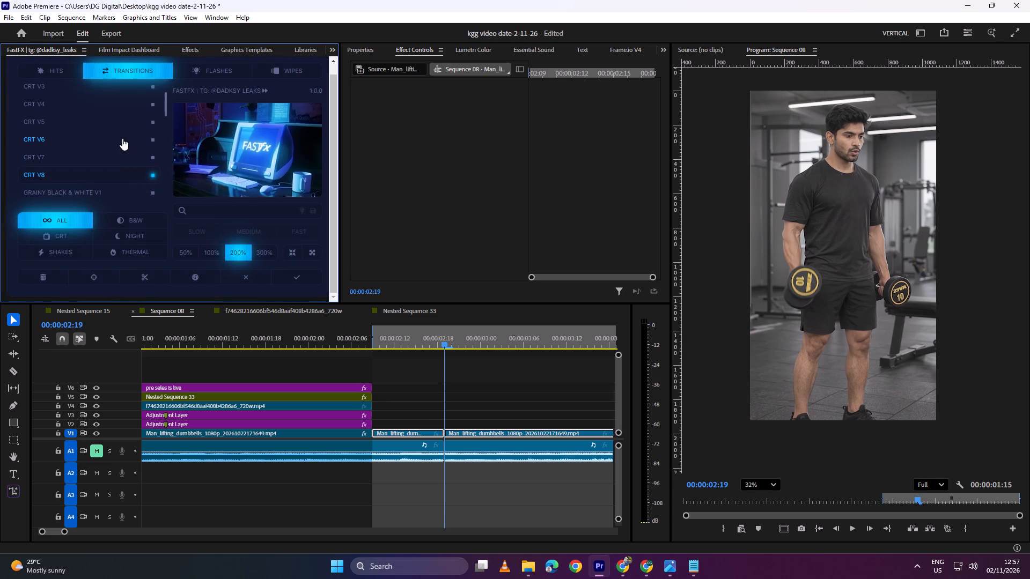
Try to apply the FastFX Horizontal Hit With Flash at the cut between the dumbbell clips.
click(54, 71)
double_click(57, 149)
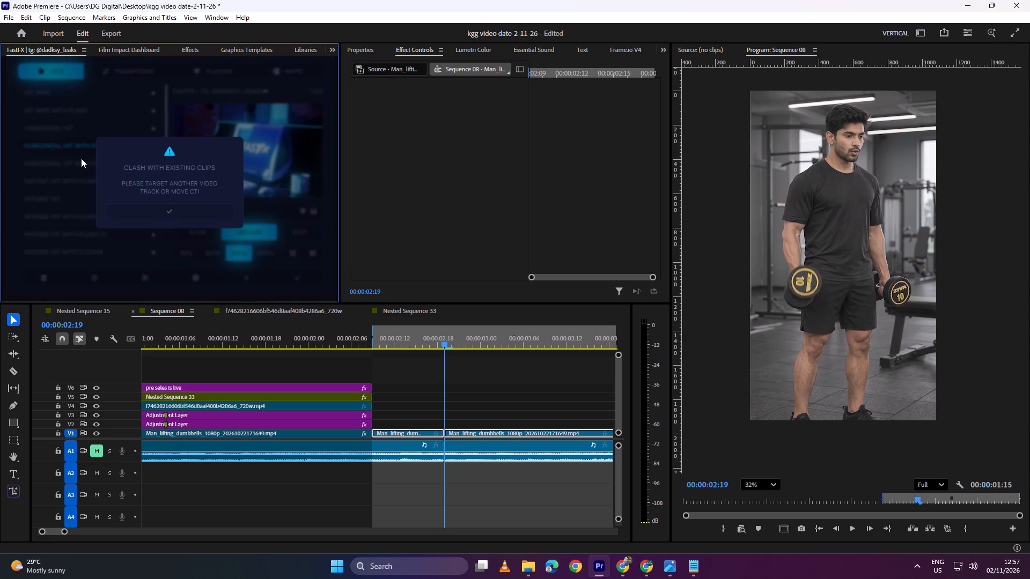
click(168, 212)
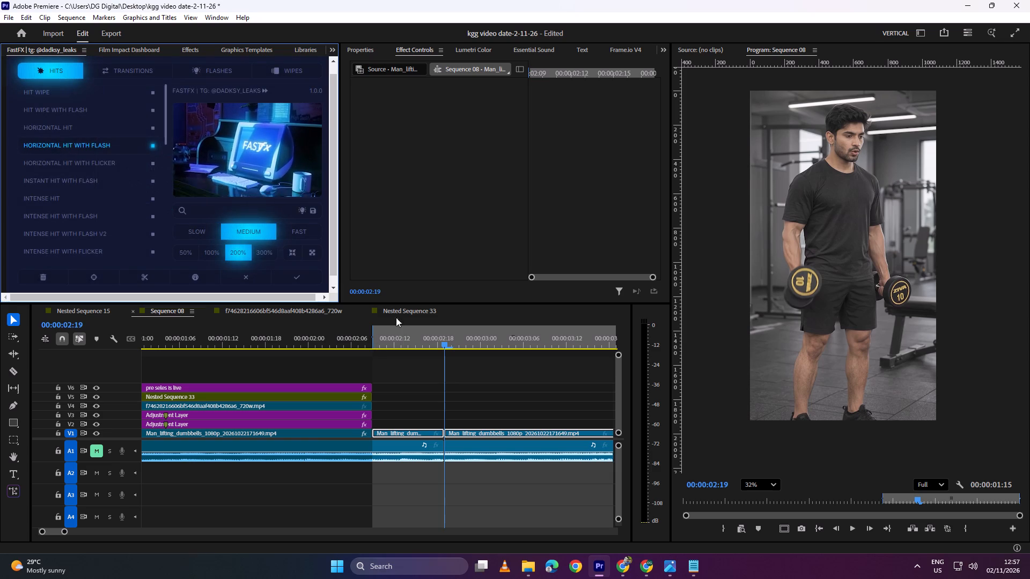
Place the short dumbbell clip from Sequence 08 on V5 of Nested Sequence 33, after the title, and extend it to 00:00:01:15.
click(399, 313)
click(389, 406)
drag(376, 340, 386, 339)
click(181, 310)
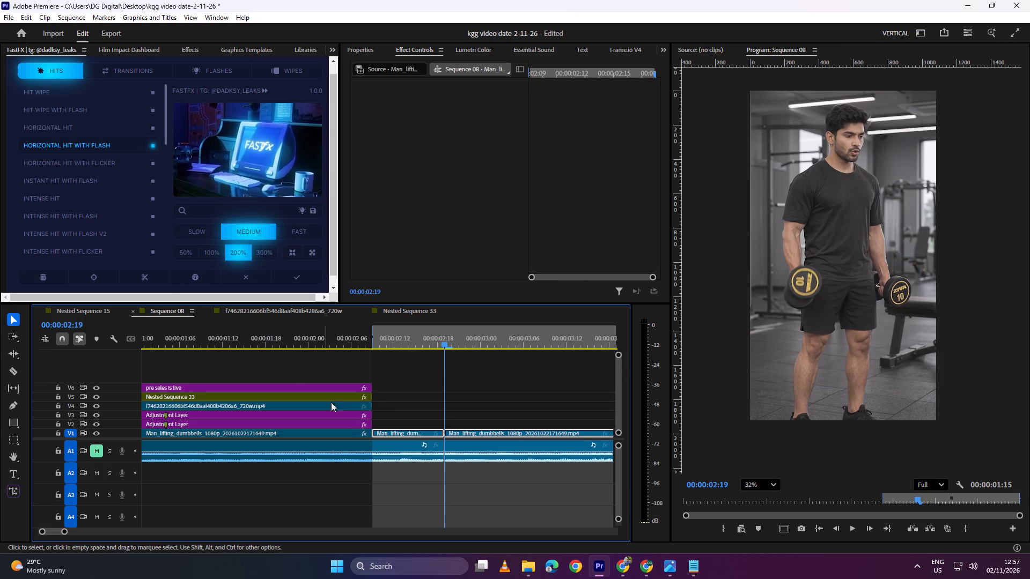
click(449, 415)
drag(424, 429, 424, 309)
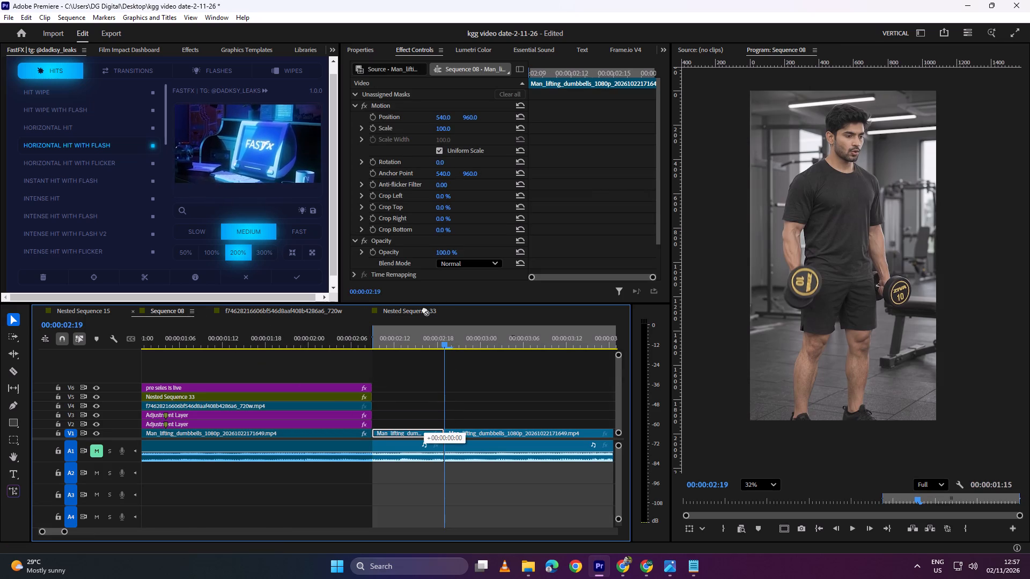
drag(424, 309, 411, 396)
drag(418, 397, 532, 390)
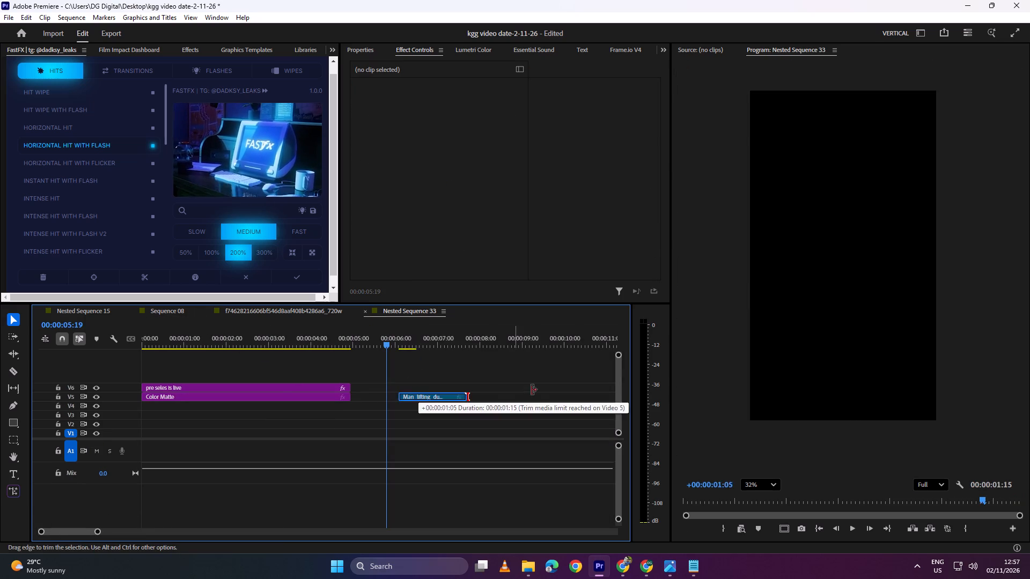
drag(532, 390, 521, 385)
Split the dumbbell clip on V5 of Nested Sequence 33 at 00:00:06:18.
drag(438, 348, 430, 344)
drag(439, 337, 428, 339)
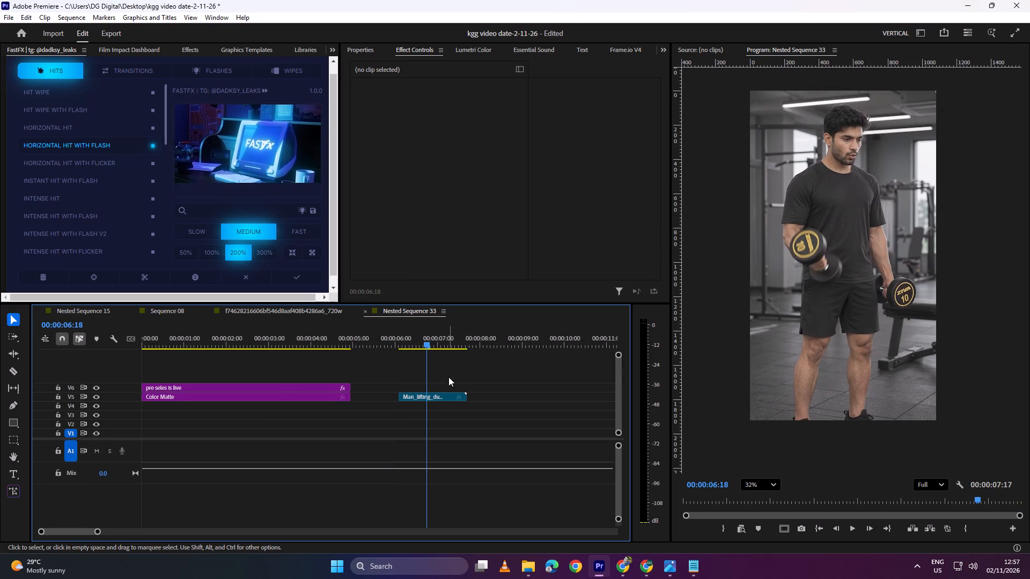
key(x)
click(431, 396)
key(x)
key(c)
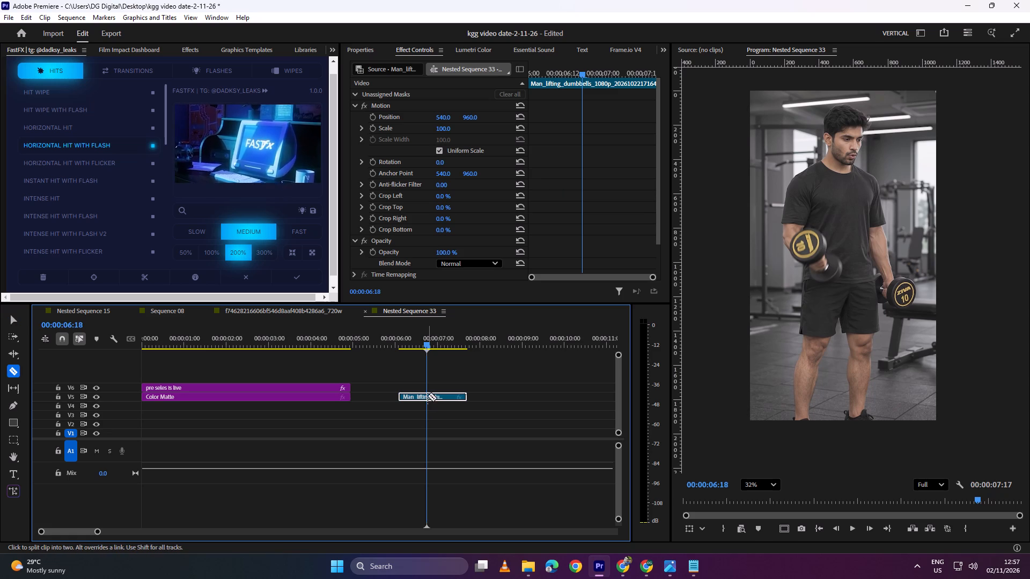
click(428, 396)
key(v)
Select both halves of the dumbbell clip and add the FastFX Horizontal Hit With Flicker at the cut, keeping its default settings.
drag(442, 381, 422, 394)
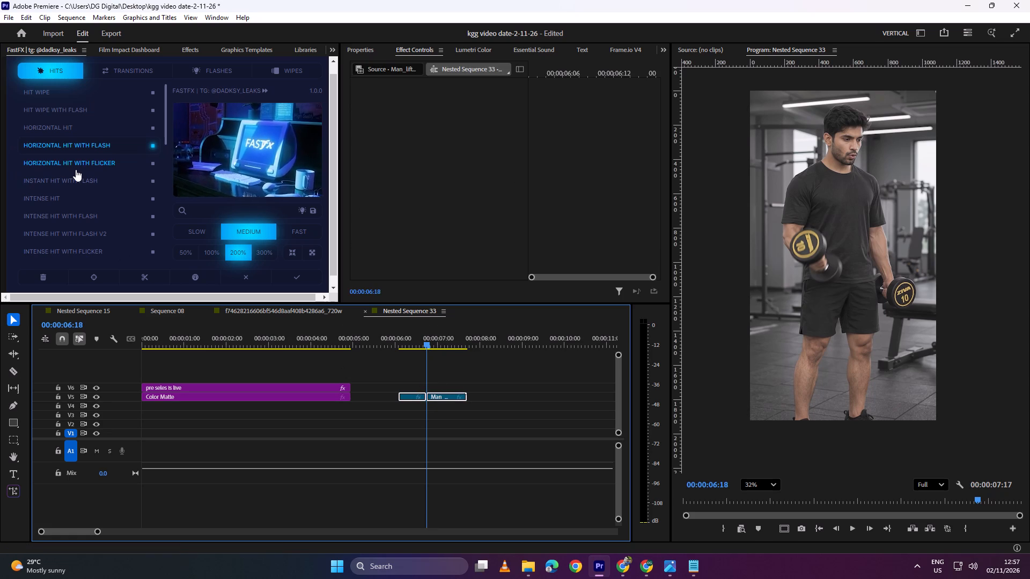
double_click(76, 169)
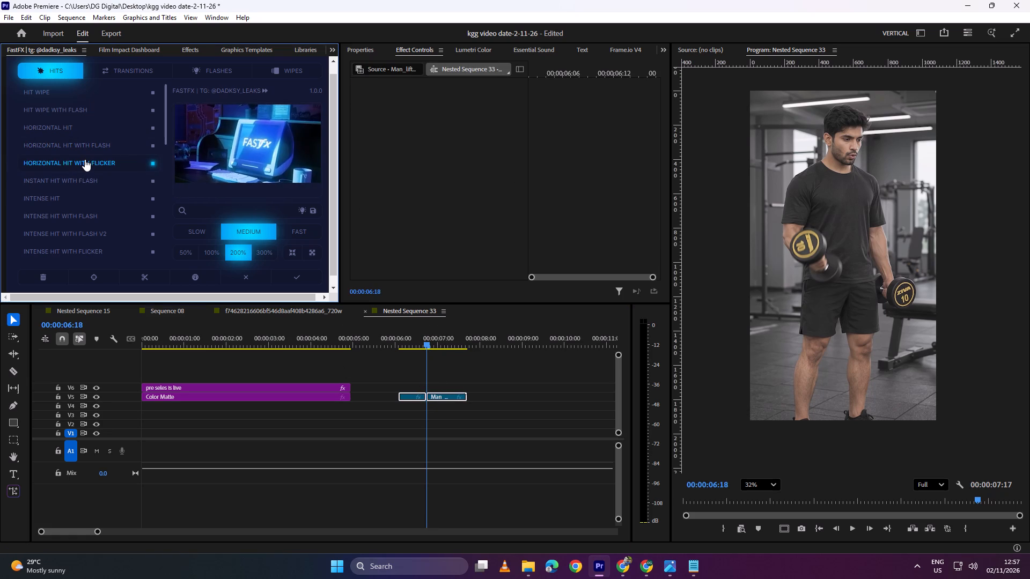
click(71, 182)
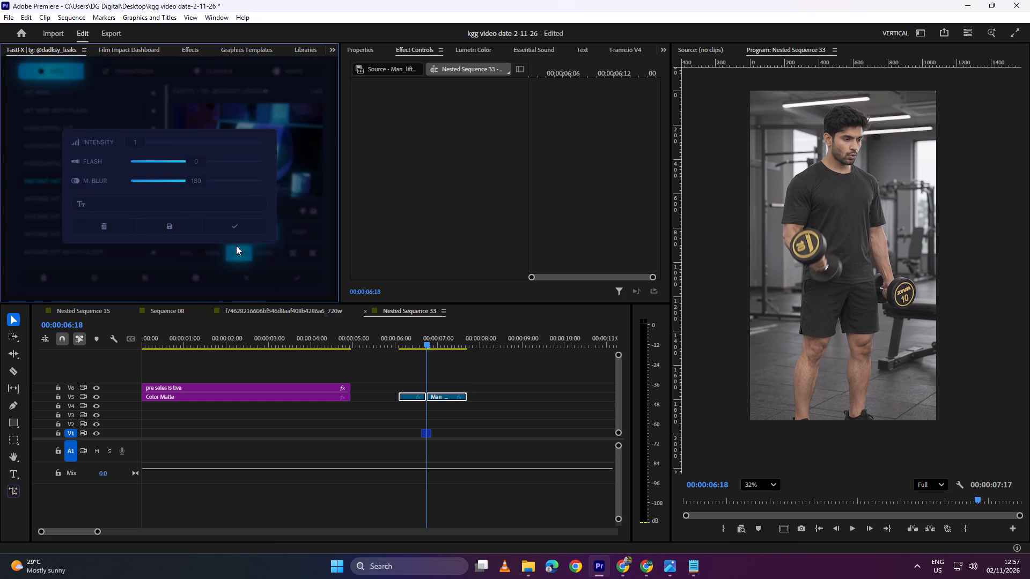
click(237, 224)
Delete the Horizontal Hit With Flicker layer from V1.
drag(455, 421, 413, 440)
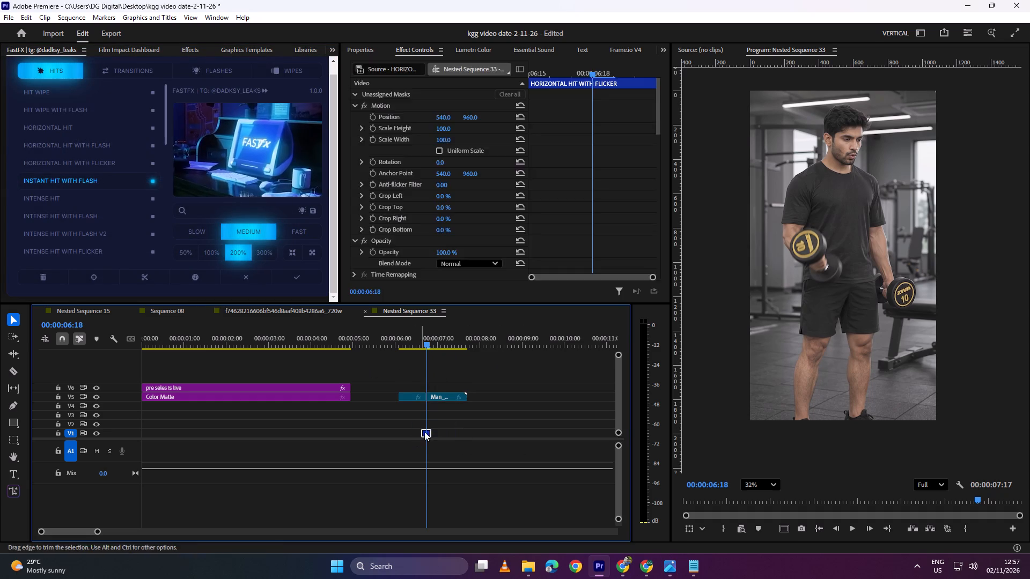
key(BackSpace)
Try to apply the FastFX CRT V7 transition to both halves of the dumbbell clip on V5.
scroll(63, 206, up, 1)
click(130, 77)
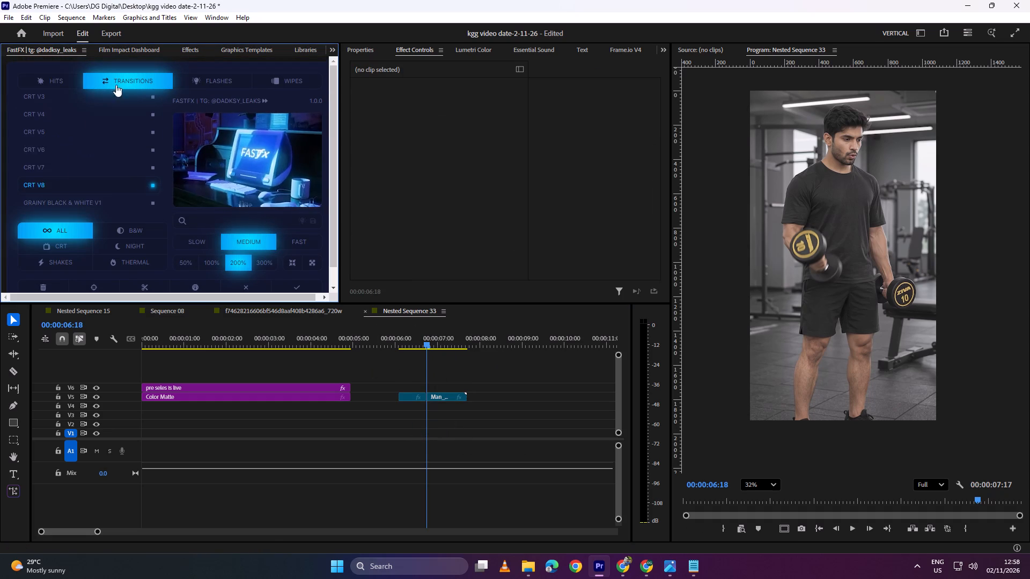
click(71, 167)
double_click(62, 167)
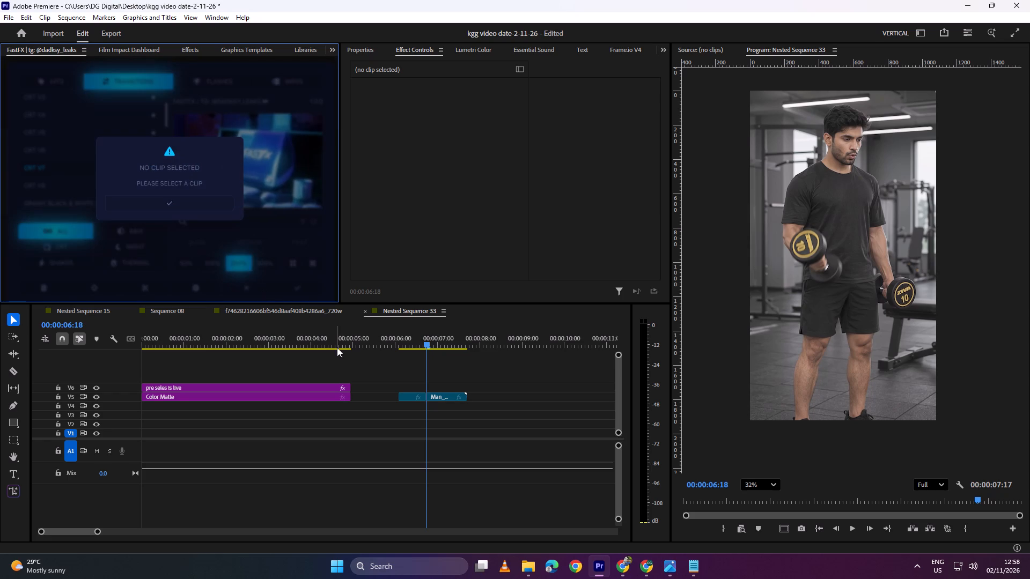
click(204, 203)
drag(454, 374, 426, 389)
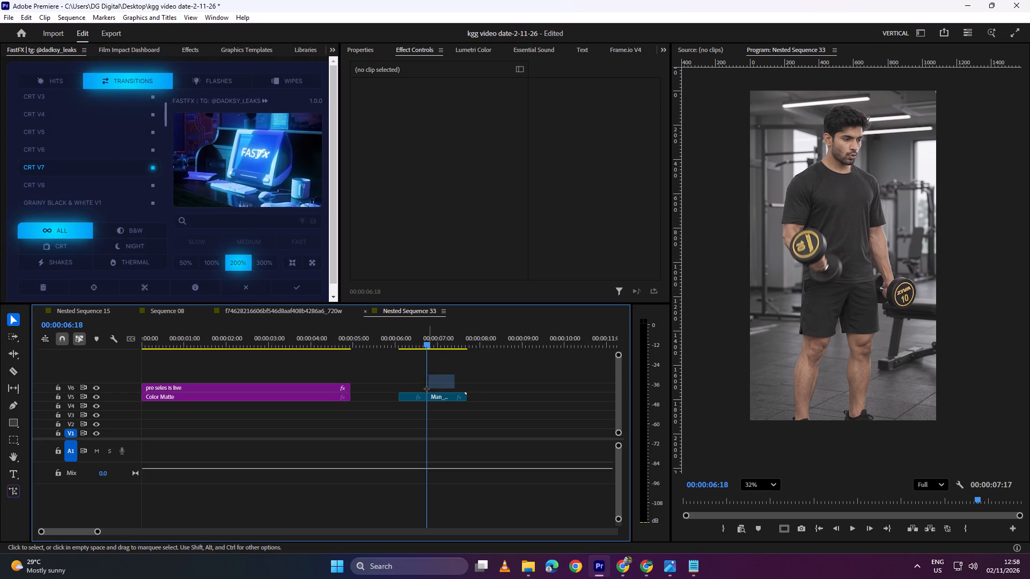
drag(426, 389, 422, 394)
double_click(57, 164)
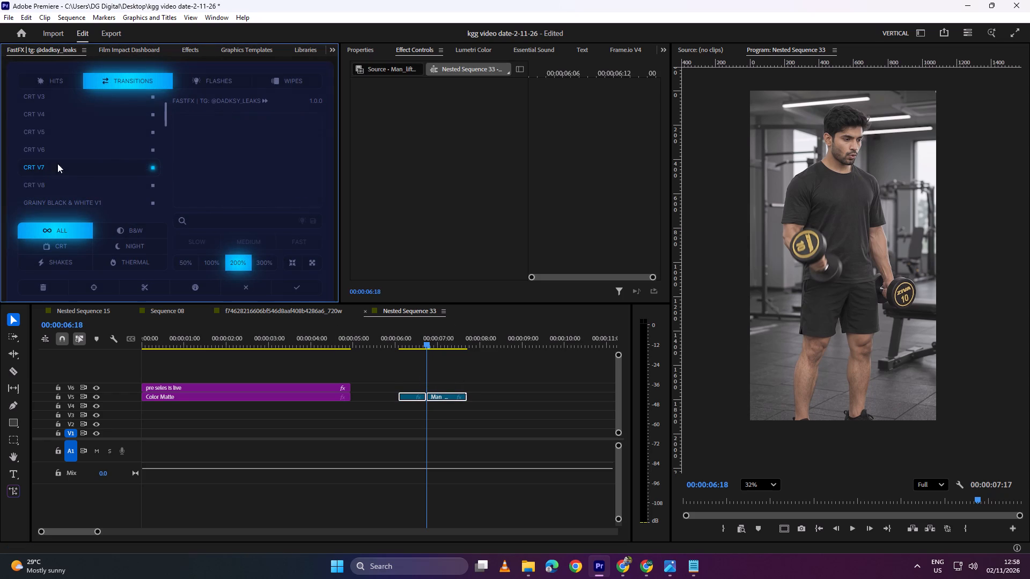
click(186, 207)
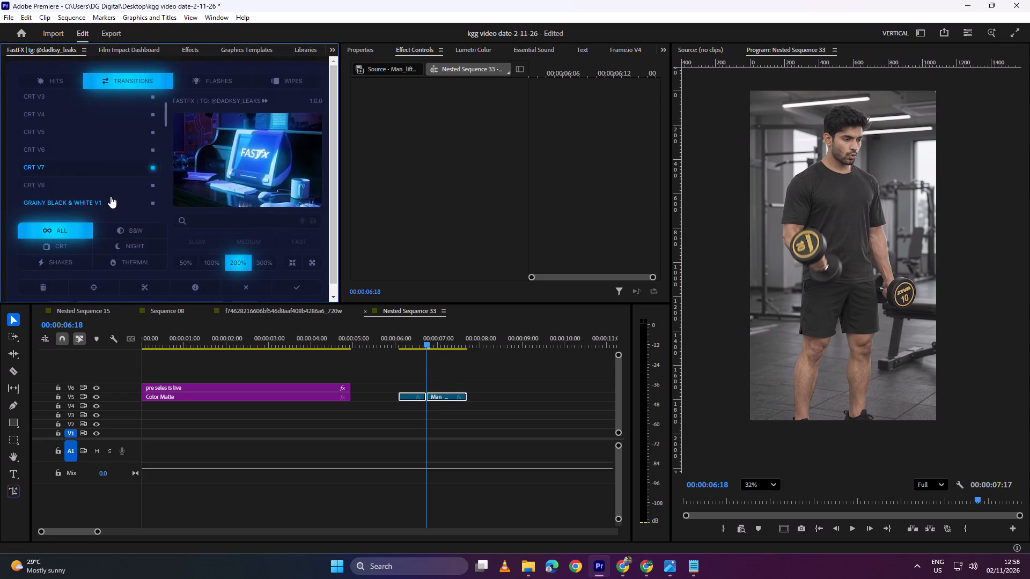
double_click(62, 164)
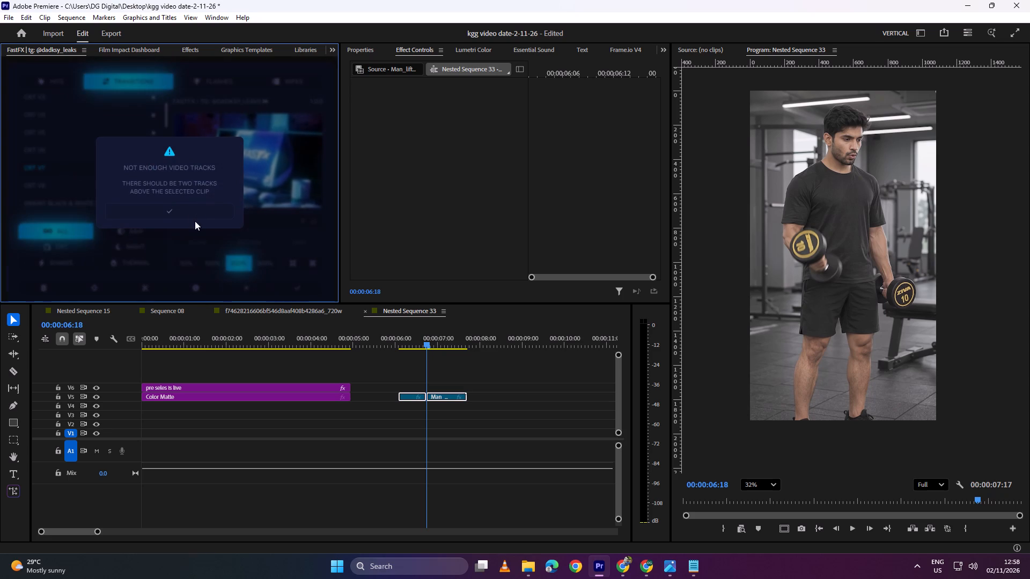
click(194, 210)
Extend the first half of the dumbbell clip on V5 back to the end of the title.
drag(396, 396, 319, 398)
drag(470, 396, 626, 397)
click(342, 403)
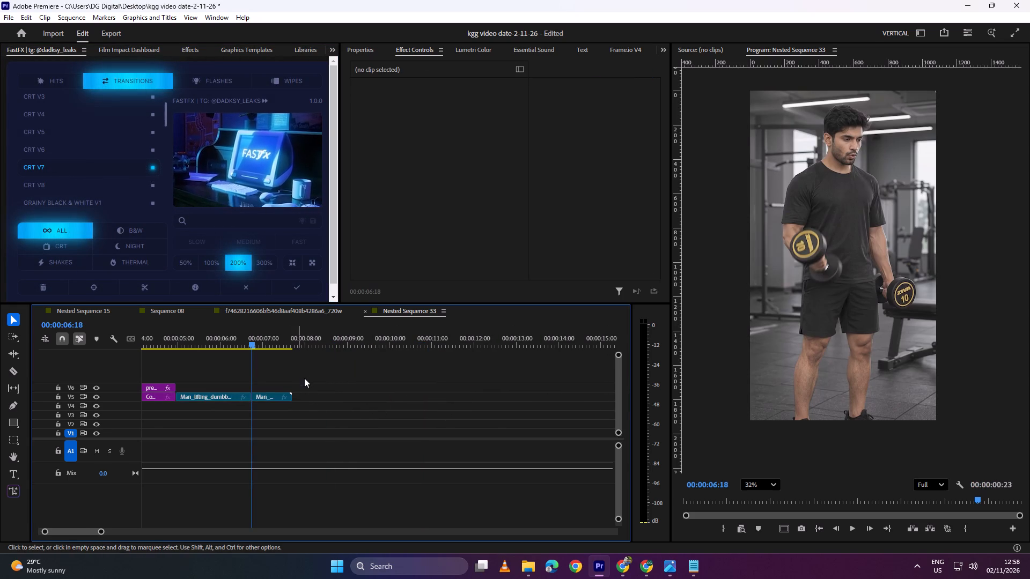
Move both dumbbell halves down to V4, leaving a gap after the title, and try to extend the second half's end.
drag(303, 374, 238, 397)
drag(273, 396, 327, 402)
click(366, 395)
drag(349, 404, 489, 401)
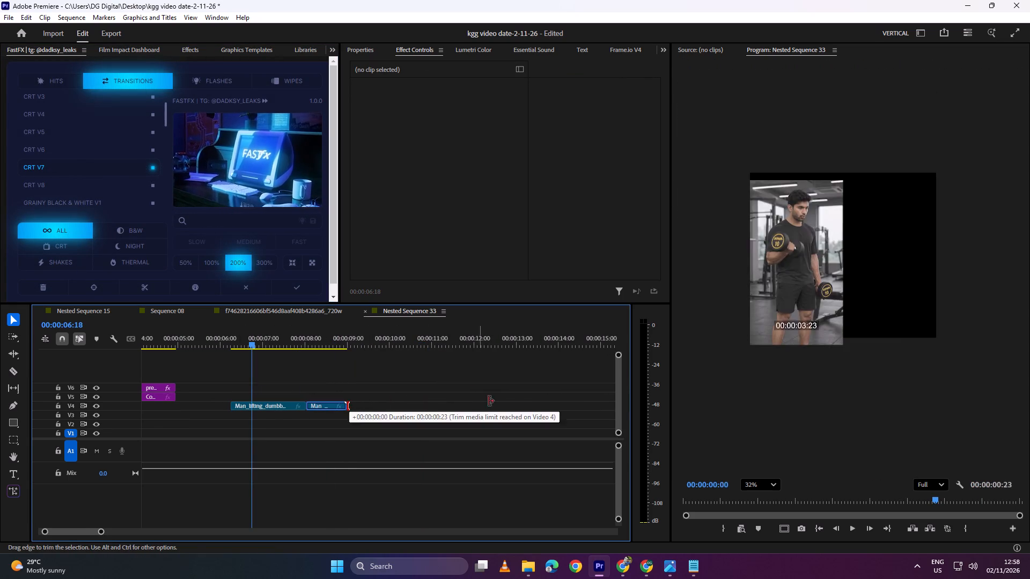
drag(489, 401, 485, 401)
drag(347, 407, 402, 405)
Delete the second half of the dumbbell clip on V4 and extend the first half's end as far as its media allows.
click(320, 405)
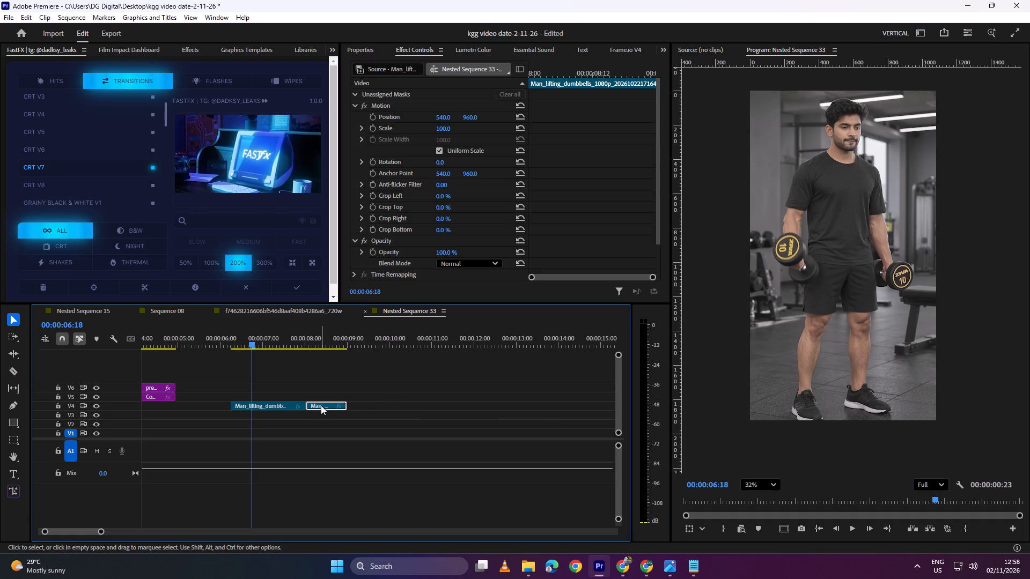
key(BackSpace)
drag(311, 409, 558, 389)
Split the dumbbell clip on V4 at about 00:00:07:13.
key(c)
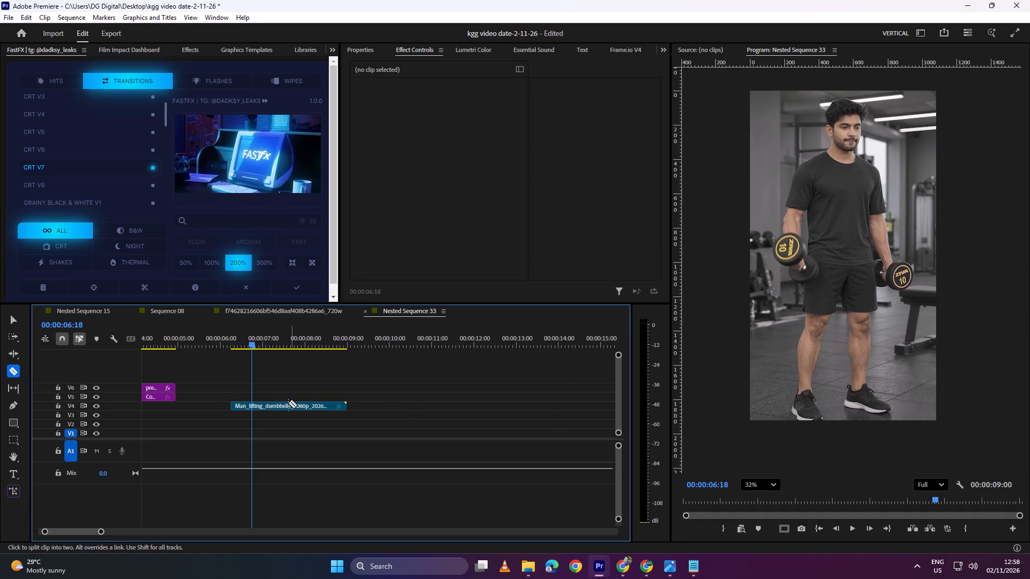
click(286, 403)
key(v)
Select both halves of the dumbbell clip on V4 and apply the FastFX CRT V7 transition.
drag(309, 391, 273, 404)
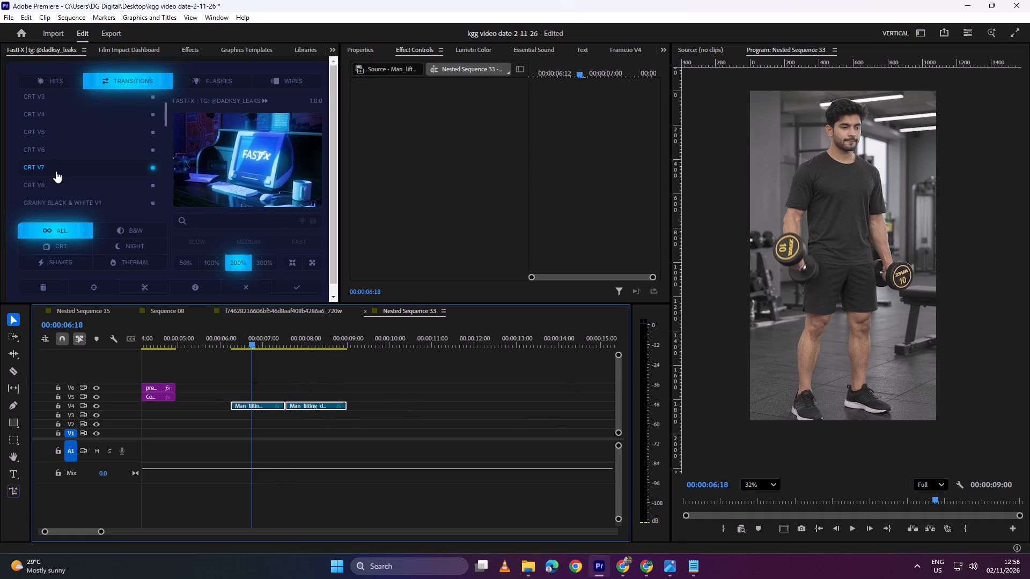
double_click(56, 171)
Play back the dumbbell clip from its start to review the CRT V7 transition.
drag(259, 338, 251, 338)
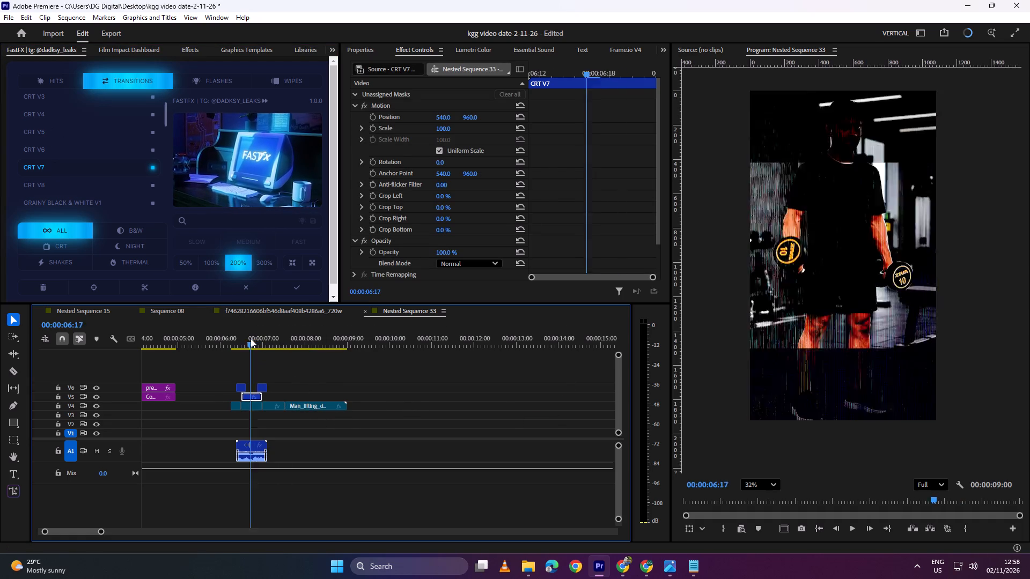
drag(251, 338, 230, 339)
key(space)
key(space)
alt+scroll(260, 384, up, 5)
key(space)
key(space)
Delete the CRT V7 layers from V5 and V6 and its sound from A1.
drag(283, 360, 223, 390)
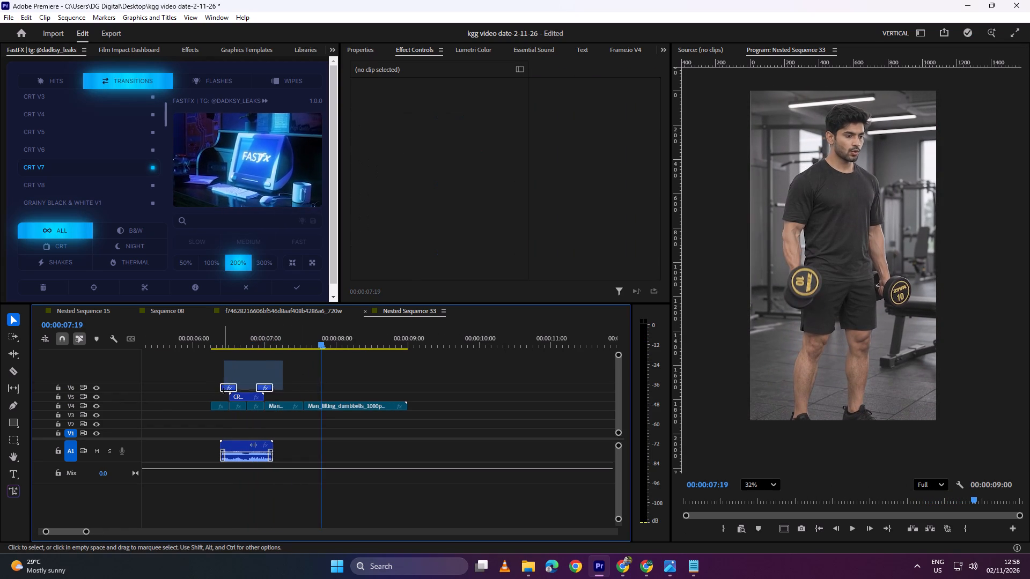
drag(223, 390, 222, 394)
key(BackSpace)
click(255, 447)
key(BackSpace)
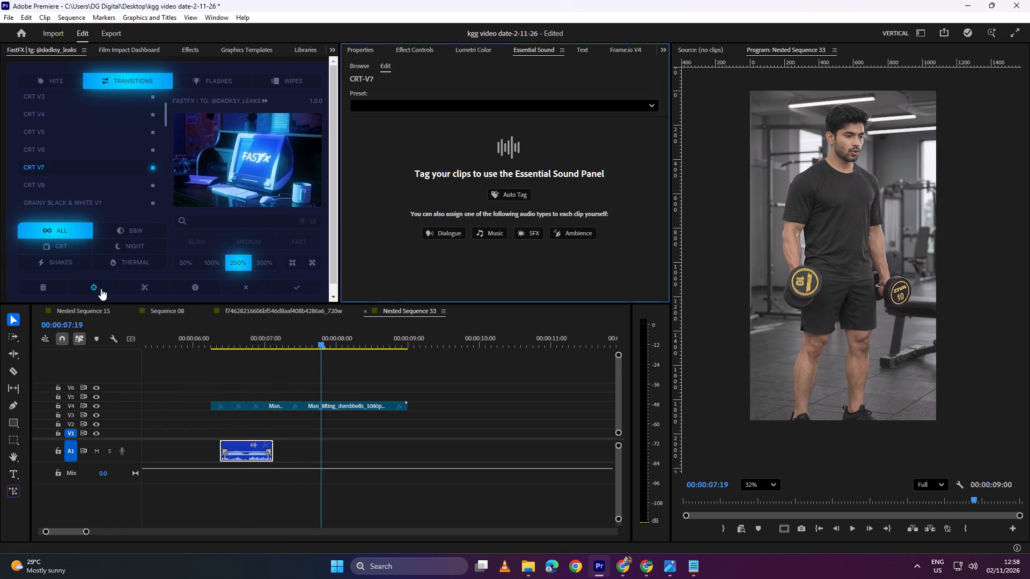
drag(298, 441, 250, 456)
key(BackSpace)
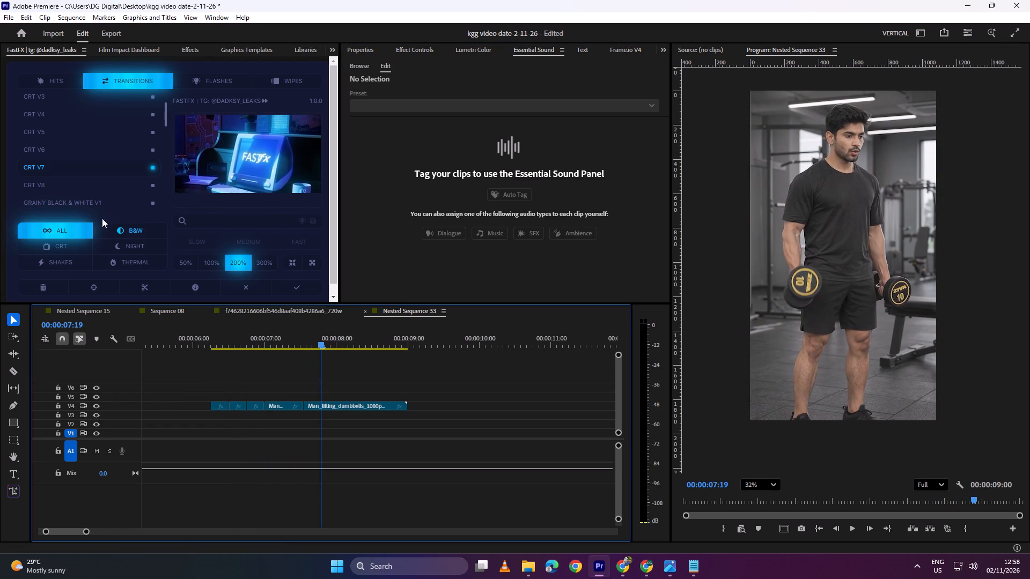
Preview the Thermal V4 and Thermal V3 transitions and set the FastFX percentage to 50%.
scroll(53, 184, down, 2)
click(66, 176)
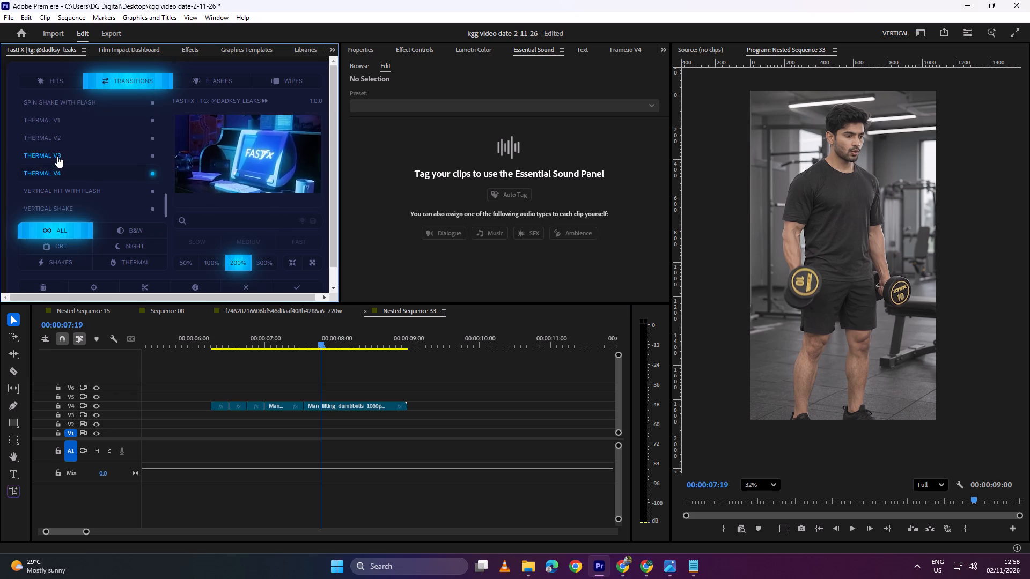
click(57, 156)
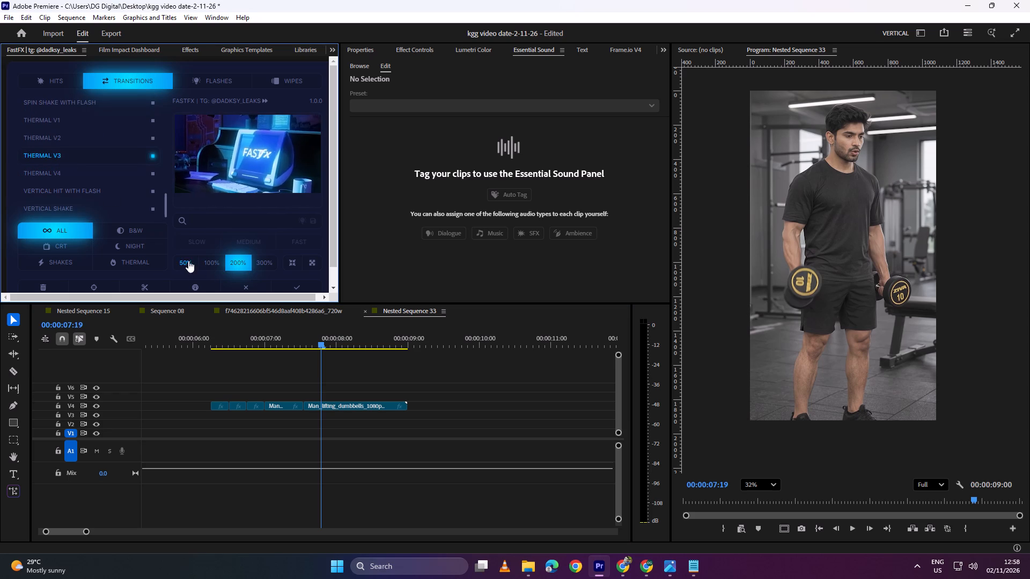
click(188, 261)
Preview the Thermal V4, Vertical Hit With Flash, Vertical Shake and Night Vision V4, V3 and V2 transitions.
click(43, 172)
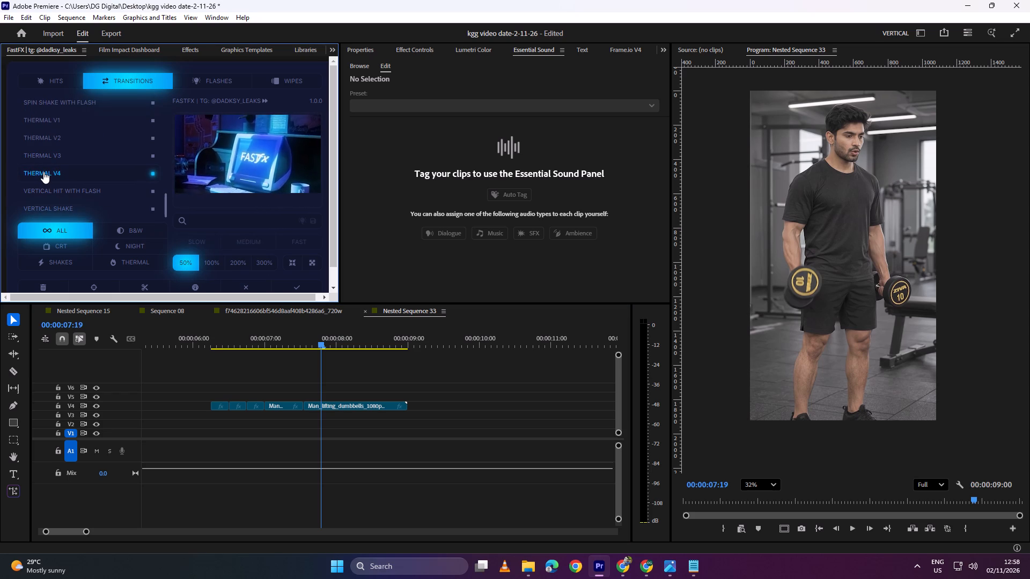
click(53, 189)
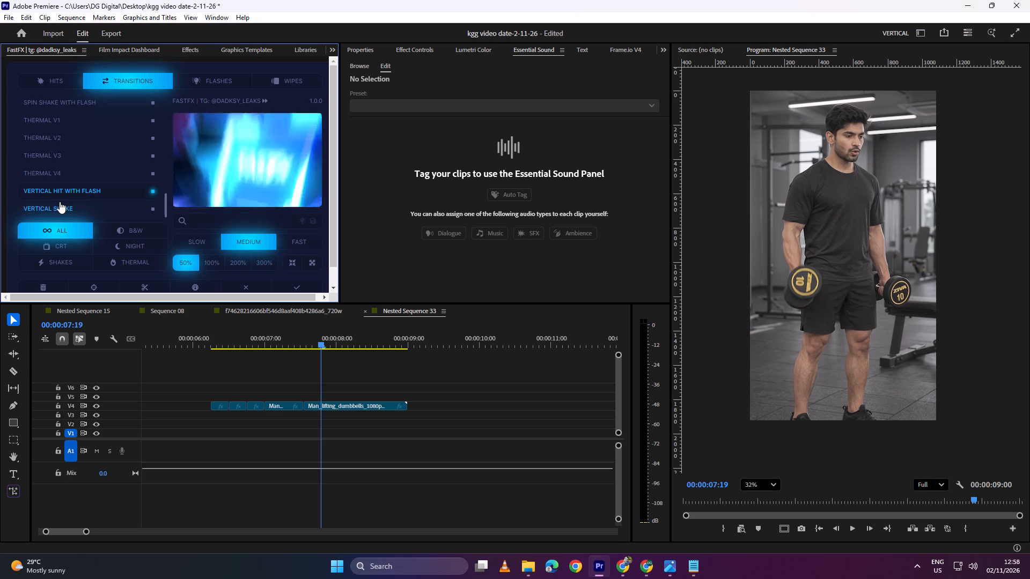
scroll(55, 179, down, 1)
click(57, 187)
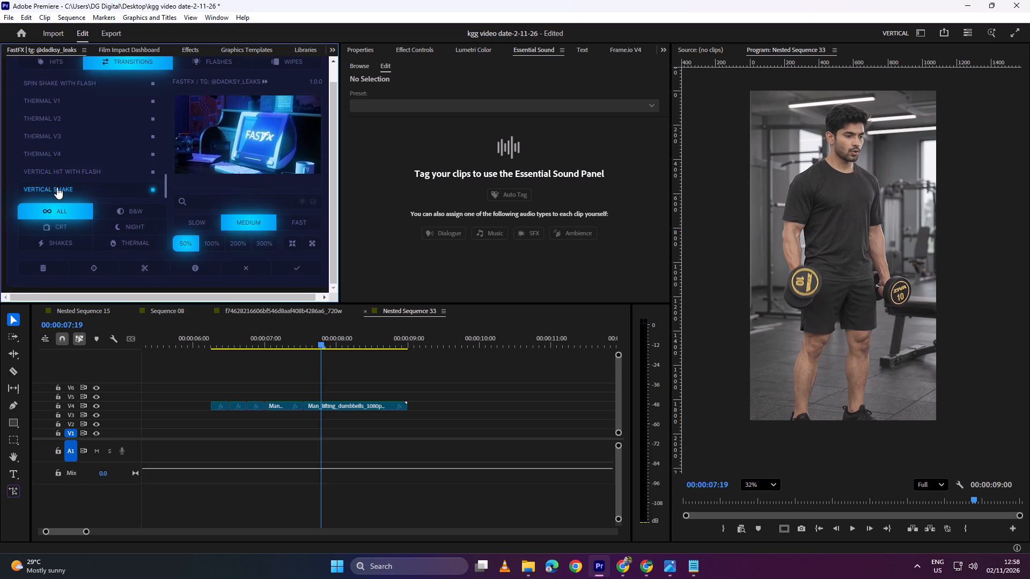
scroll(52, 142, up, 1)
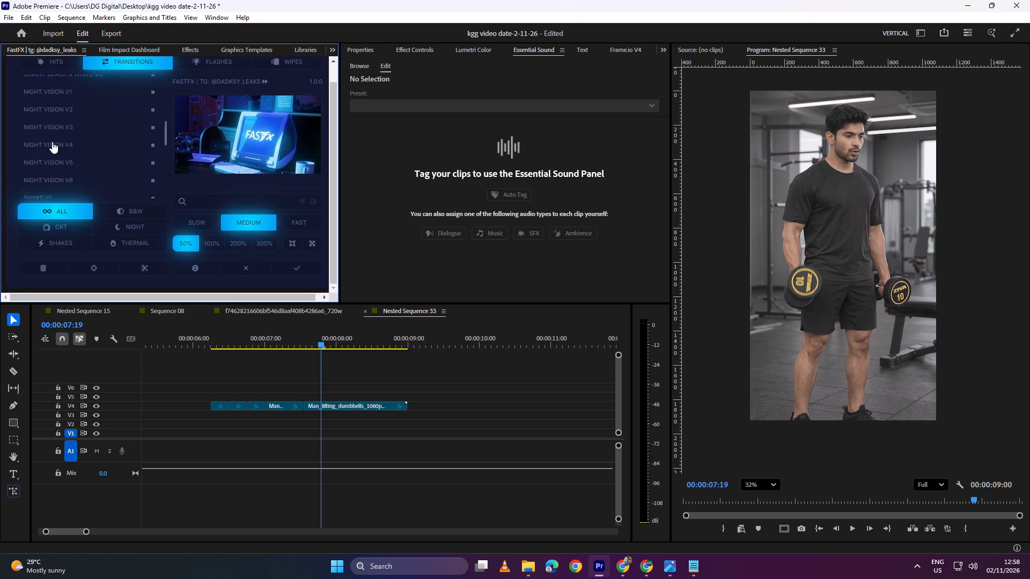
click(54, 158)
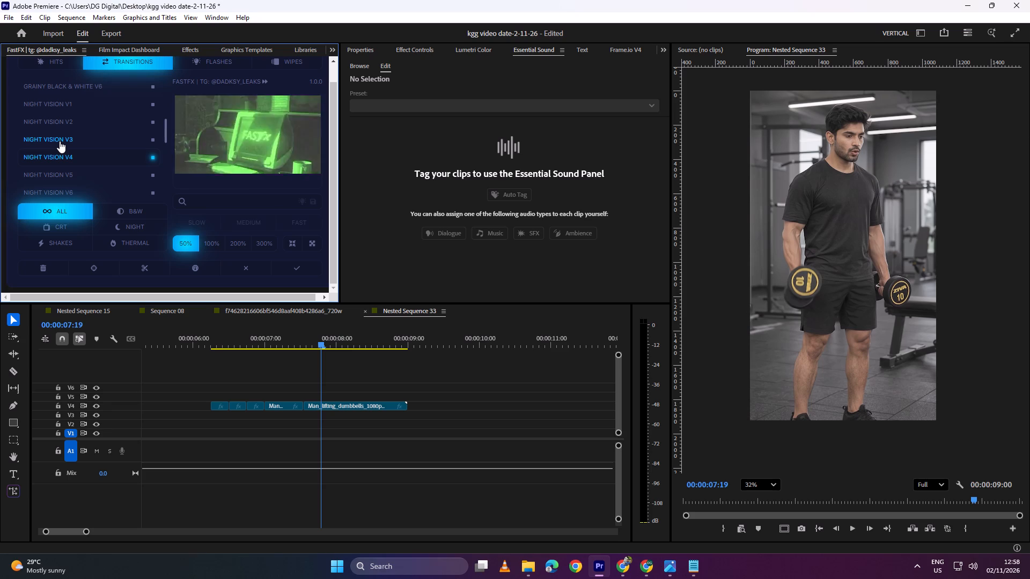
click(60, 141)
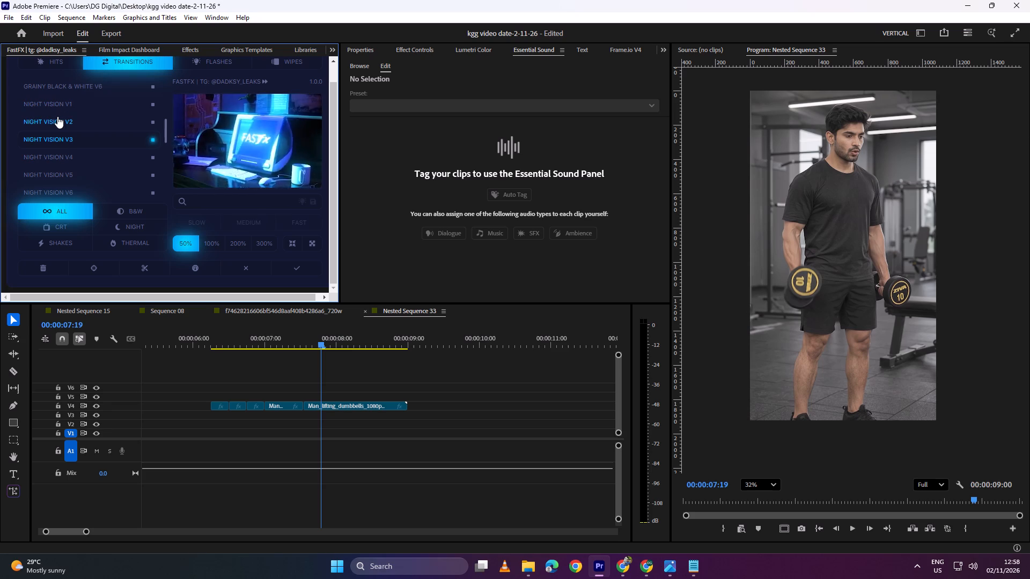
click(57, 116)
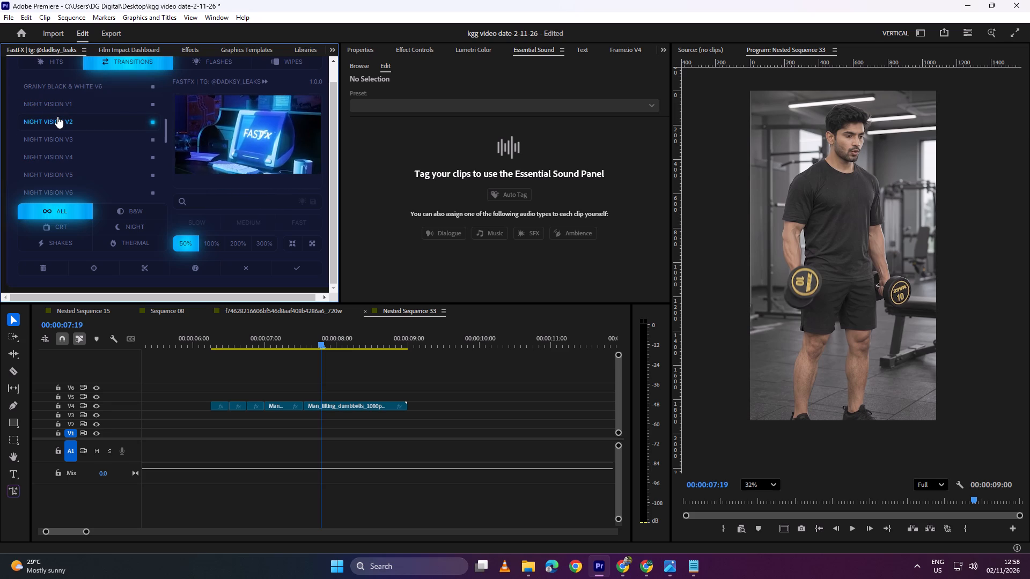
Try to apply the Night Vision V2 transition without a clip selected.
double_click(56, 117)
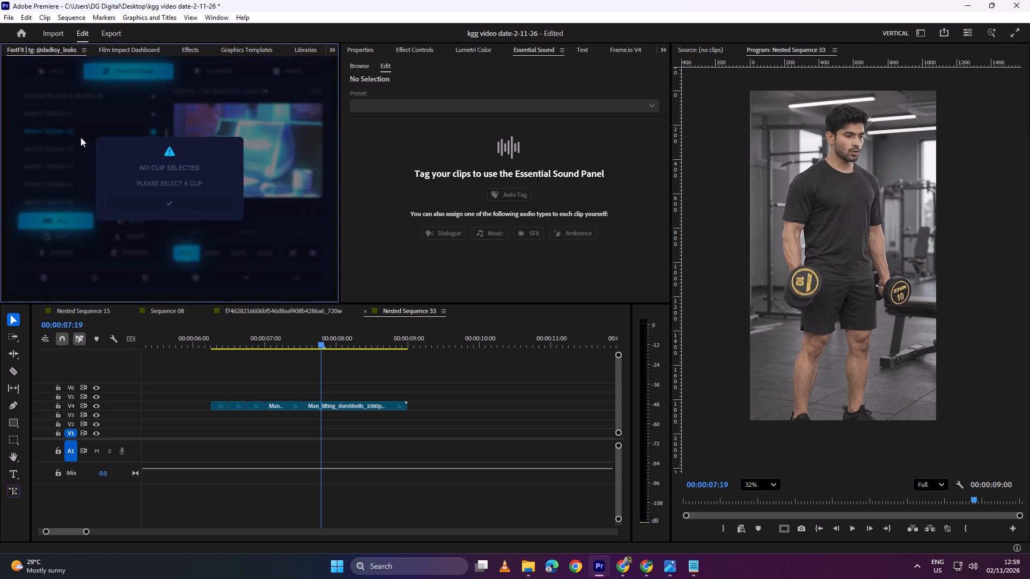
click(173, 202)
Delete the short leftover pieces at the start of the V4 dumbbell footage and extend the remaining first half back to about 00:00:05:00.
drag(253, 383, 218, 417)
key(BackSpace)
drag(263, 408, 101, 418)
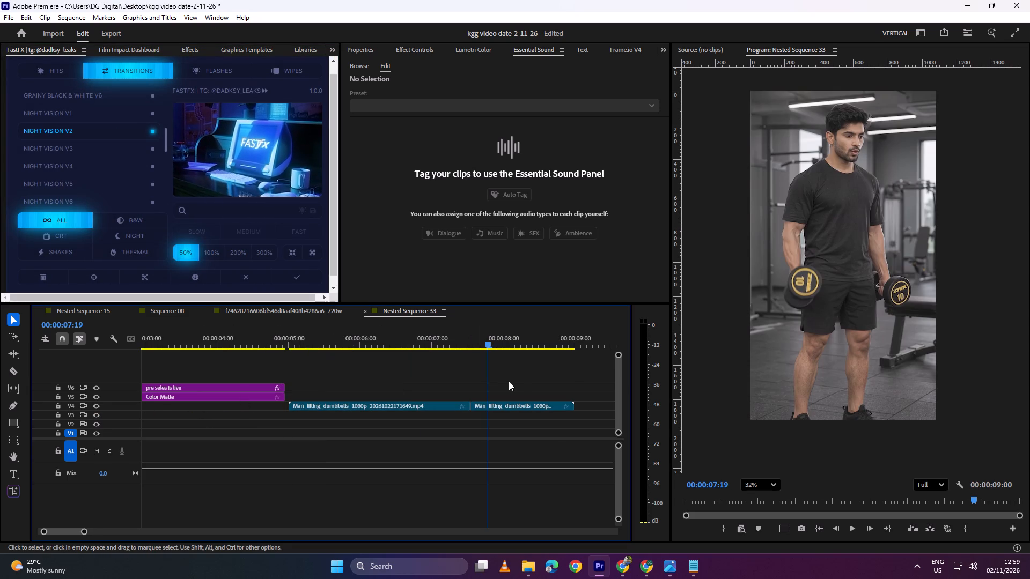
Select both halves of the dumbbell clip on V4 and apply the Night Vision V2 transition.
drag(518, 383, 461, 404)
double_click(71, 129)
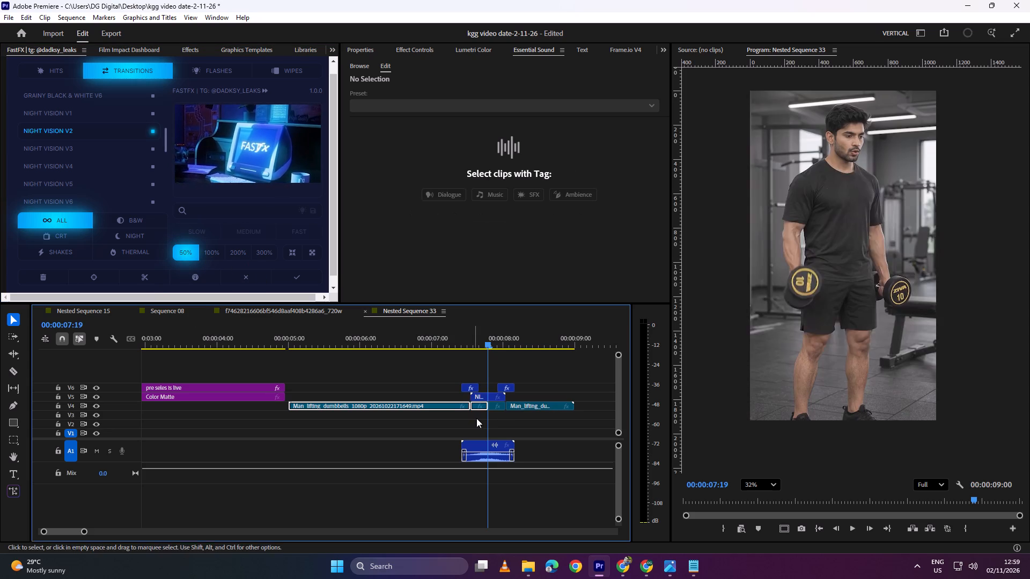
Play and scrub through the Night Vision V2 transition on the dumbbell clip.
drag(509, 336, 468, 342)
key(space)
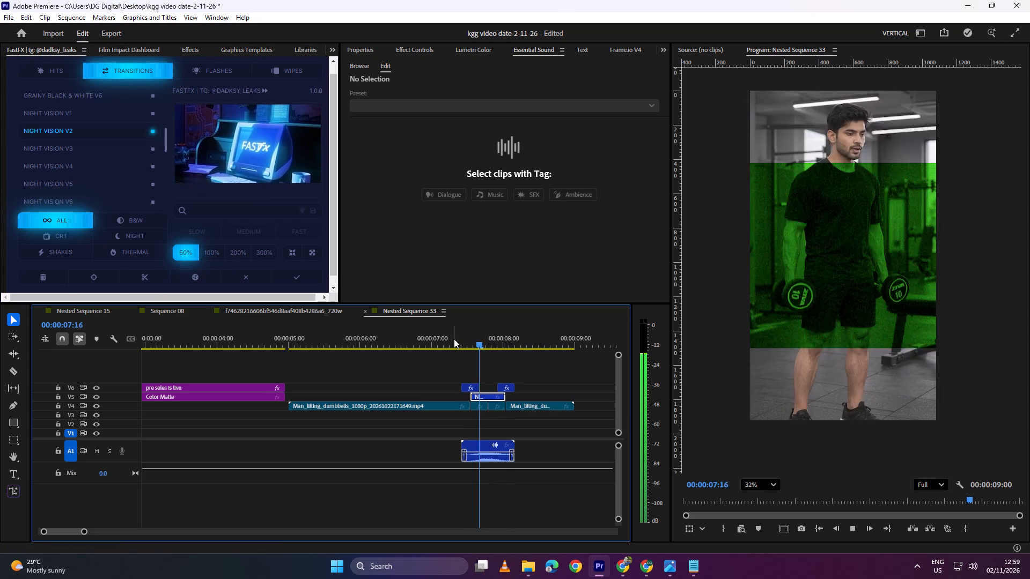
key(space)
drag(535, 336, 452, 337)
key(space)
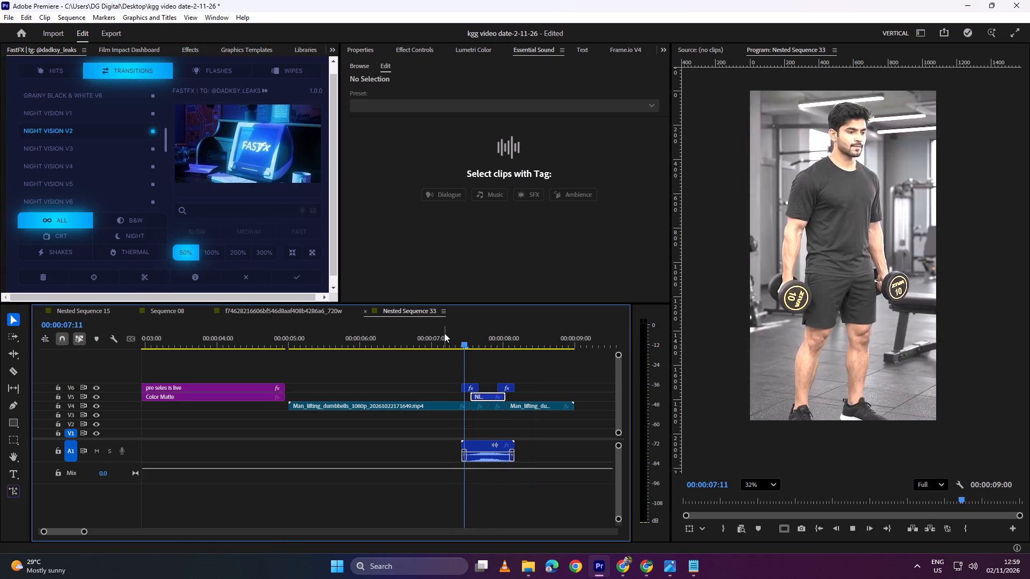
key(space)
drag(521, 333, 471, 341)
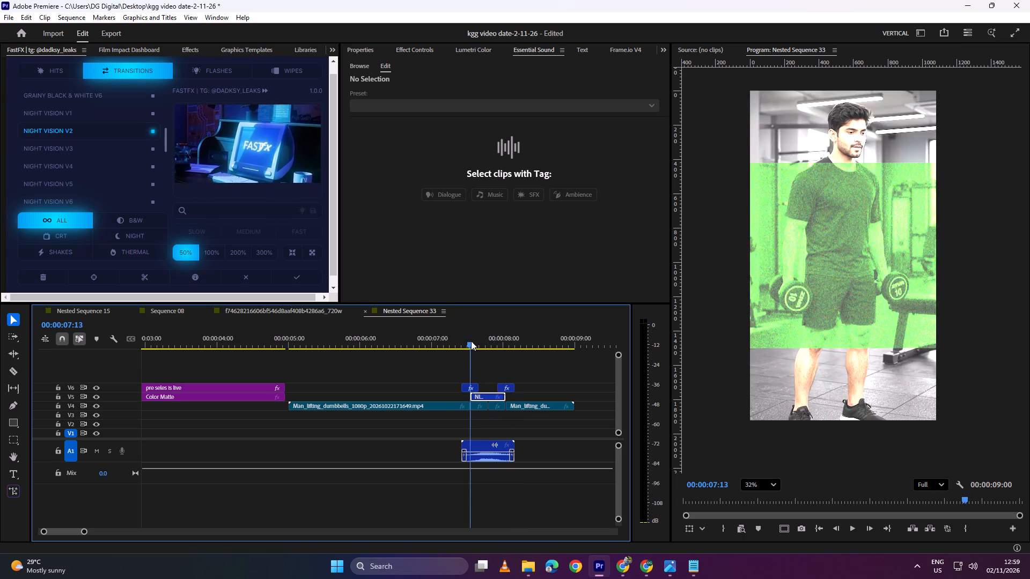
drag(471, 341, 462, 345)
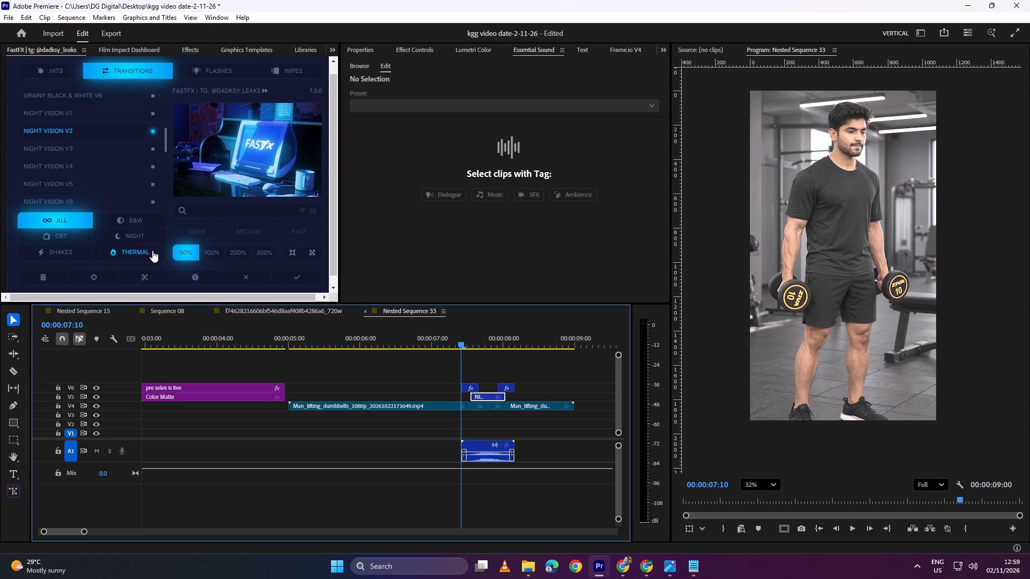
Add a FastFX zoom layer at 50% on V1 over the Night Vision V2 transition and play it back.
scroll(101, 273, down, 2)
scroll(163, 262, down, 1)
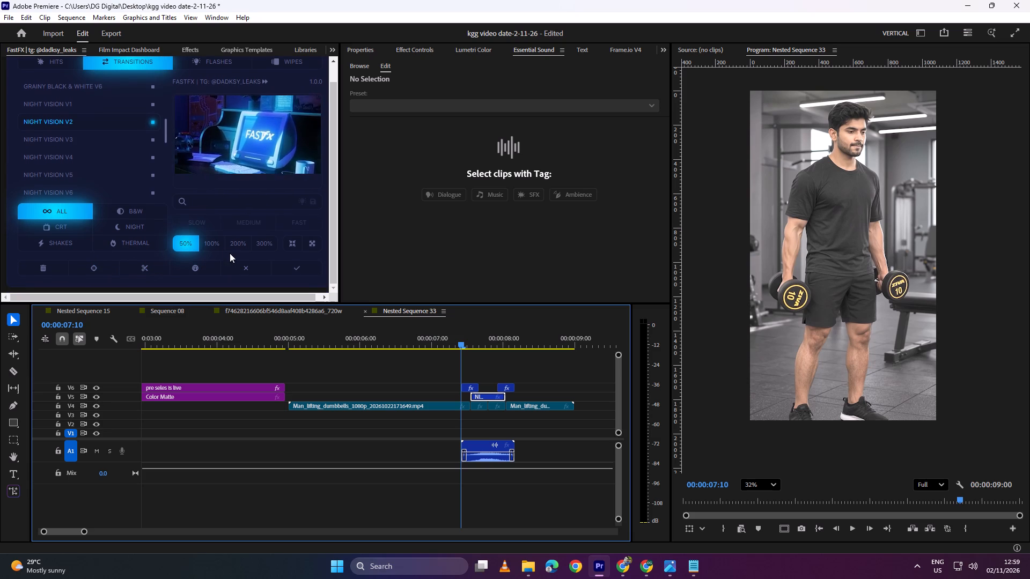
click(295, 242)
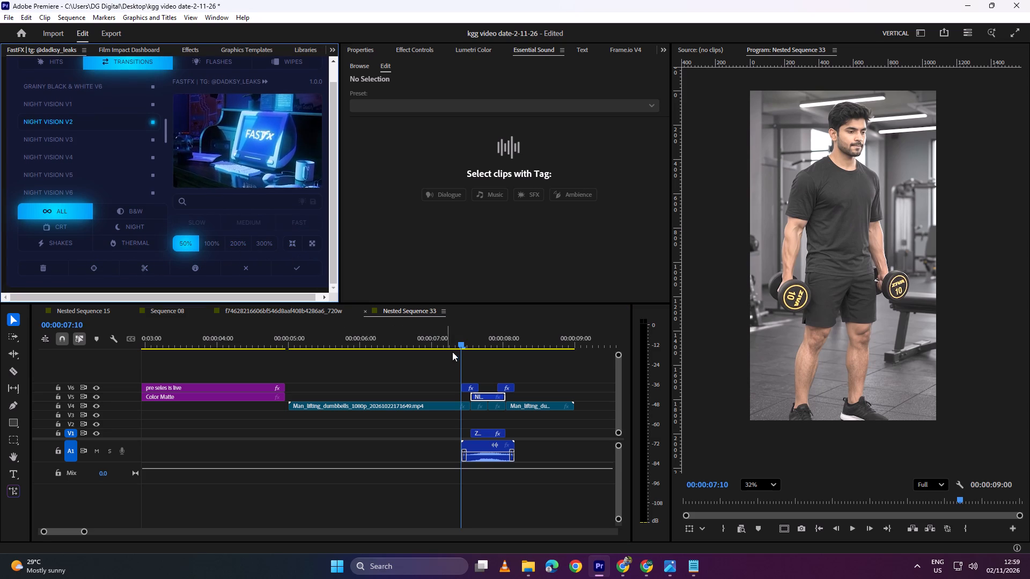
drag(460, 337, 449, 339)
key(space)
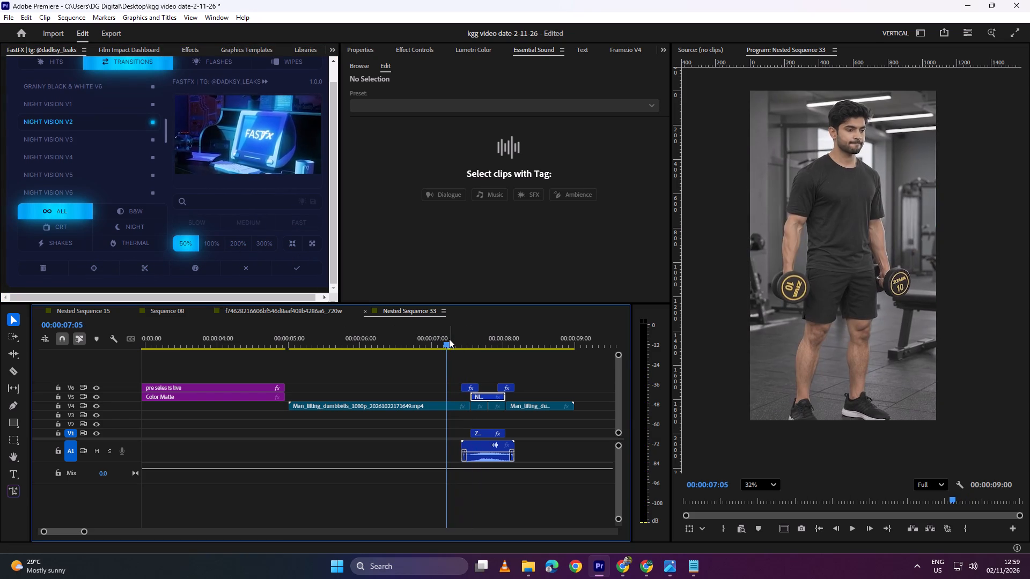
key(space)
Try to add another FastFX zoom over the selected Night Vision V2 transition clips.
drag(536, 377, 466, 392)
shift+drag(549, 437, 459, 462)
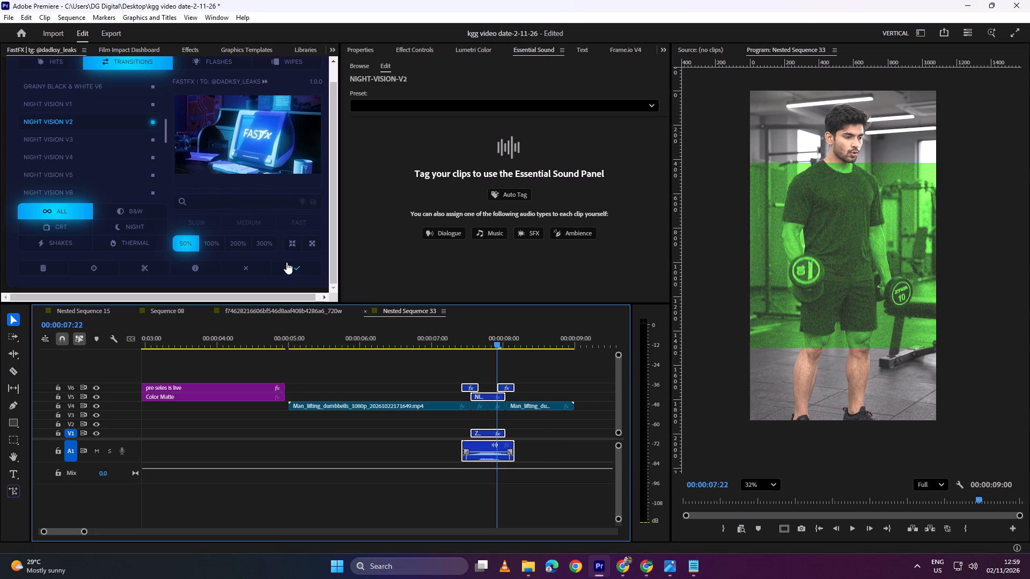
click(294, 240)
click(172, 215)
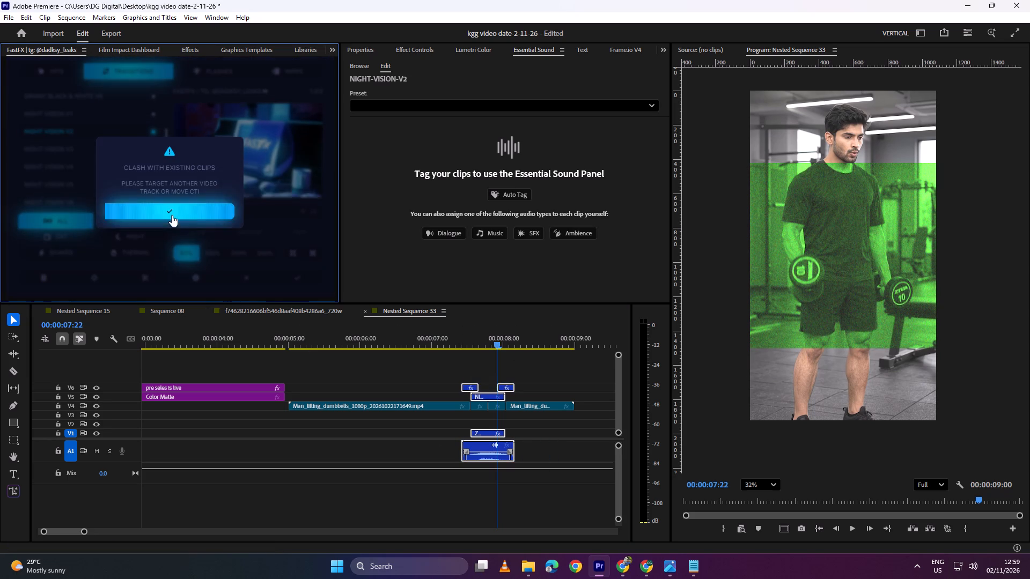
Play back the Night Vision V2 transition on the dumbbell clip.
drag(504, 343, 426, 349)
key(space)
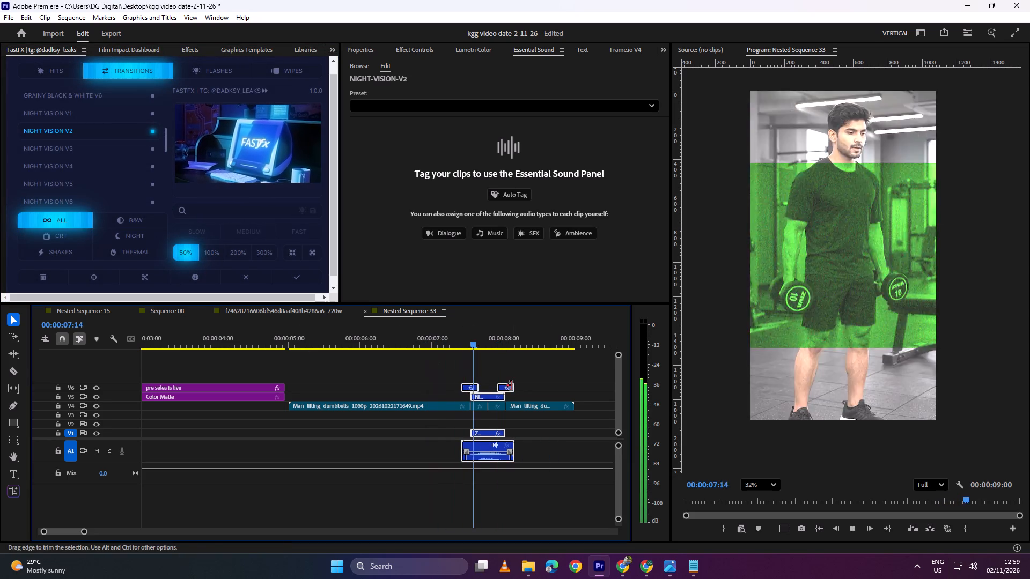
key(space)
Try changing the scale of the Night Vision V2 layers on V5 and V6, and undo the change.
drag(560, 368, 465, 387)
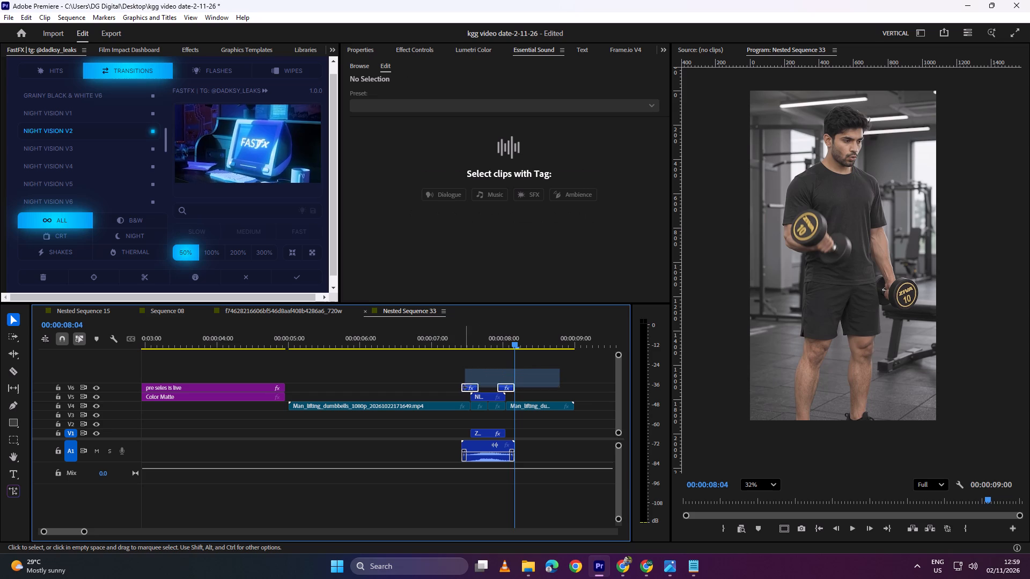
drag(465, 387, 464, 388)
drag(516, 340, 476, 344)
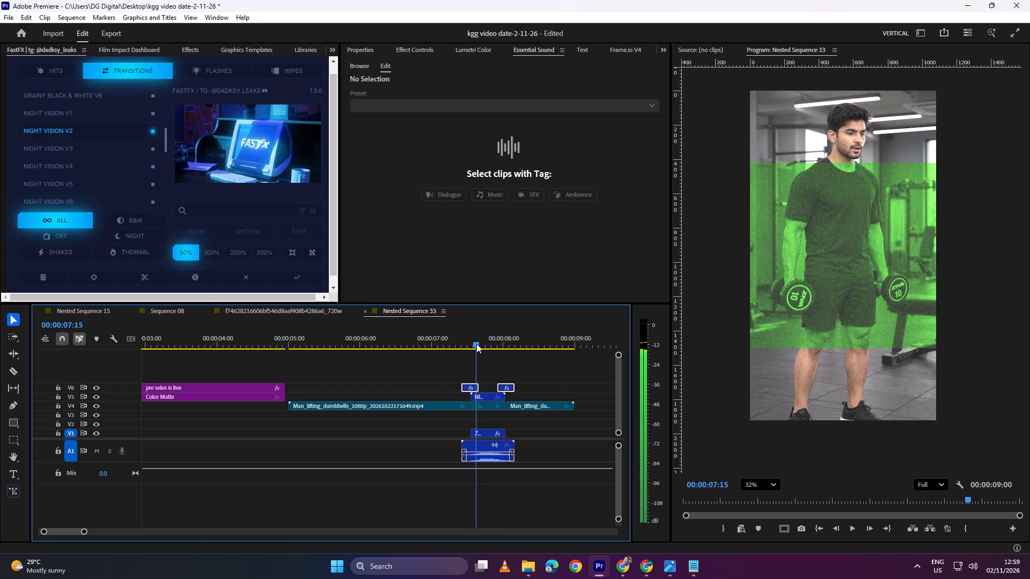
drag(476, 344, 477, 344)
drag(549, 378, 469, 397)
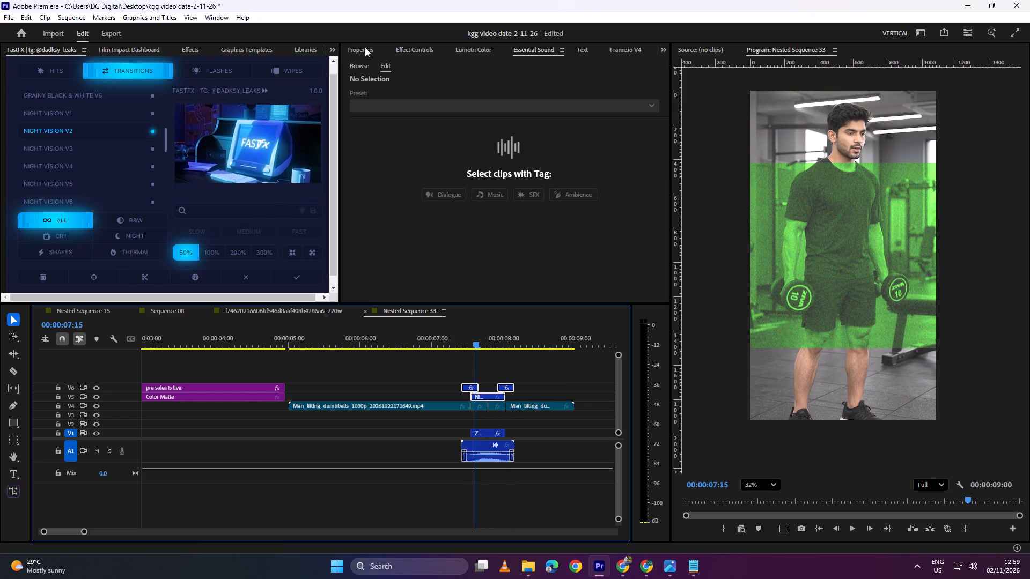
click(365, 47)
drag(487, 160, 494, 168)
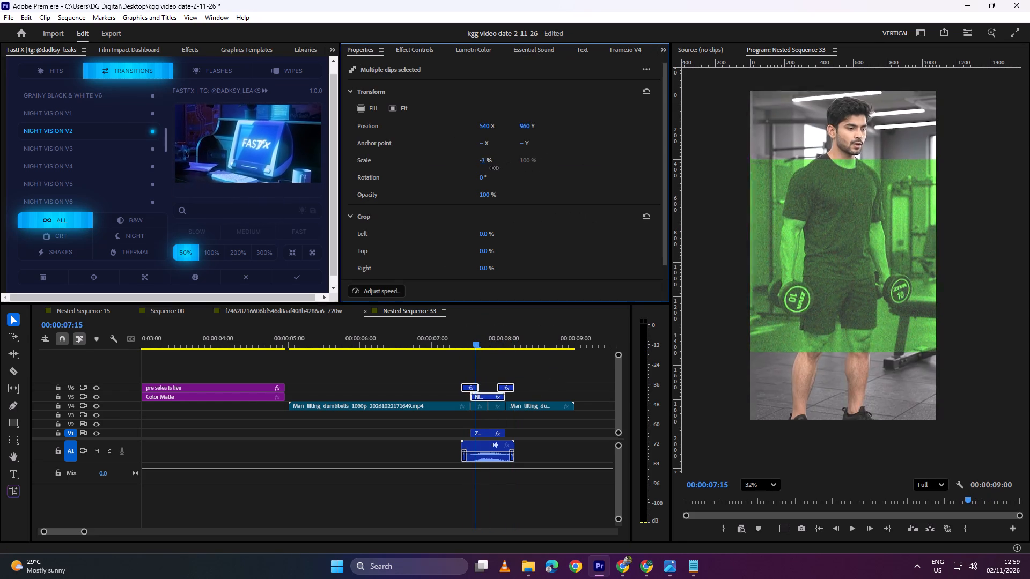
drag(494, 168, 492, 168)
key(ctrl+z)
Open the NIGHT VISION V2 nest from V5 and play and scrub through its contents.
click(540, 382)
click(495, 395)
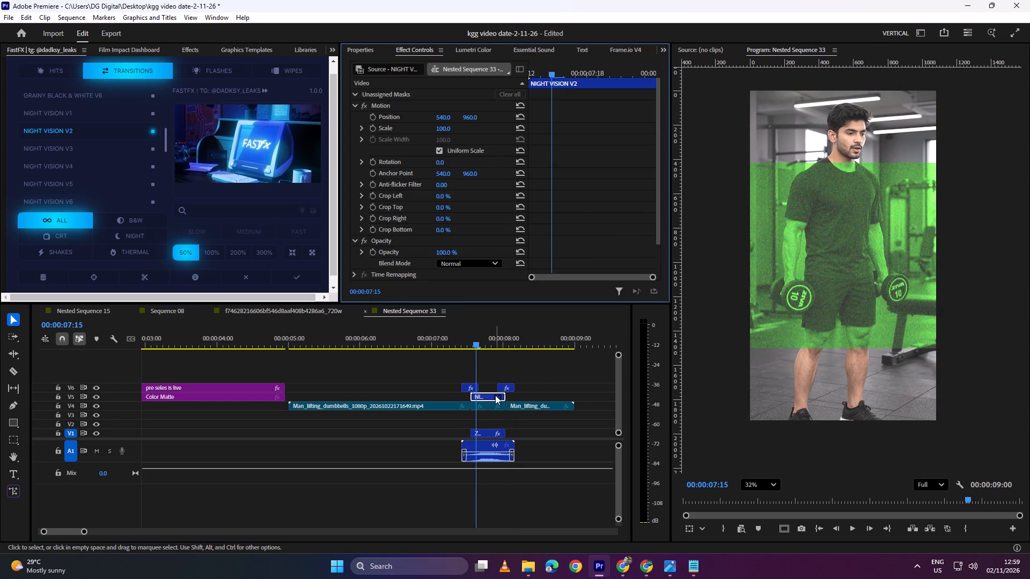
scroll(398, 172, down, 5)
scroll(411, 188, up, 5)
double_click(494, 399)
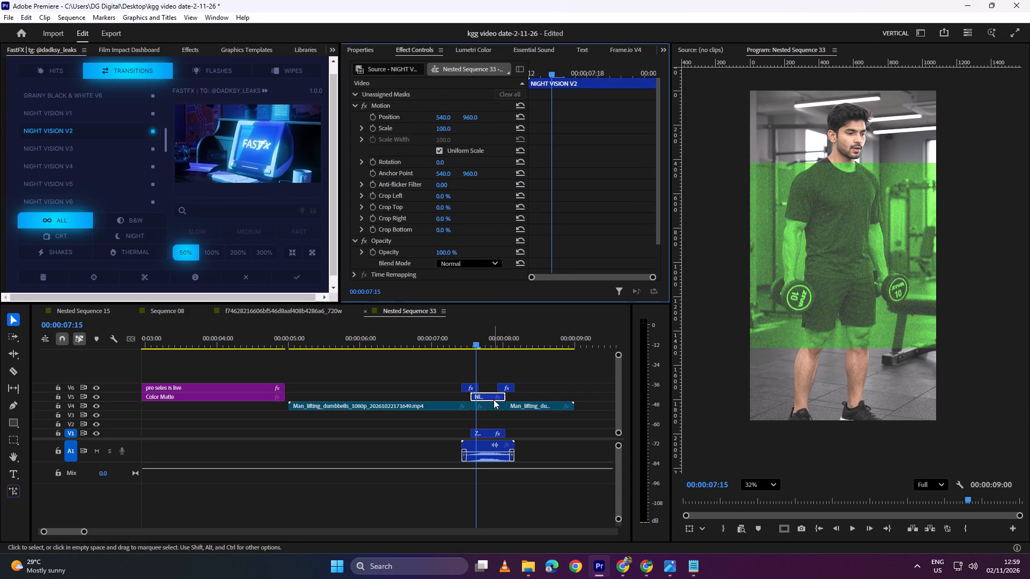
drag(292, 339, 273, 327)
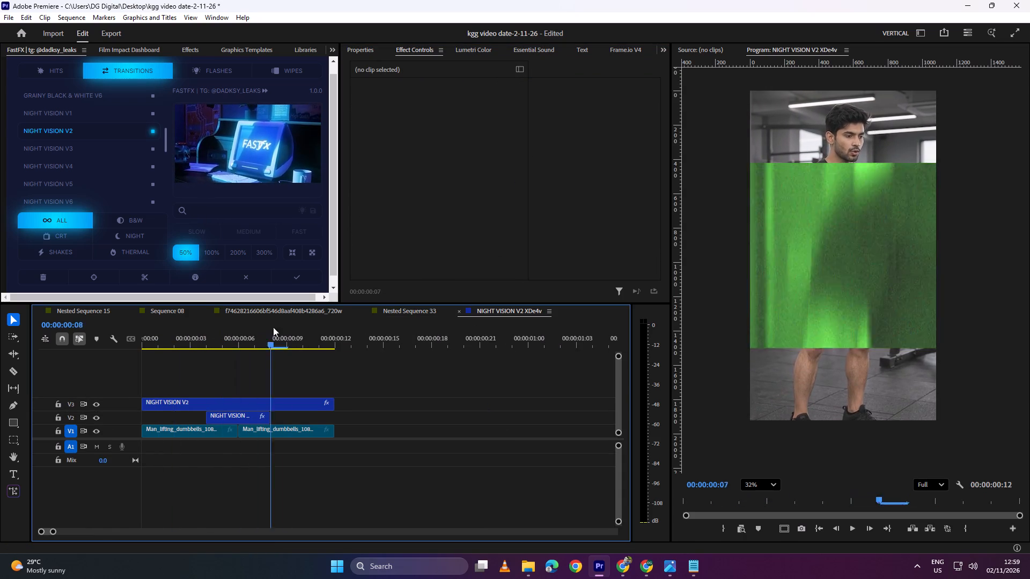
drag(273, 327, 151, 352)
key(space)
key(space)
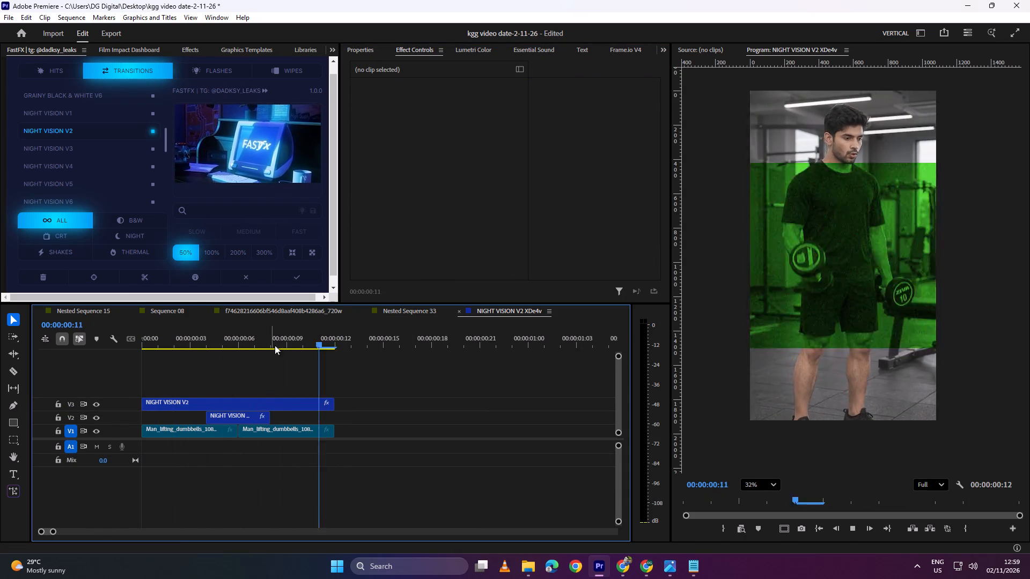
drag(293, 339, 118, 363)
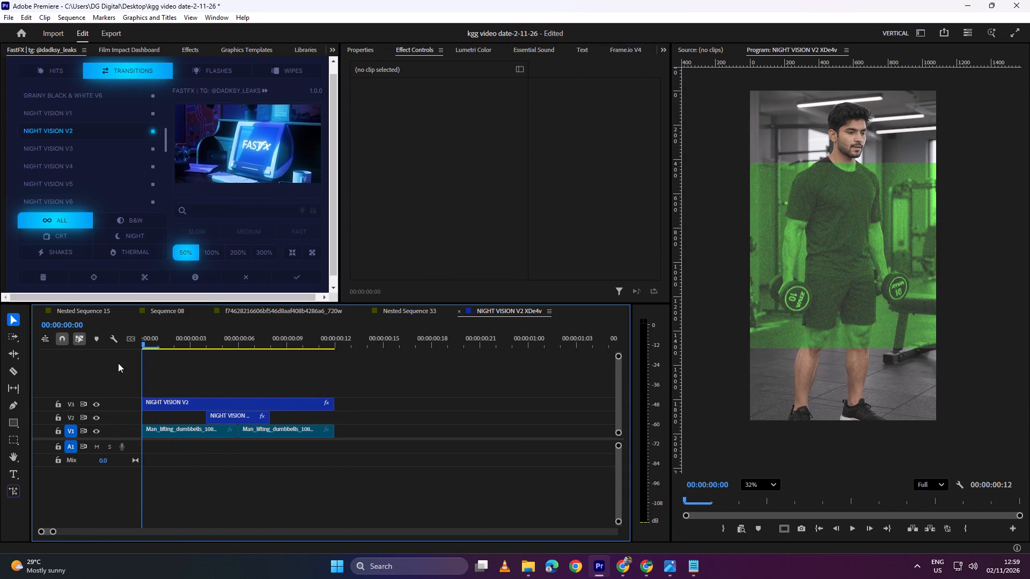
drag(118, 363, 76, 368)
Switch to Nested Sequence 15 and play through the cut from the title to the rhega.mp4 clip.
click(100, 313)
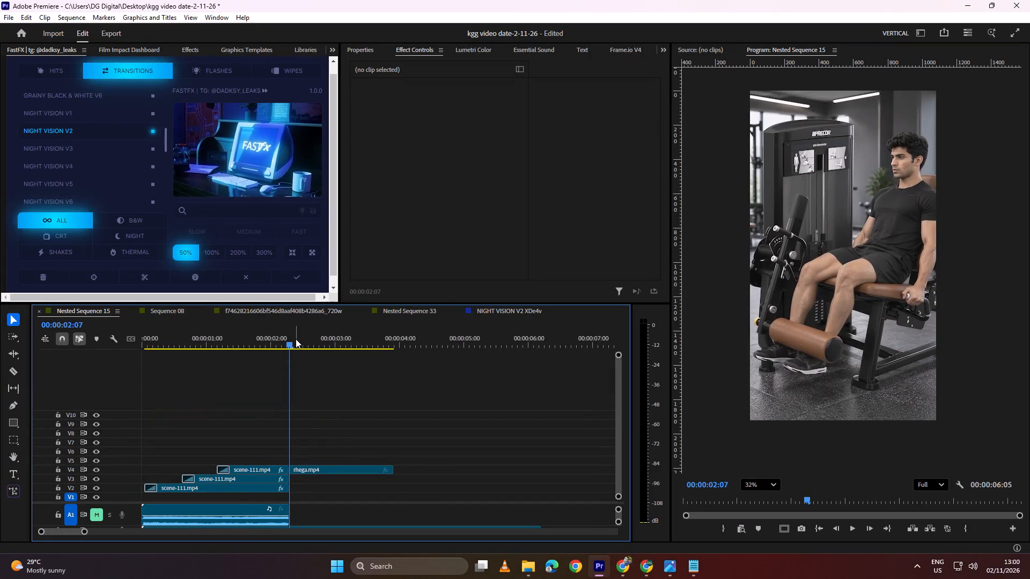
drag(296, 339, 242, 351)
key(space)
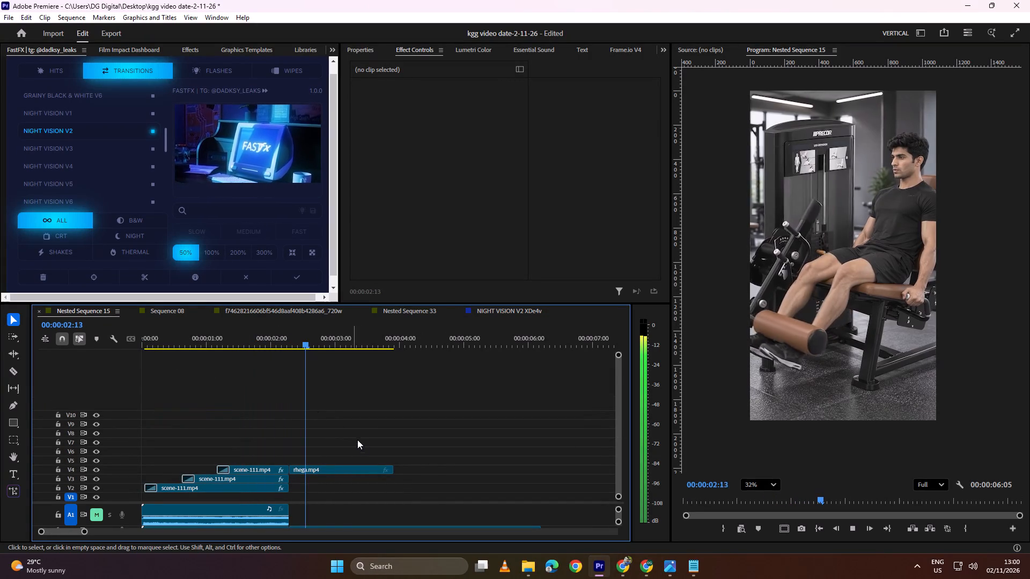
scroll(348, 430, down, 3)
key(space)
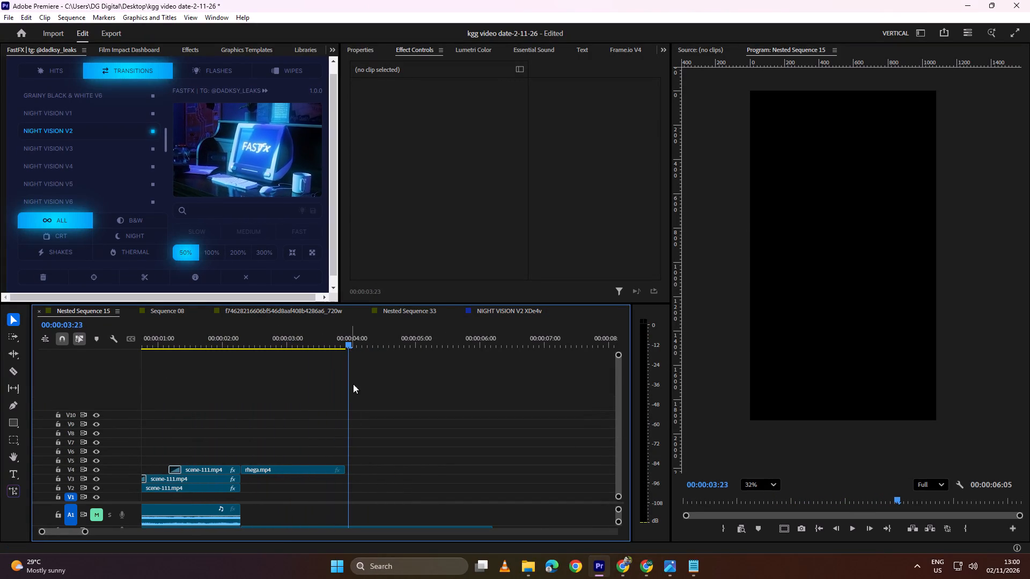
alt+scroll(351, 461, down, 4)
drag(620, 520, 618, 527)
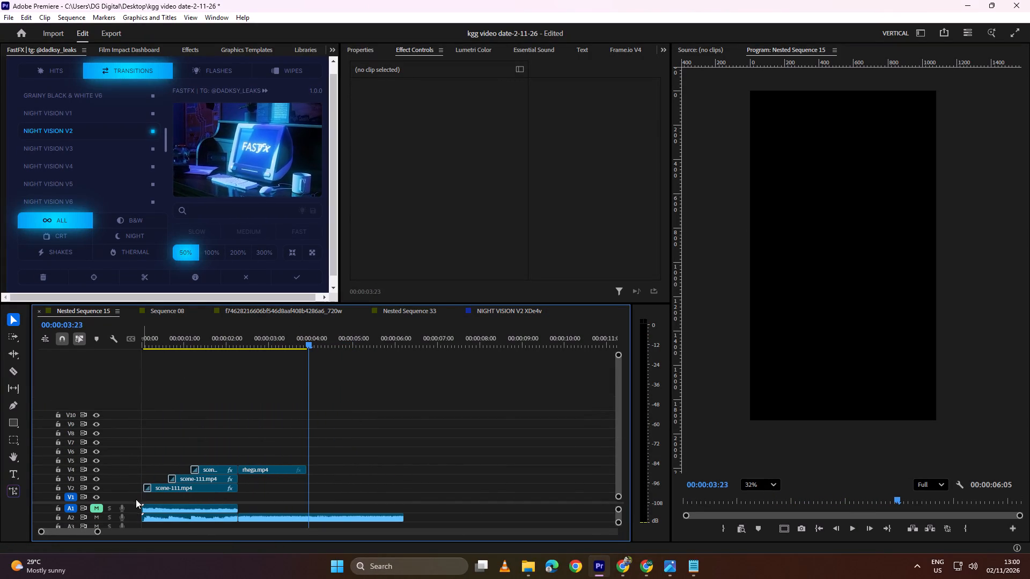
drag(131, 503, 137, 471)
alt+scroll(305, 445, up, 9)
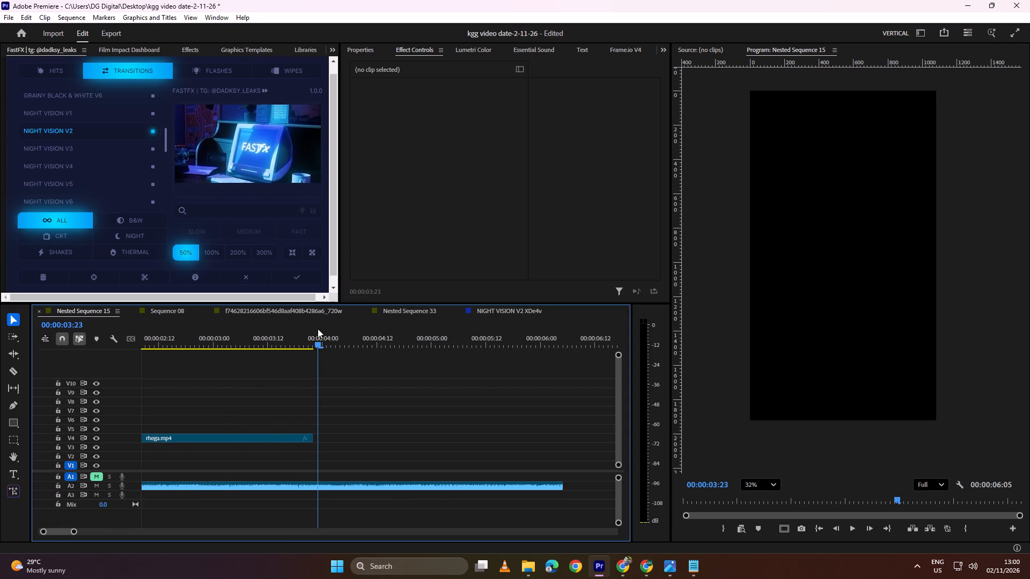
drag(325, 342, 225, 342)
key(space)
key(space)
alt+scroll(288, 419, down, 8)
scroll(288, 416, up, 5)
Move the rhega.mp4 clip from V4 down to V1, keeping its start time.
drag(280, 439, 278, 466)
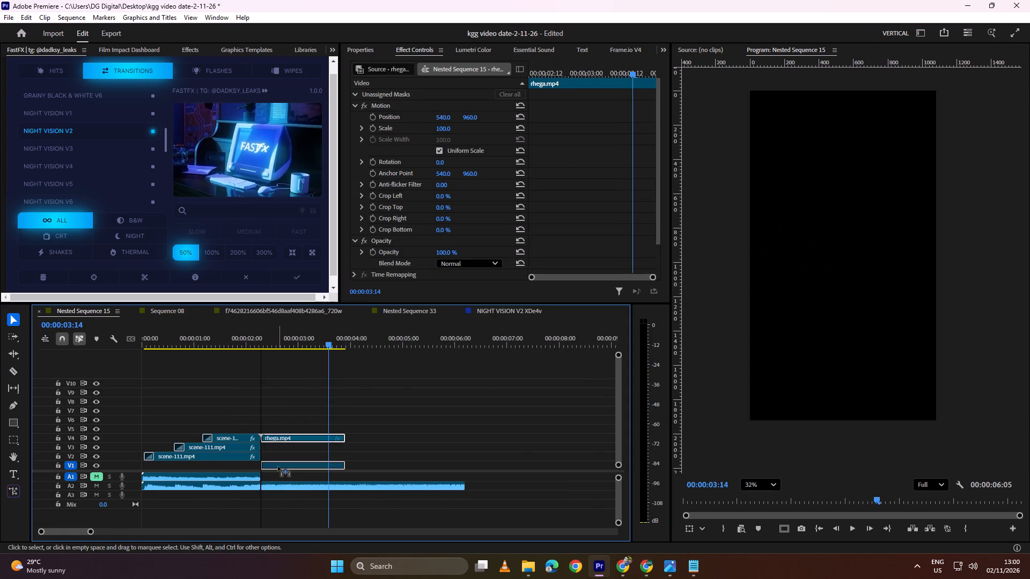
drag(278, 466, 277, 467)
Copy the two adjustment layers from Sequence 08 onto V2 and V3 above rhega.mp4 in Nested Sequence 15, starting at the clip's beginning.
alt+scroll(278, 441, up, 5)
click(173, 310)
alt+scroll(209, 411, up, 9)
click(170, 425)
shift+click(174, 414)
drag(168, 418, 105, 313)
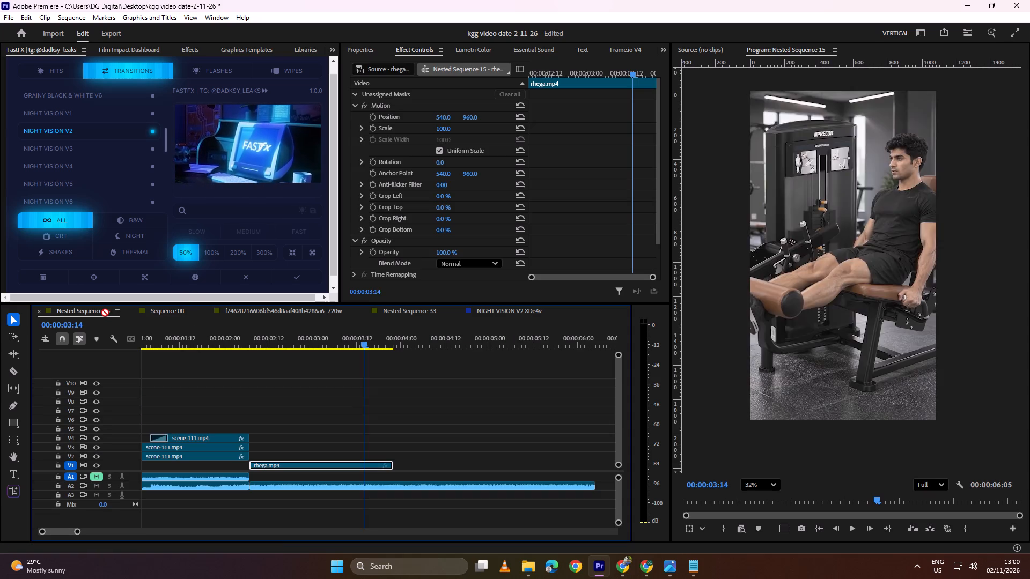
drag(105, 313, 347, 447)
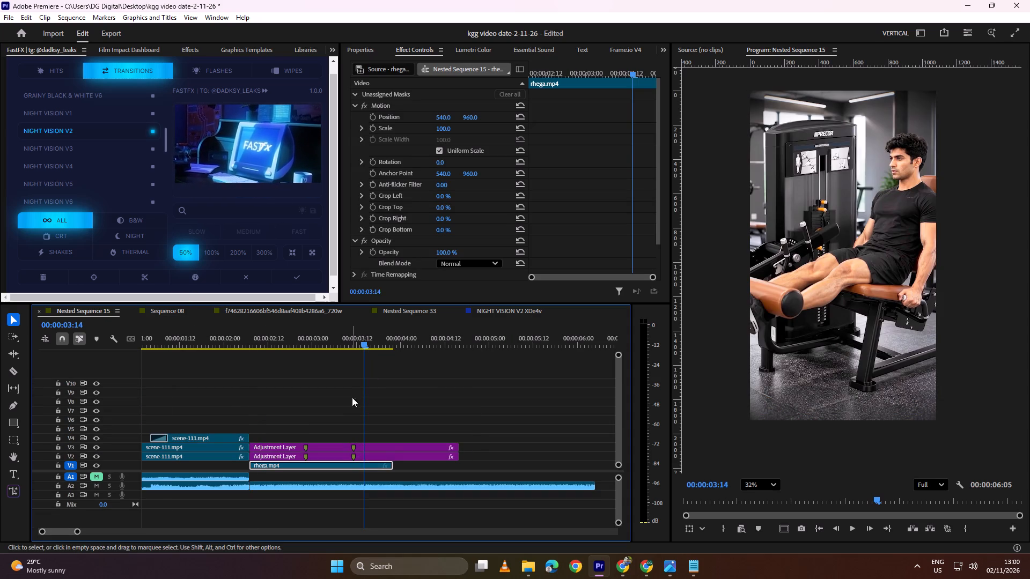
Play and scrub repeatedly through the title cut and rhega.mp4 to review the adjustment layers' look and the timing.
drag(365, 340, 253, 348)
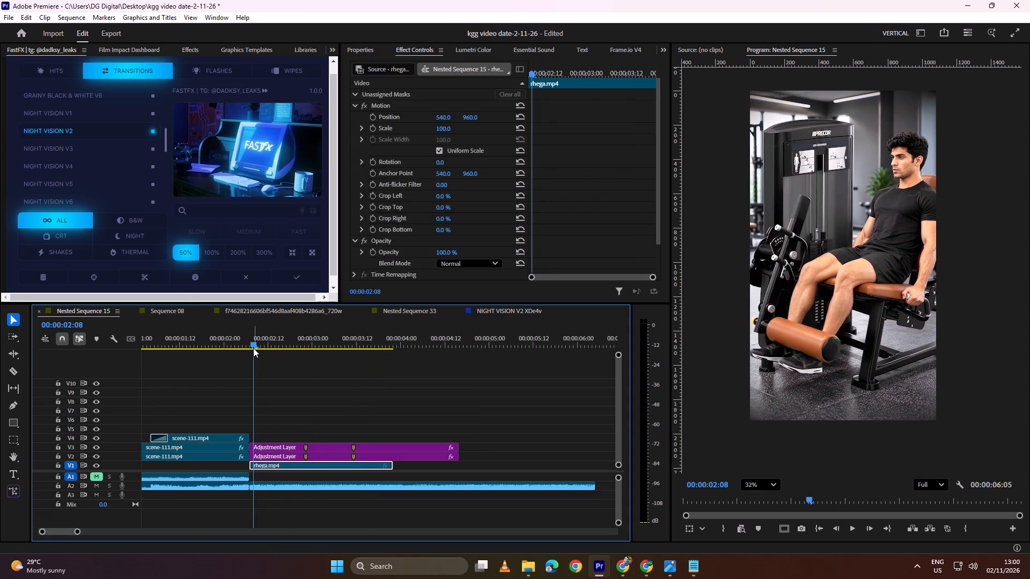
key(space)
key(space)
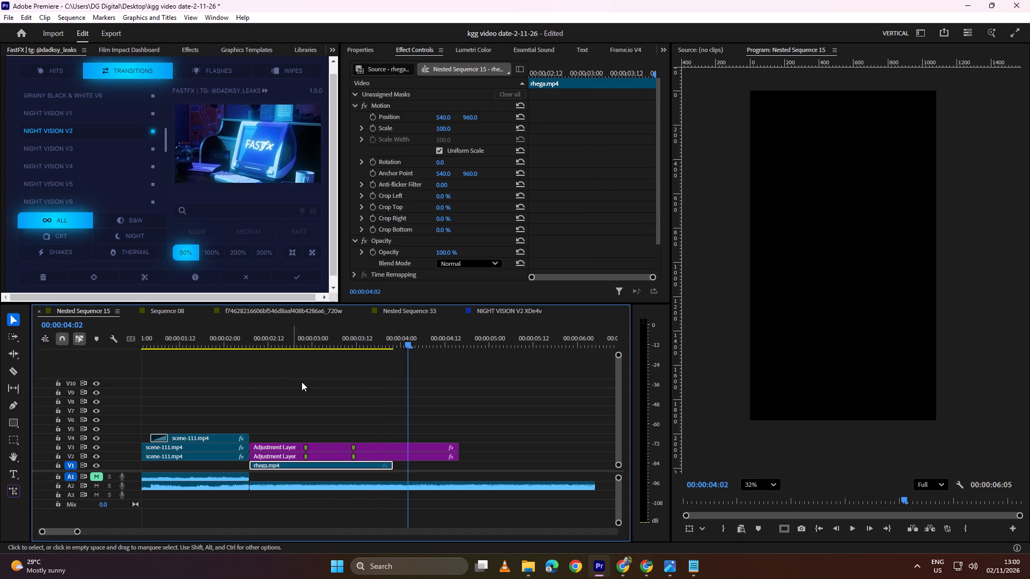
drag(391, 333, 234, 378)
key(space)
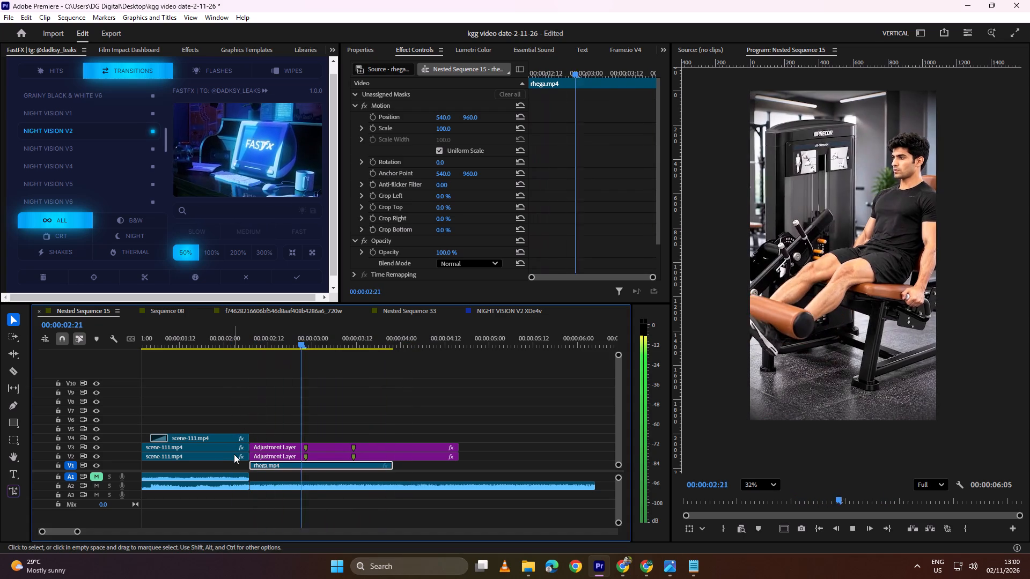
key(space)
key(c)
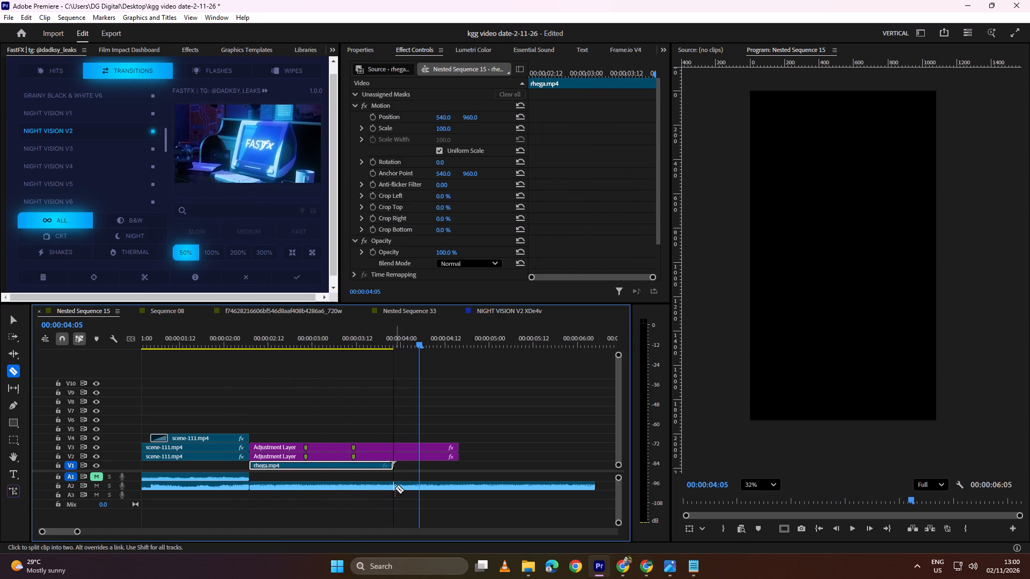
key(c)
drag(416, 342, 307, 355)
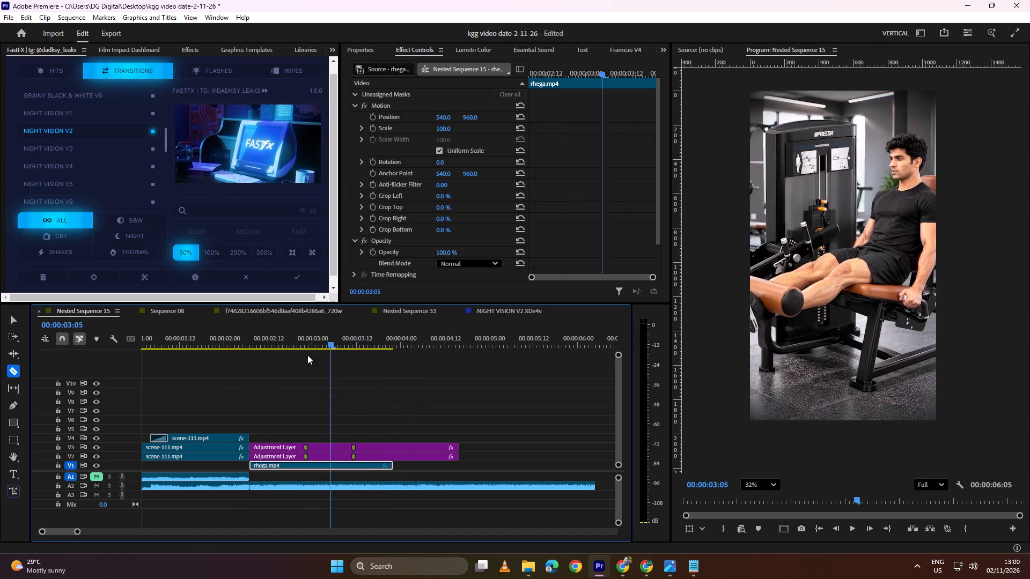
drag(307, 355, 256, 361)
key(space)
key(space)
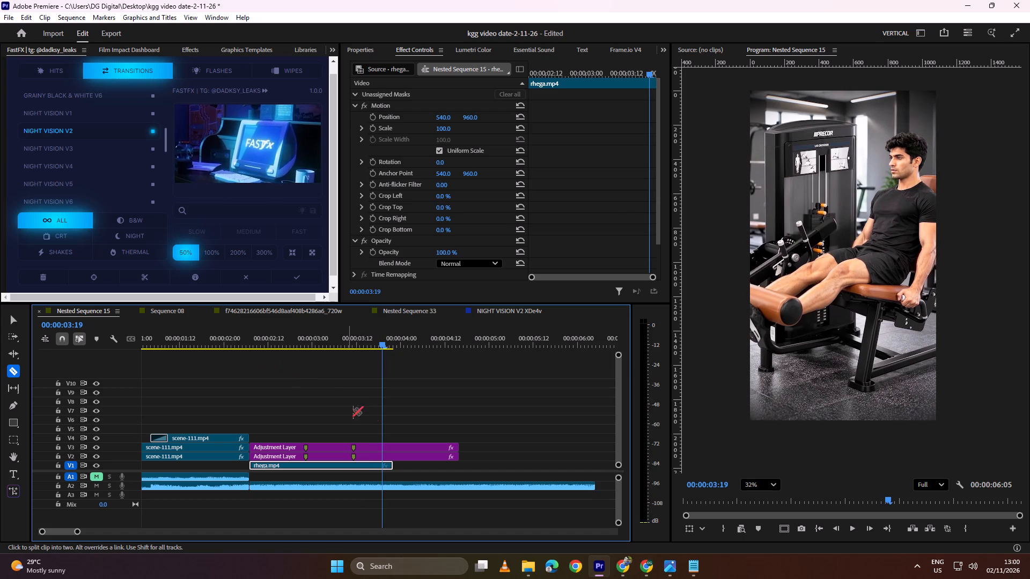
key(c)
key(space)
key(space)
key(space)
key(space)
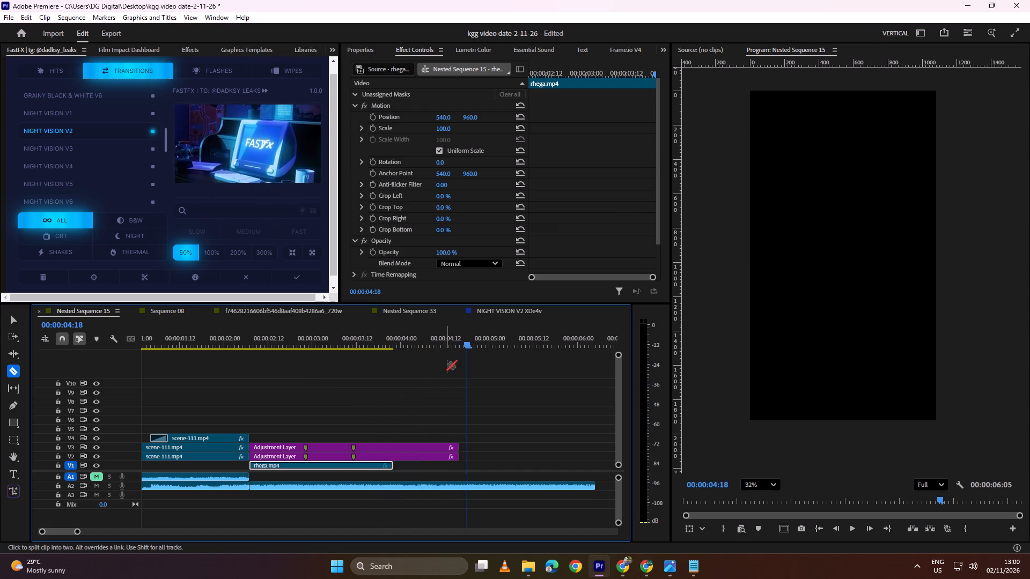
drag(470, 342, 205, 379)
key(space)
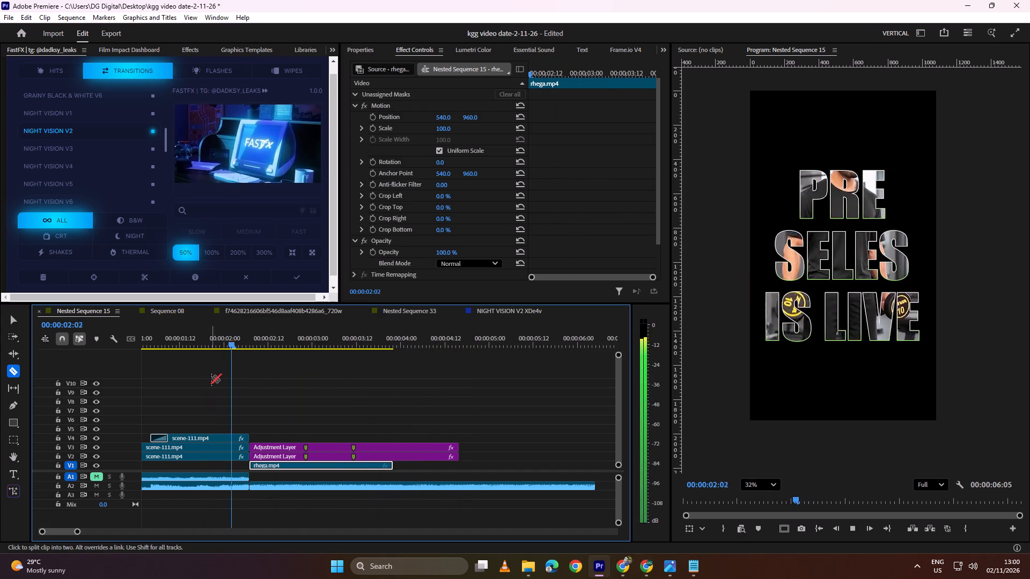
key(space)
Select rhega.mp4 on V1 and examine its start, then play it through to its end.
key(v)
click(274, 463)
alt+scroll(247, 465, up, 8)
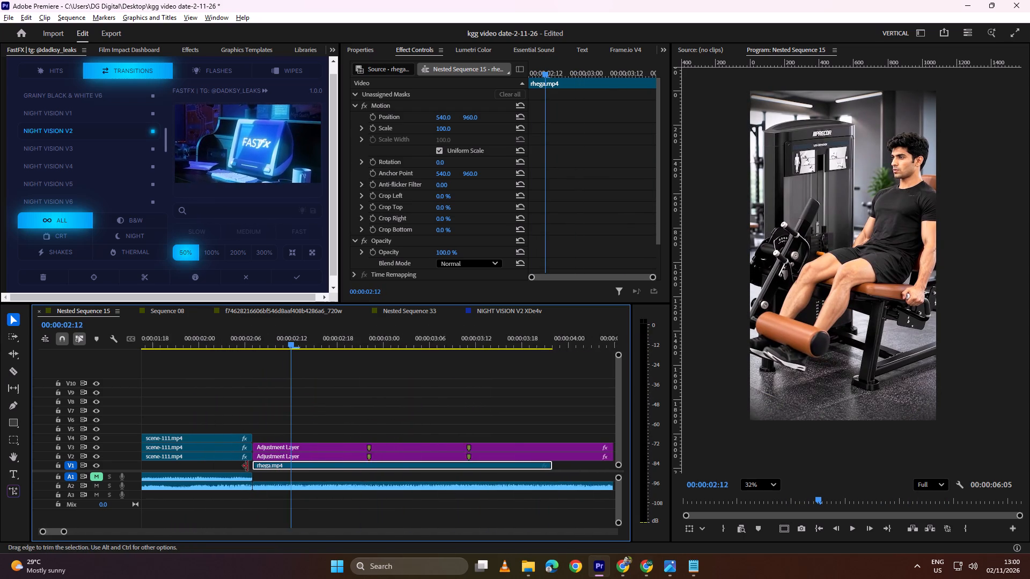
alt+scroll(247, 466, up, 6)
scroll(281, 468, up, 5)
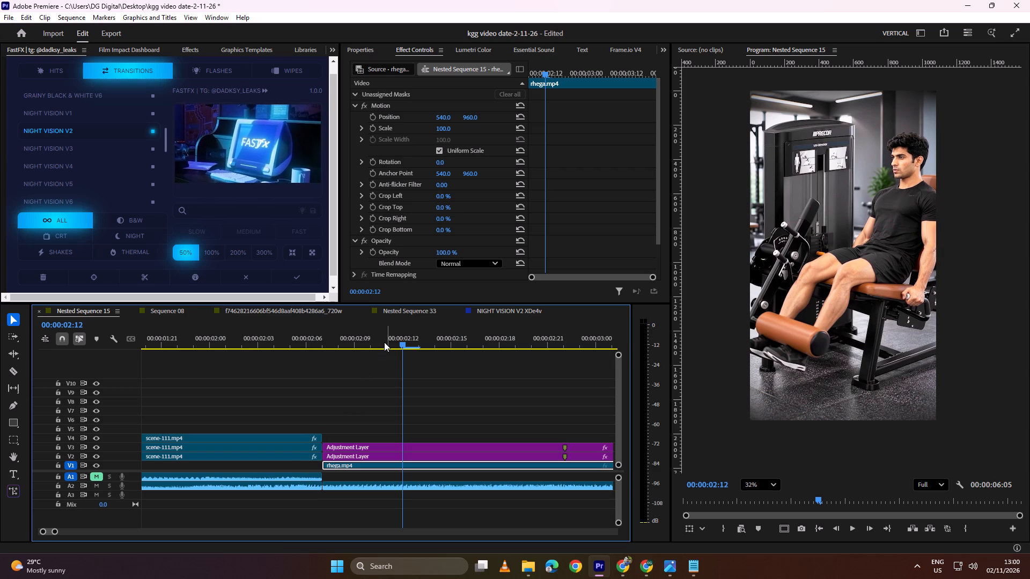
key(space)
key(space)
scroll(432, 412, down, 3)
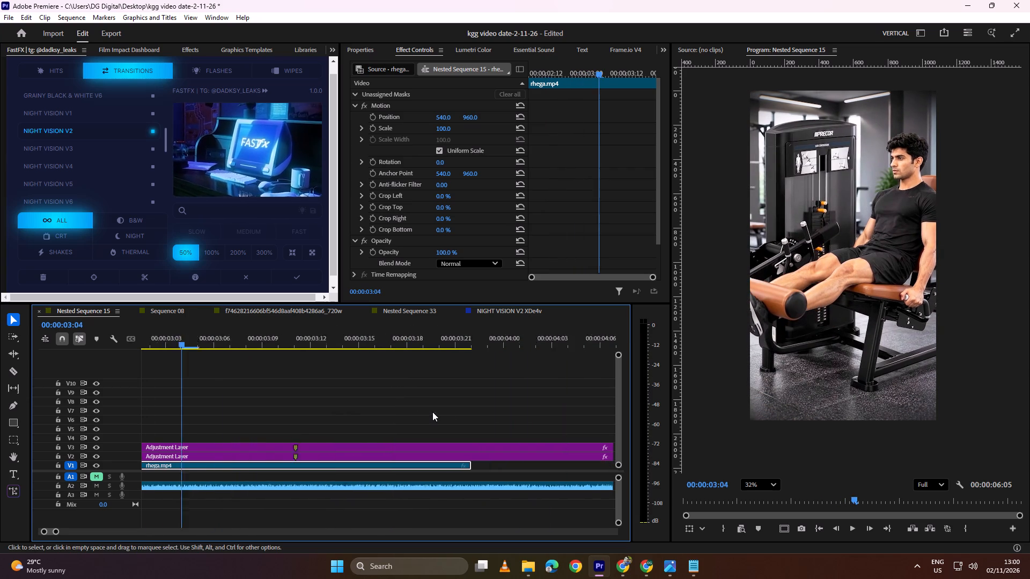
scroll(432, 412, down, 2)
key(space)
alt+scroll(410, 425, down, 7)
key(space)
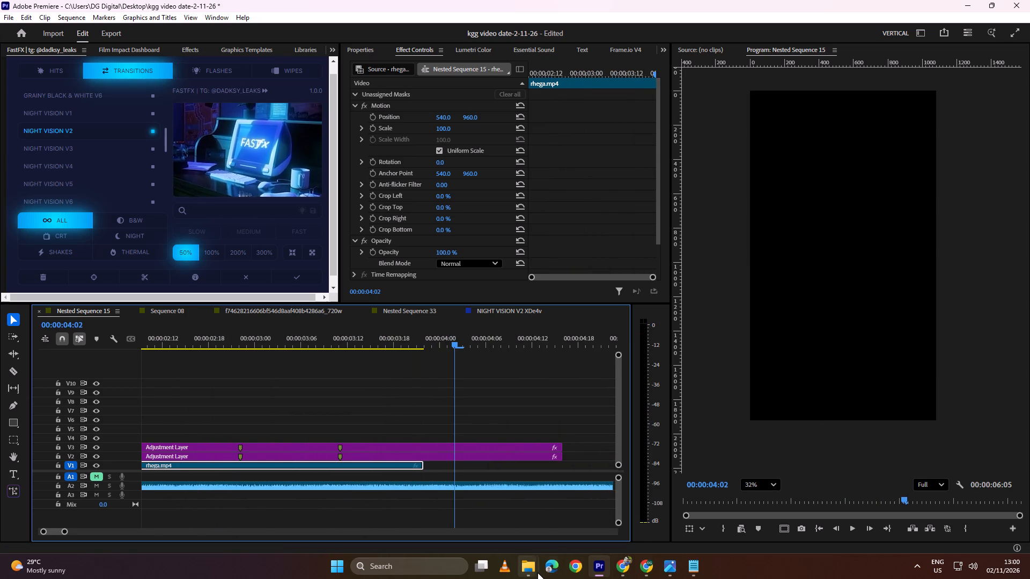
Bring Man_performing_seated_dumbbell_curl_20261022173120.mp4 from the Downloads folder onto V1 directly after rhega.mp4 in Nested Sequence 15.
click(530, 573)
click(453, 521)
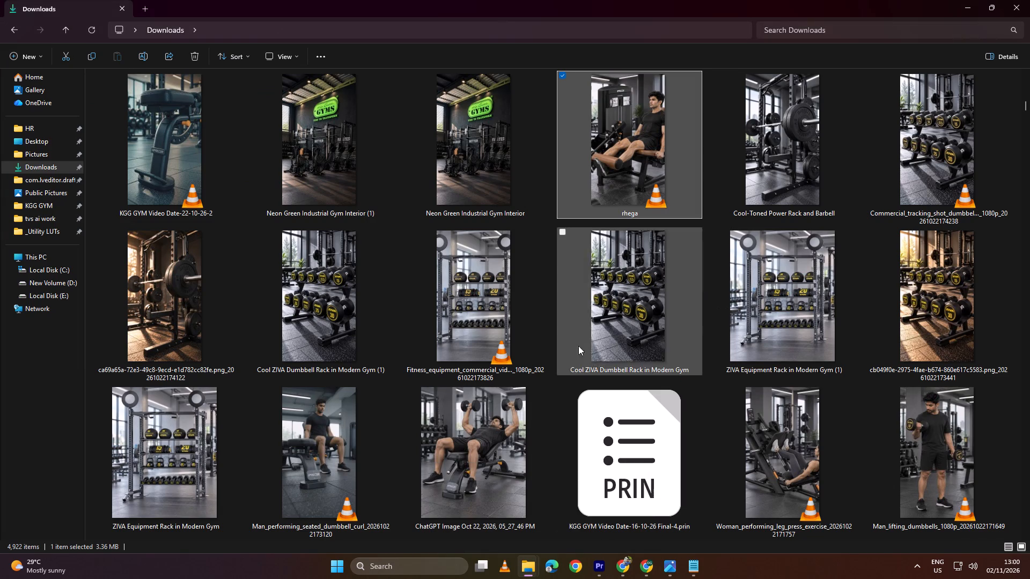
click(476, 449)
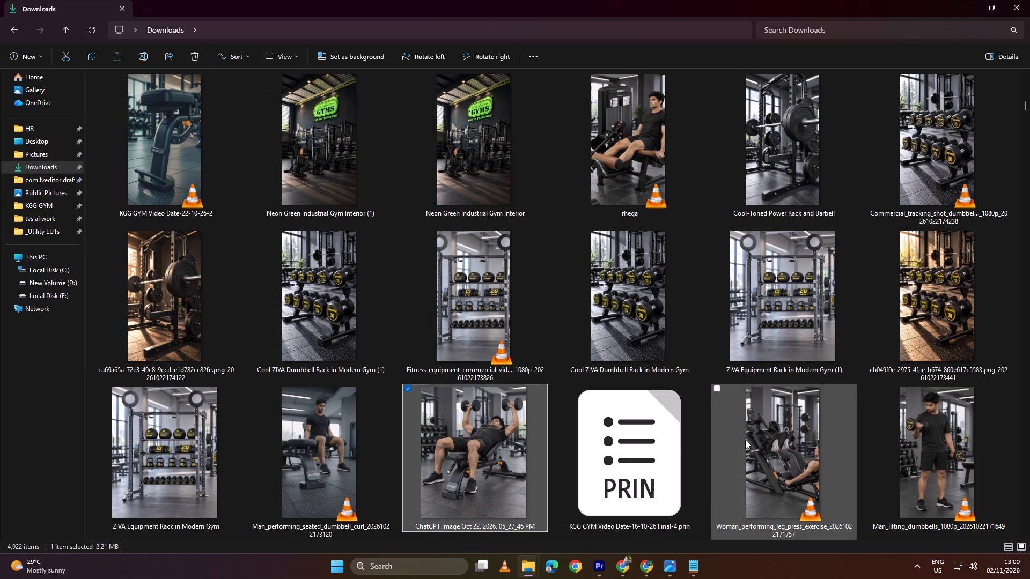
scroll(742, 439, down, 1)
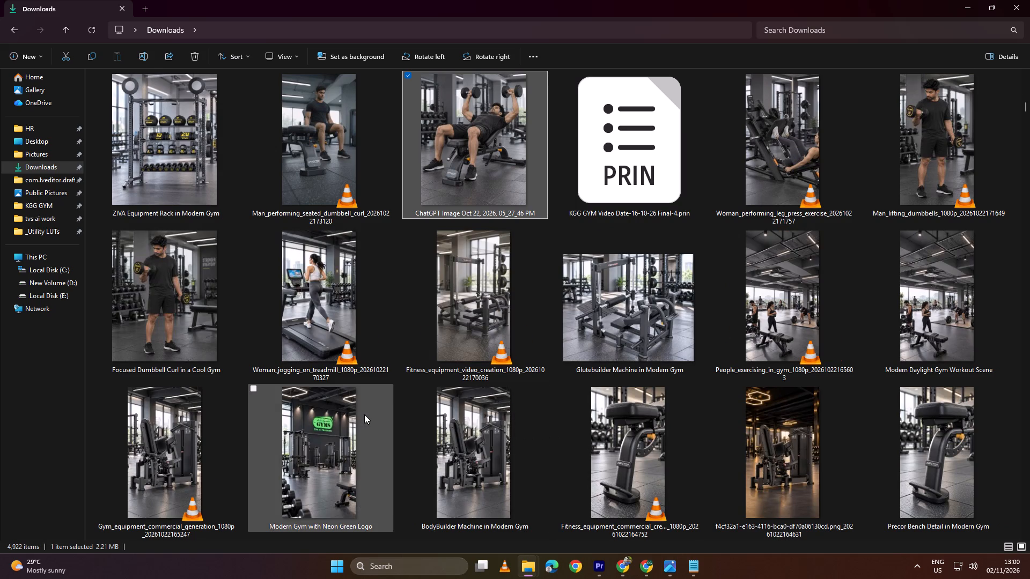
scroll(364, 414, up, 1)
click(320, 452)
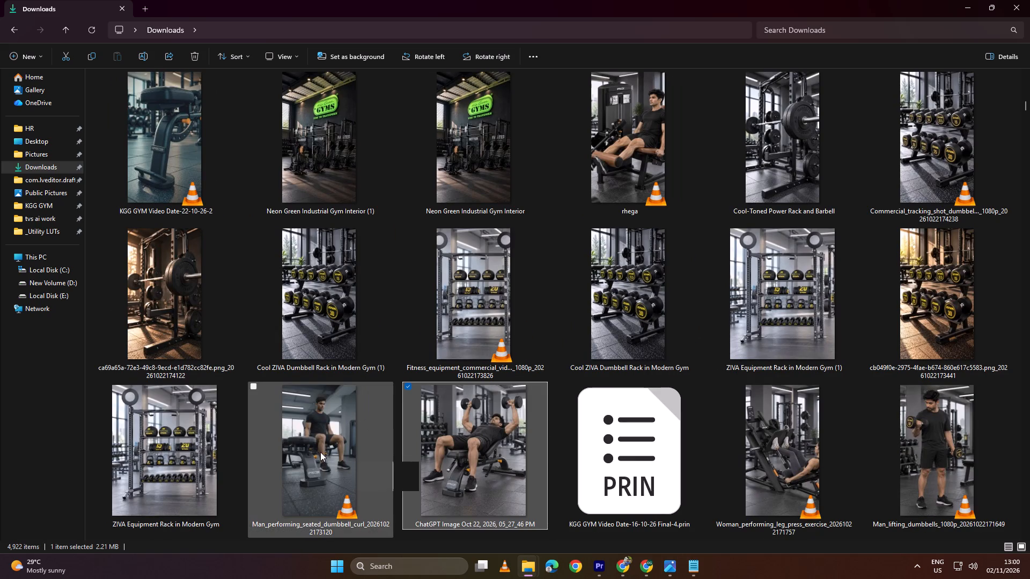
drag(326, 452, 598, 565)
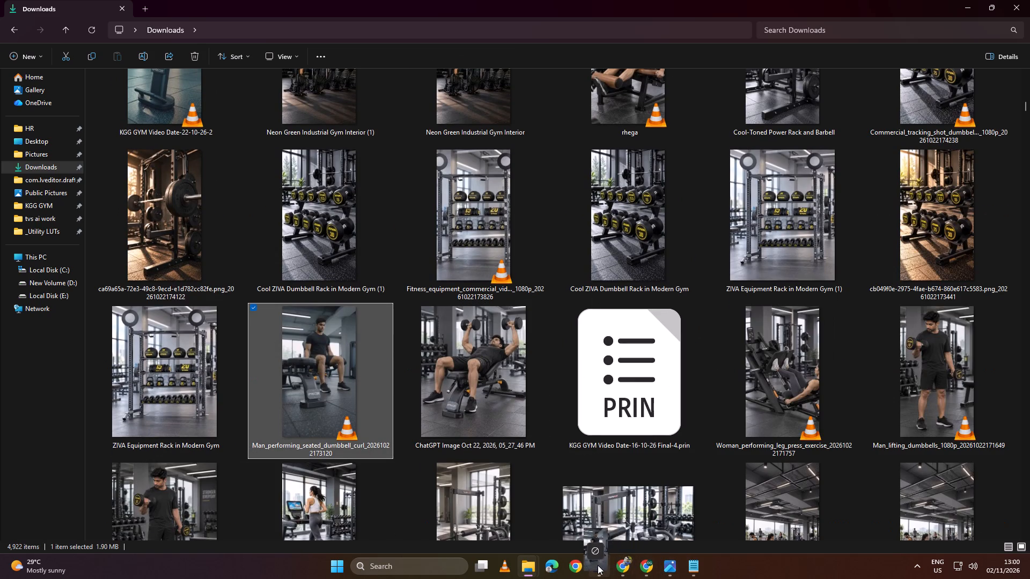
drag(598, 565, 422, 467)
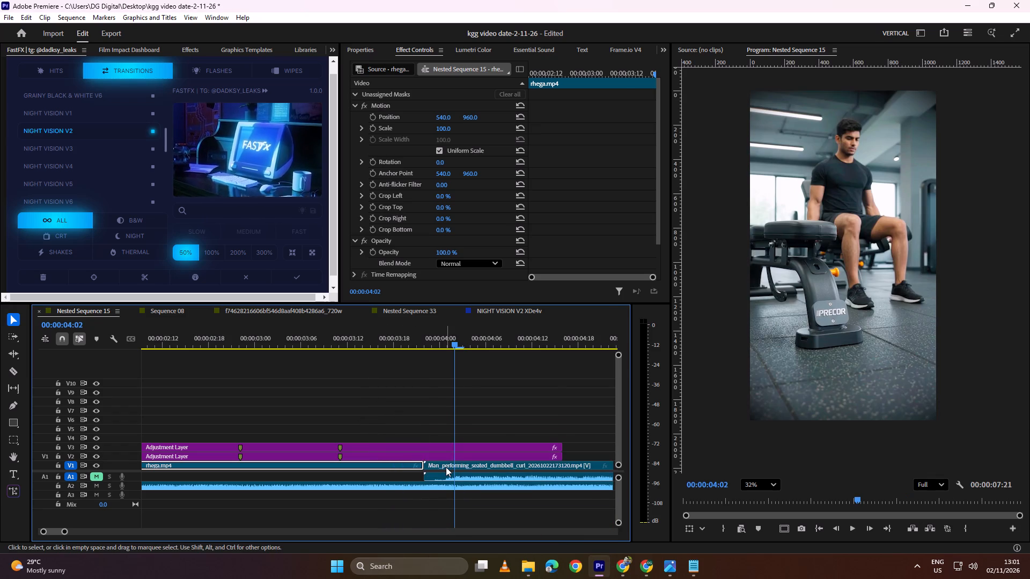
click(446, 467)
right_click(446, 467)
click(417, 403)
Play and scrub through the seated dumbbell curl clip to find where the lifting movement should start.
drag(477, 335, 461, 337)
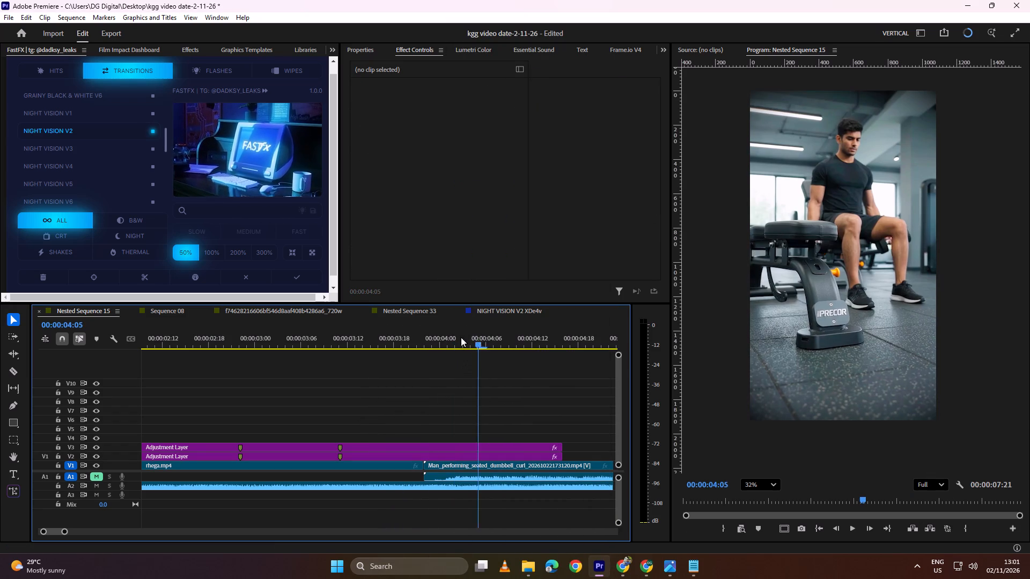
drag(461, 337, 430, 345)
key(space)
alt+scroll(460, 395, down, 12)
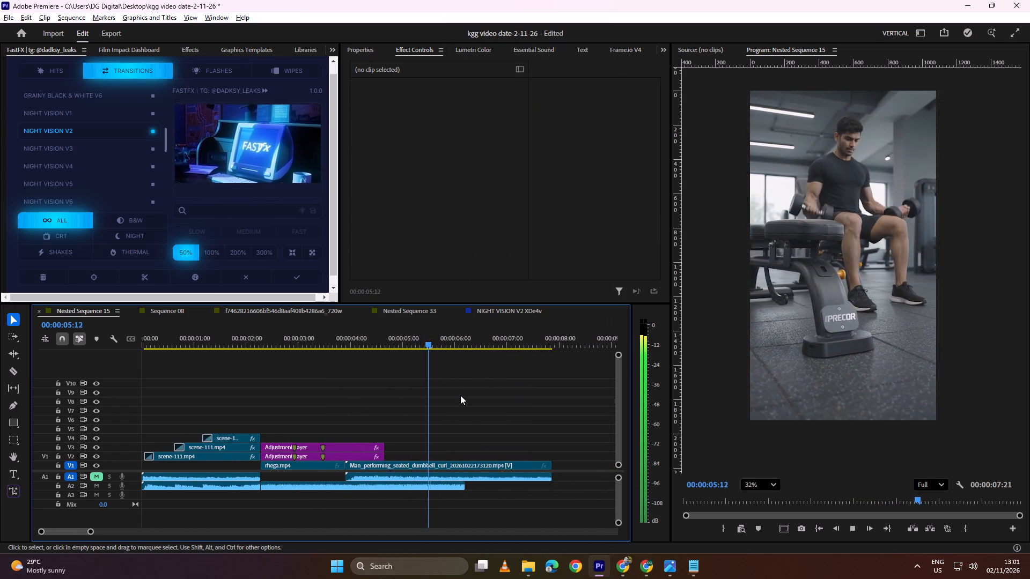
alt+scroll(460, 395, down, 5)
key(space)
alt+scroll(316, 444, up, 12)
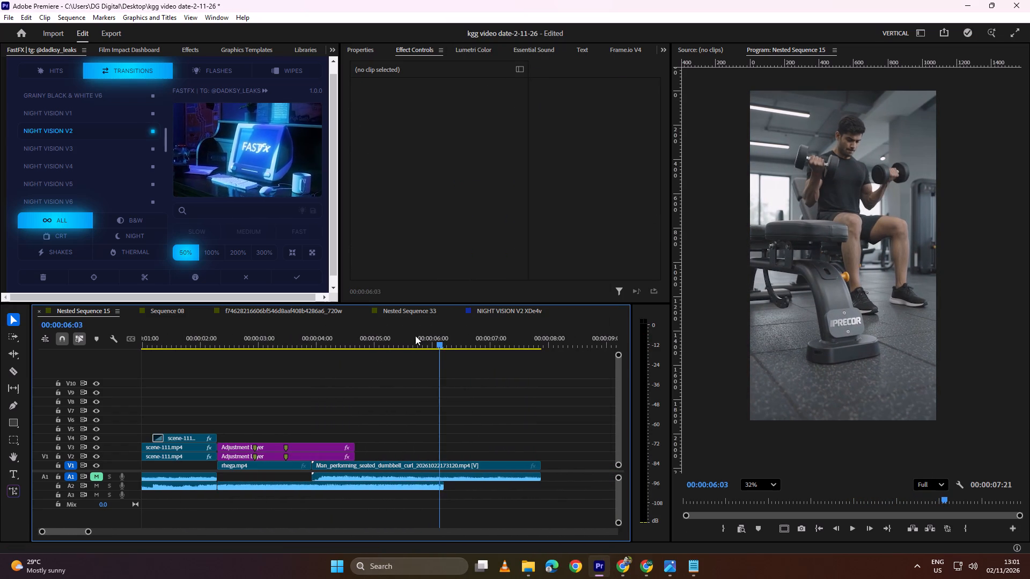
drag(435, 343, 401, 353)
key(space)
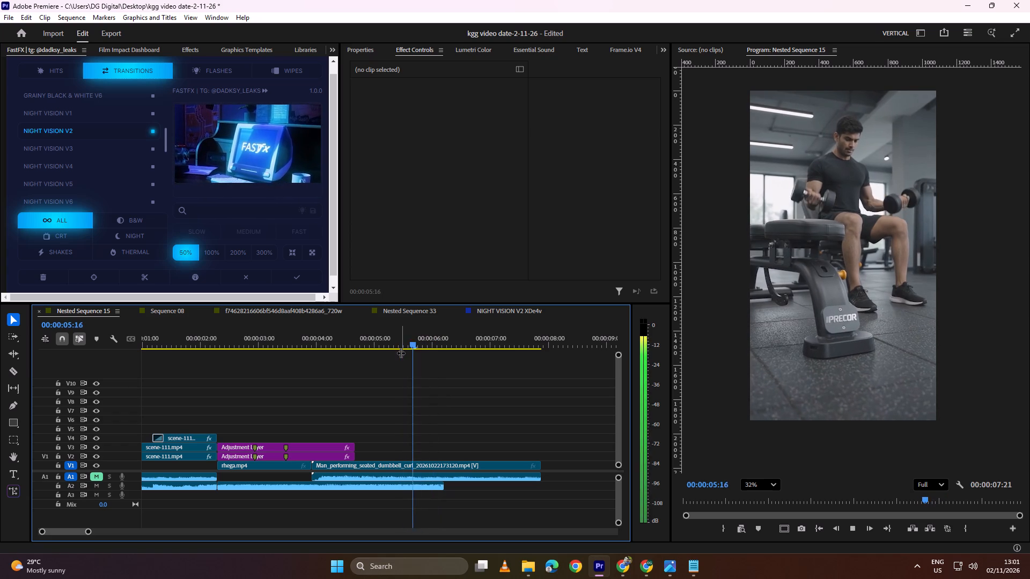
key(space)
Cut the seated dumbbell curl clip at 00:00:05:06 and move the remainder back to the end of rhega.mp4, overwriting the opening.
drag(428, 345, 392, 348)
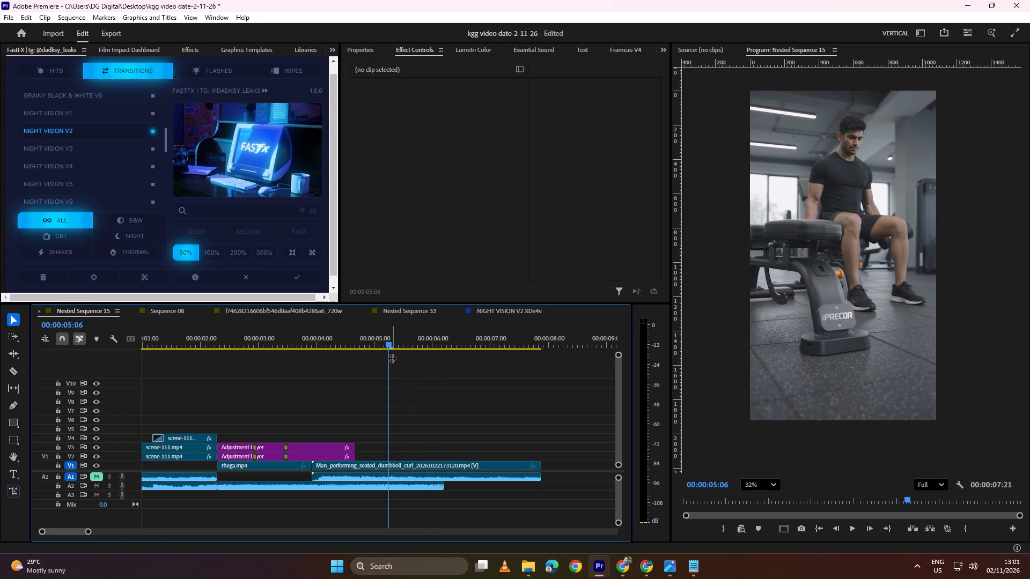
key(c)
click(391, 467)
key(v)
click(409, 463)
drag(432, 465, 361, 468)
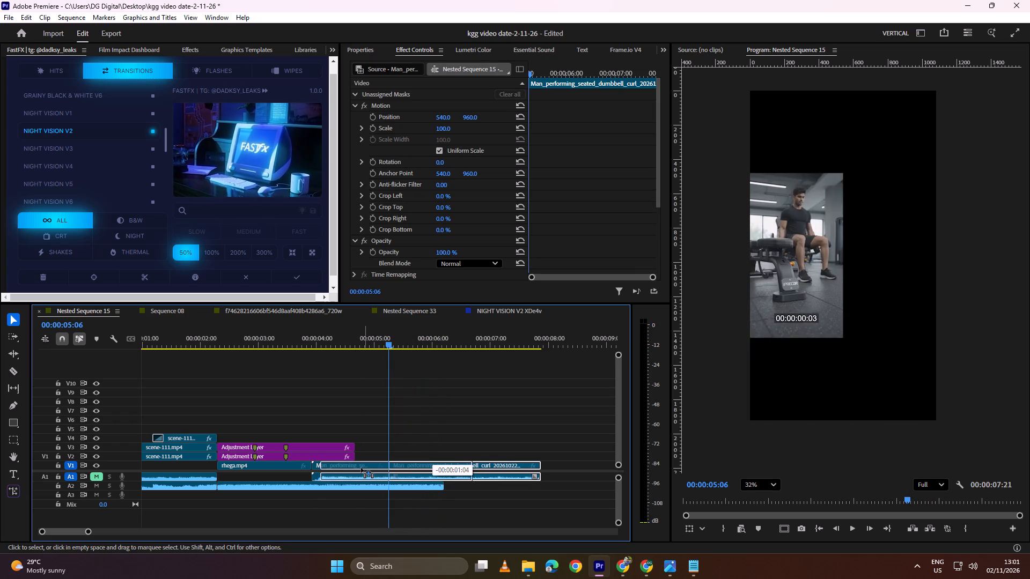
drag(361, 468, 360, 468)
Play across both clips and extend the V2 and V3 adjustment layers to about 00:00:06:15, covering the seated dumbbell curl clip.
drag(362, 333, 253, 362)
key(space)
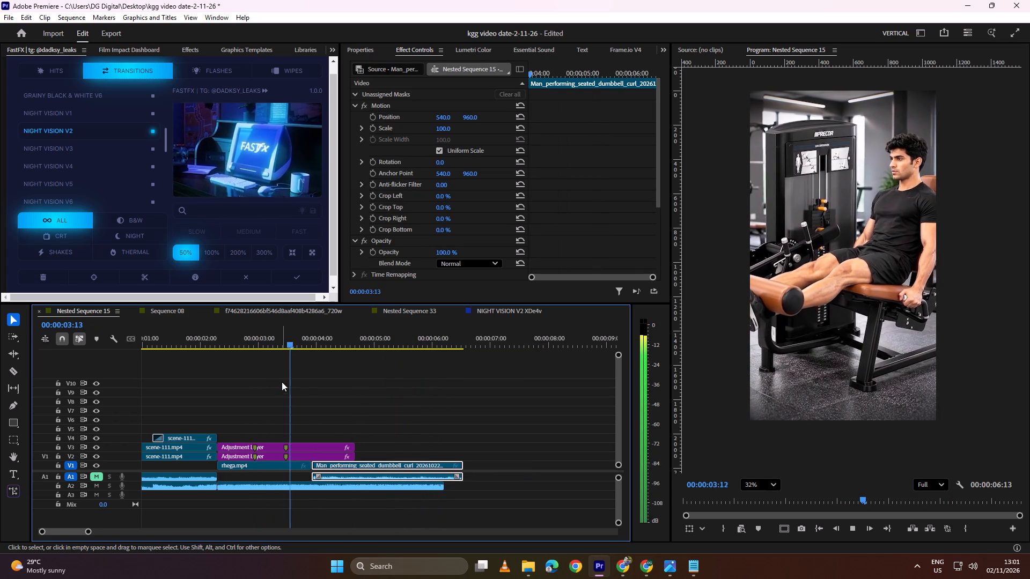
key(space)
drag(377, 432, 347, 455)
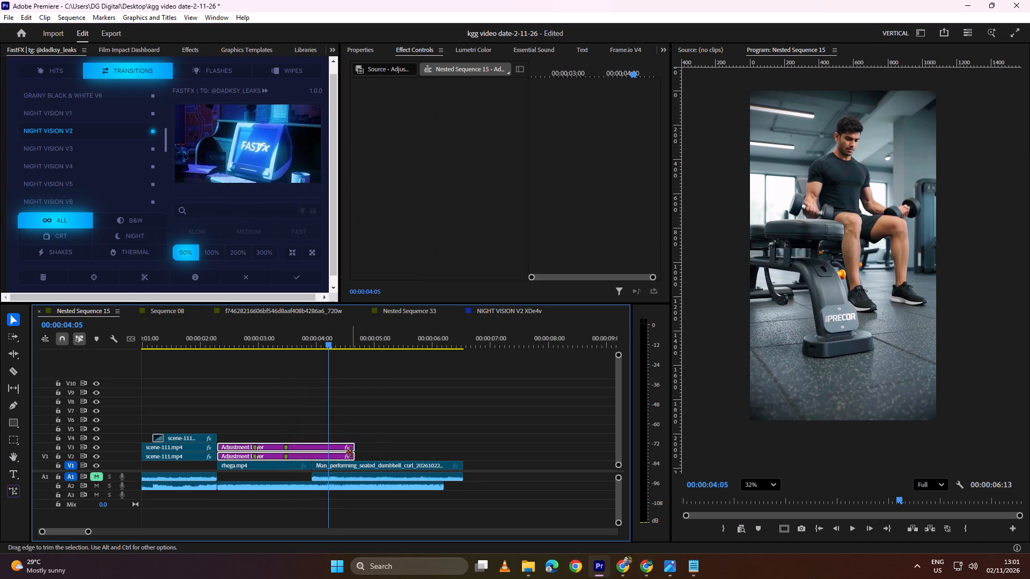
drag(351, 452, 464, 445)
Move rhega.mp4 out to about 00:00:07:00 on V1 and place the seated dumbbell curl clip at the adjustment layers' start.
drag(339, 338, 297, 347)
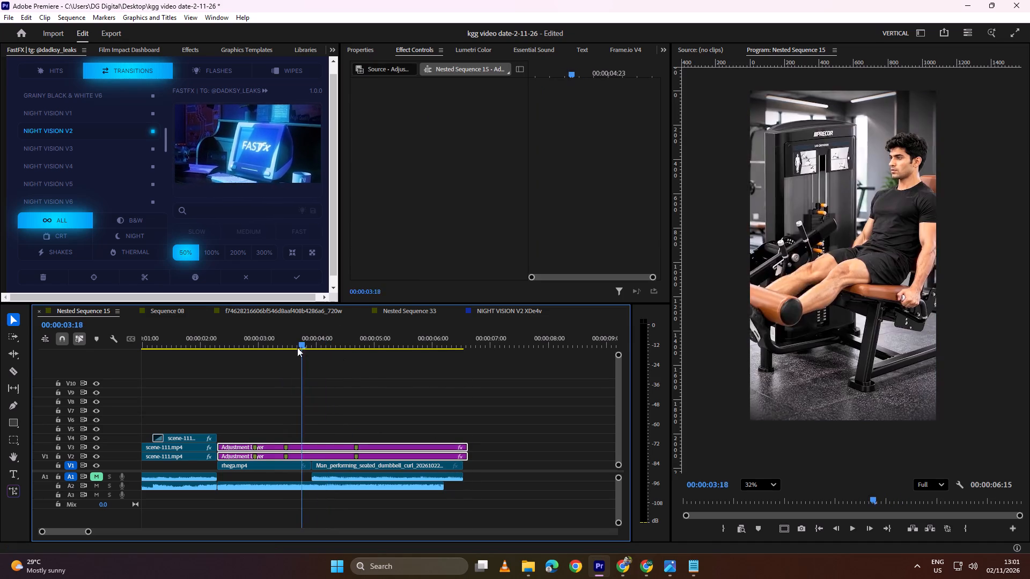
drag(297, 347, 205, 366)
key(space)
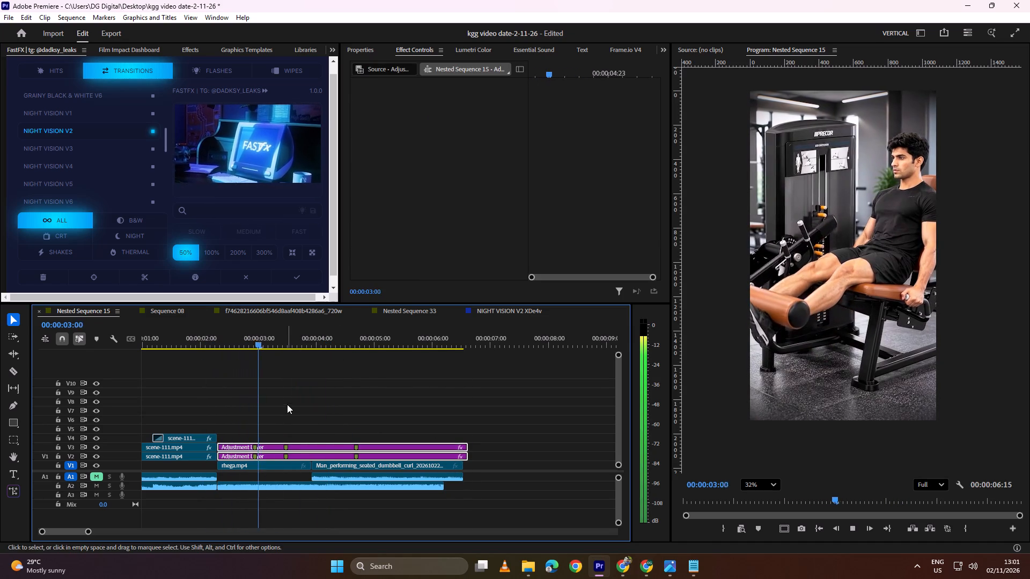
key(space)
click(272, 466)
drag(262, 466, 535, 469)
drag(446, 466, 352, 471)
Play the reordered footage from the title and move rhega.mp4 on V1 to start at 00:00:04:07, overwriting the dumbbell curl clip's tail.
drag(281, 333, 200, 365)
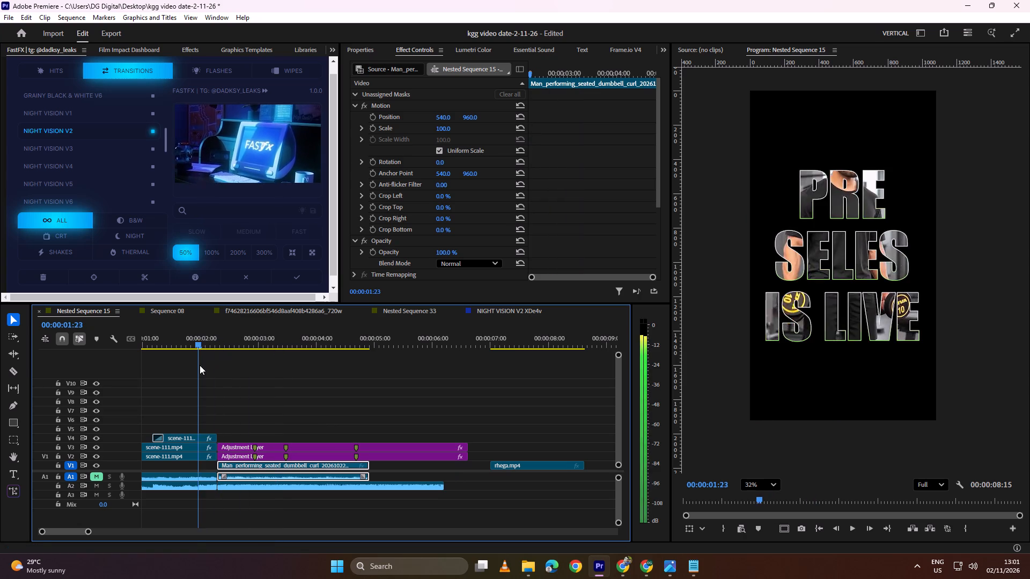
drag(200, 365, 199, 366)
key(space)
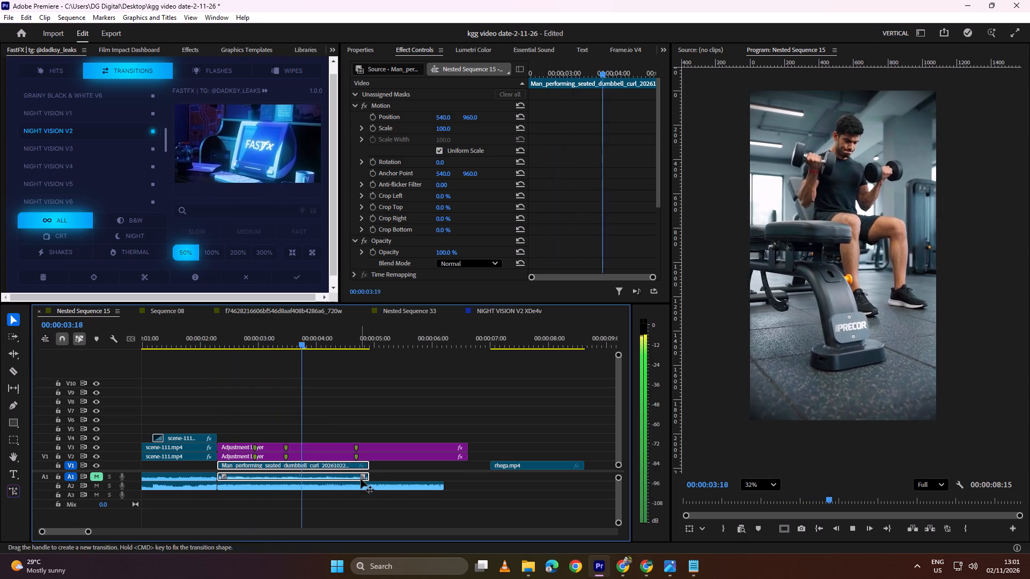
key(space)
drag(529, 466, 363, 478)
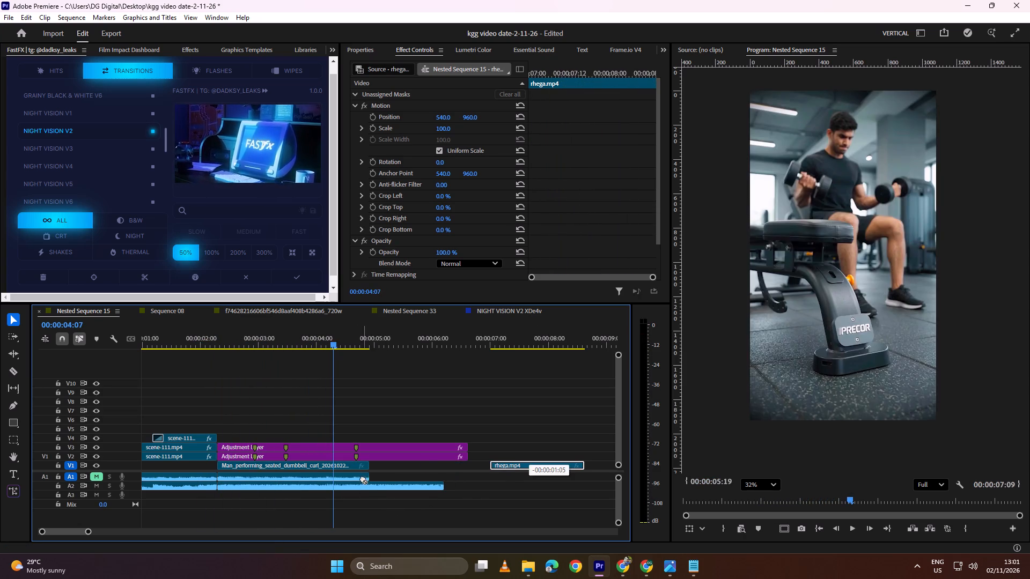
drag(363, 478, 370, 467)
Play repeatedly from the title through the dumbbell curl and rhega.mp4 clips to check the cut against the music.
key(space)
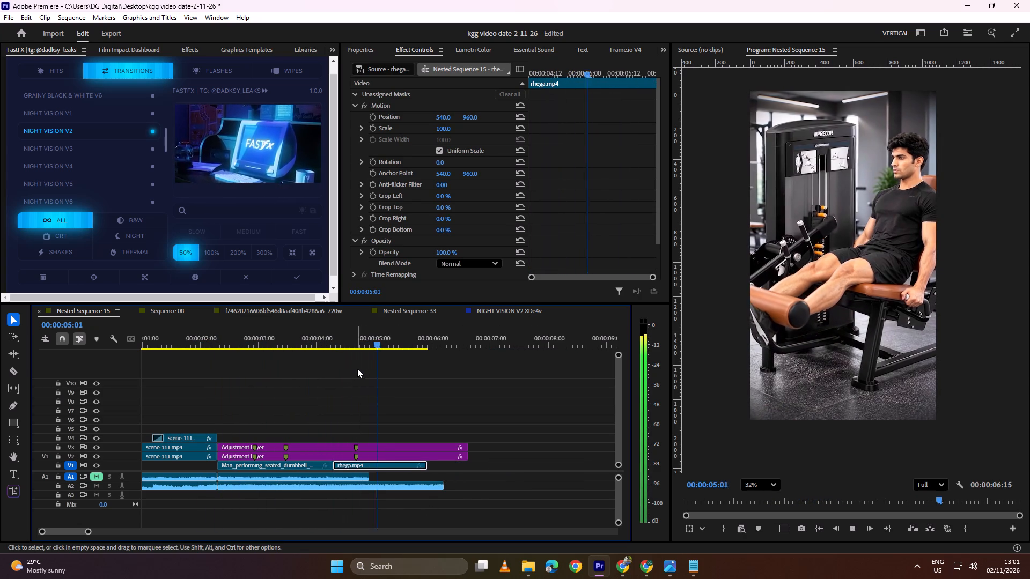
key(space)
drag(392, 338, 211, 363)
key(space)
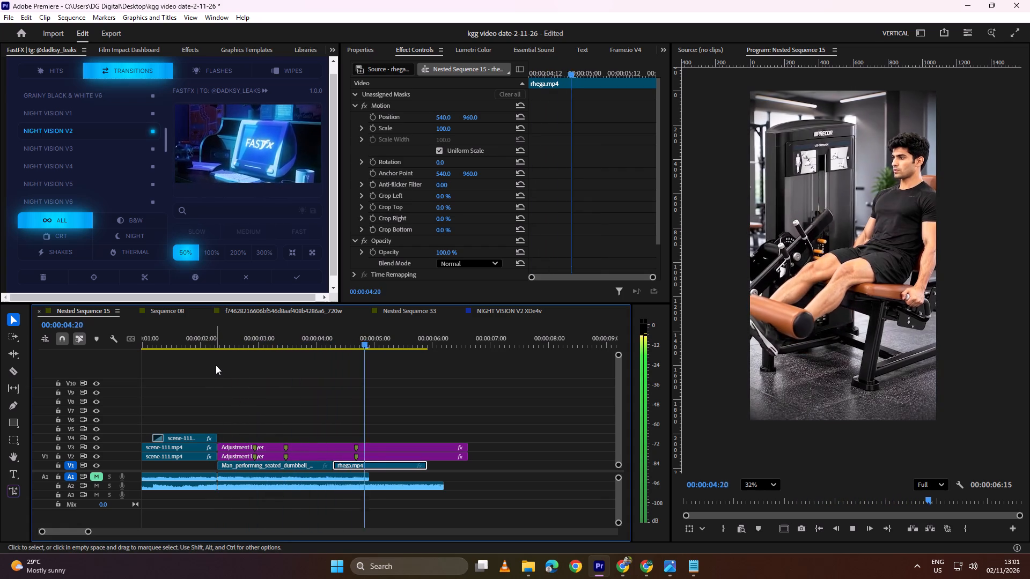
key(space)
drag(352, 333, 321, 348)
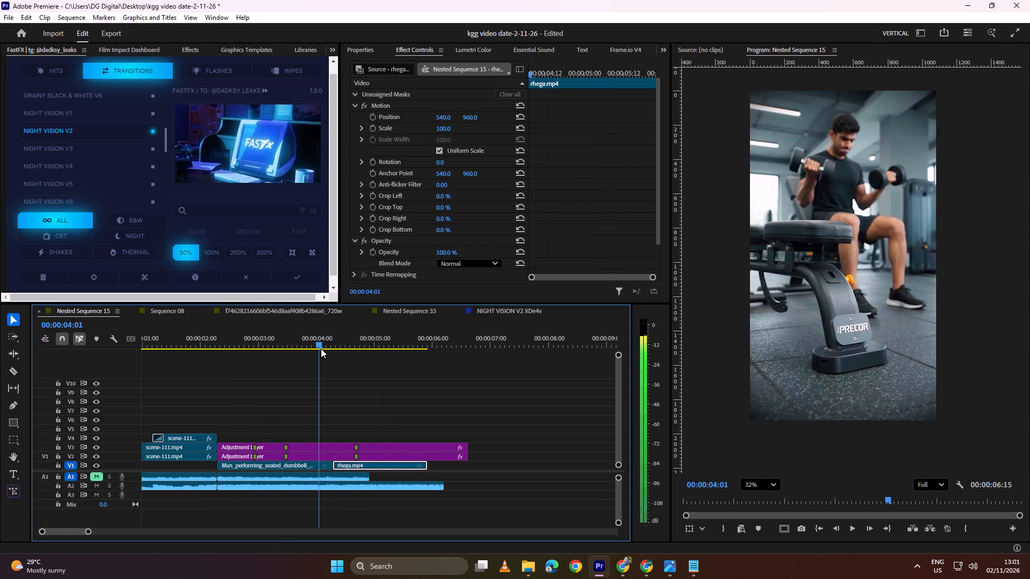
drag(321, 348, 321, 349)
key(space)
key(space)
Shift the cut between the seated dumbbell curl clip and rhega.mp4 on V1 one frame earlier, to 00:00:04:06.
alt+scroll(313, 480, up, 11)
drag(372, 340, 354, 346)
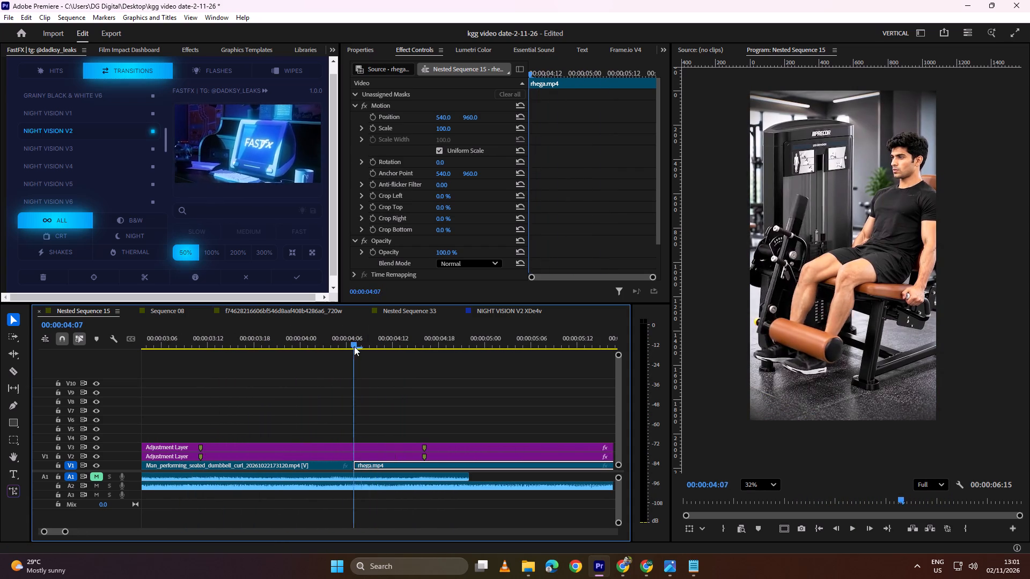
drag(354, 346, 348, 350)
drag(351, 464, 345, 464)
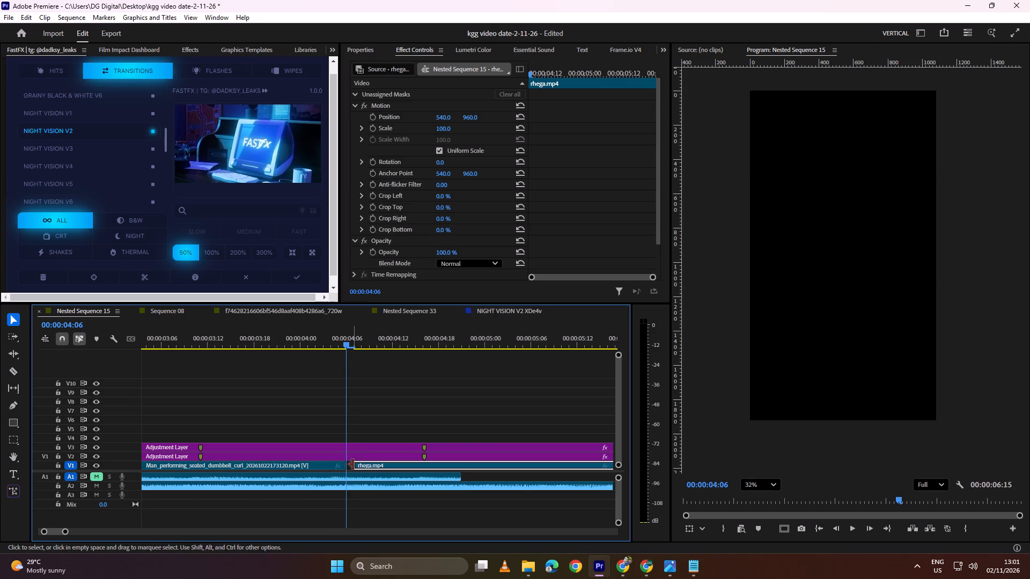
drag(353, 464, 347, 464)
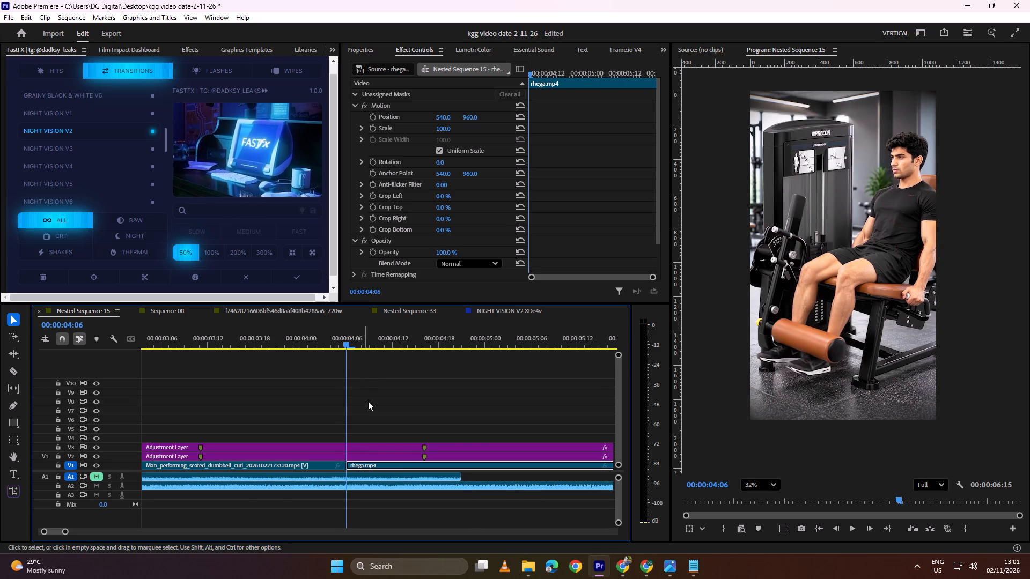
Select rhega.mp4 and examine its transform and crop properties and its available clip options.
click(358, 466)
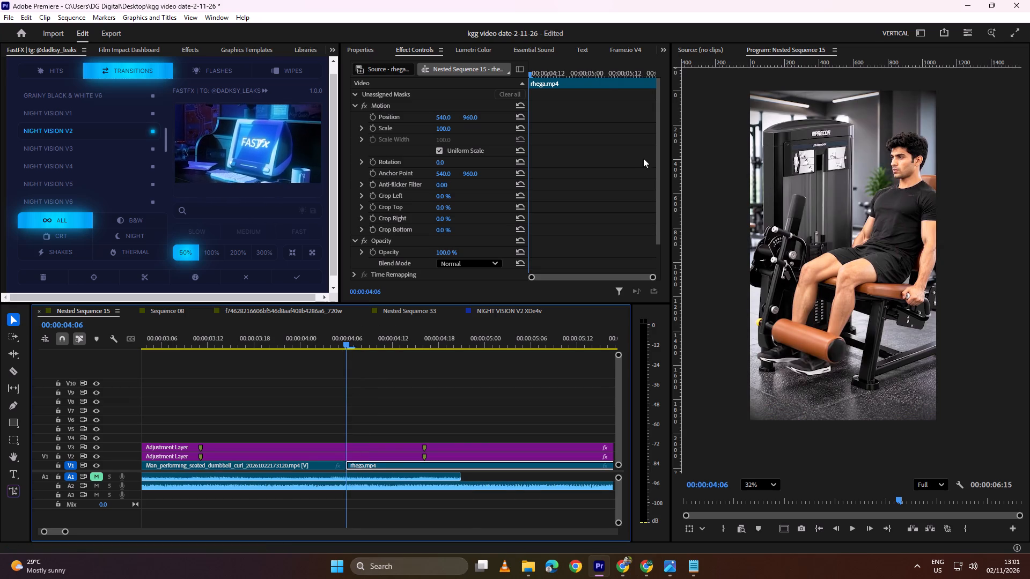
click(371, 46)
scroll(429, 222, down, 2)
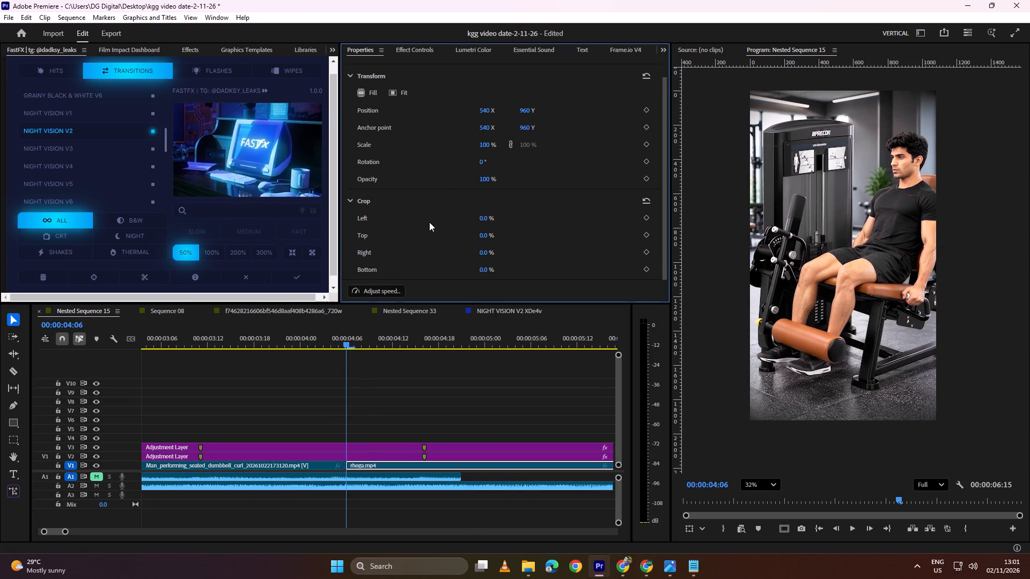
scroll(429, 222, down, 4)
scroll(426, 224, up, 5)
click(373, 467)
right_click(373, 467)
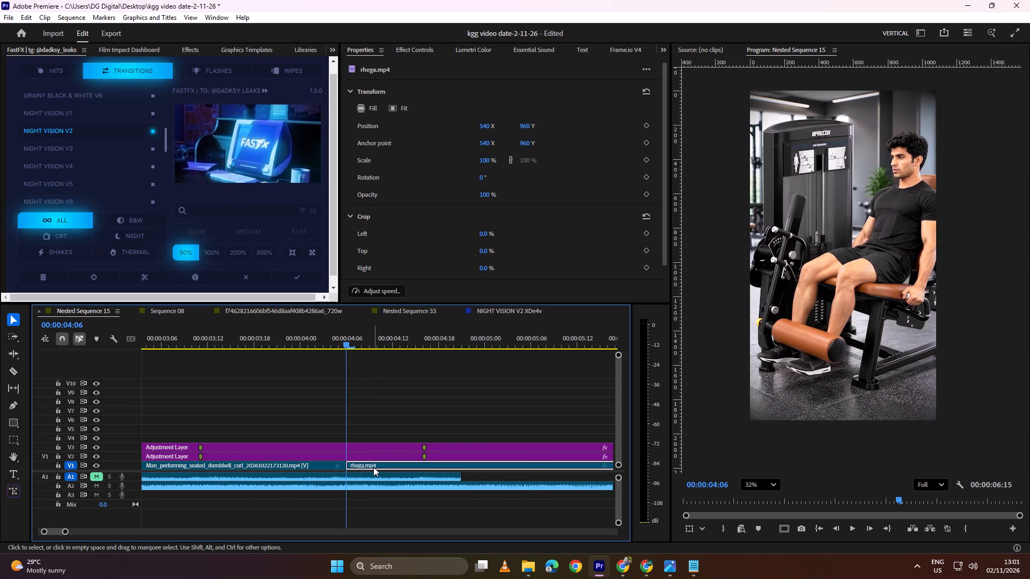
click(289, 412)
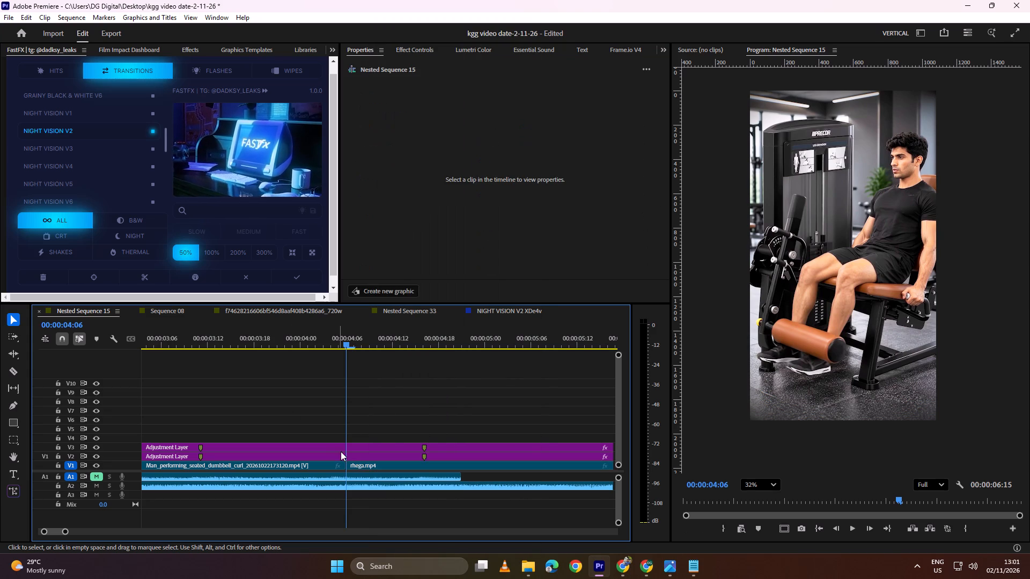
click(359, 464)
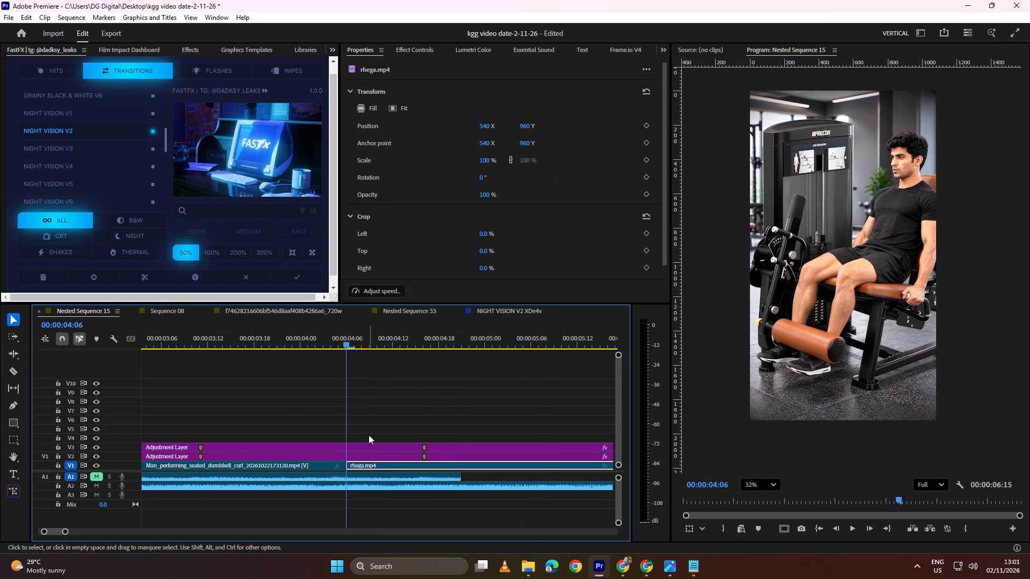
Play through rhega.mp4 and extend the end of the A2 music clip to about 00:00:12:23.
alt+scroll(369, 435, down, 5)
key(space)
alt+scroll(425, 452, down, 4)
key(space)
drag(521, 486, 601, 486)
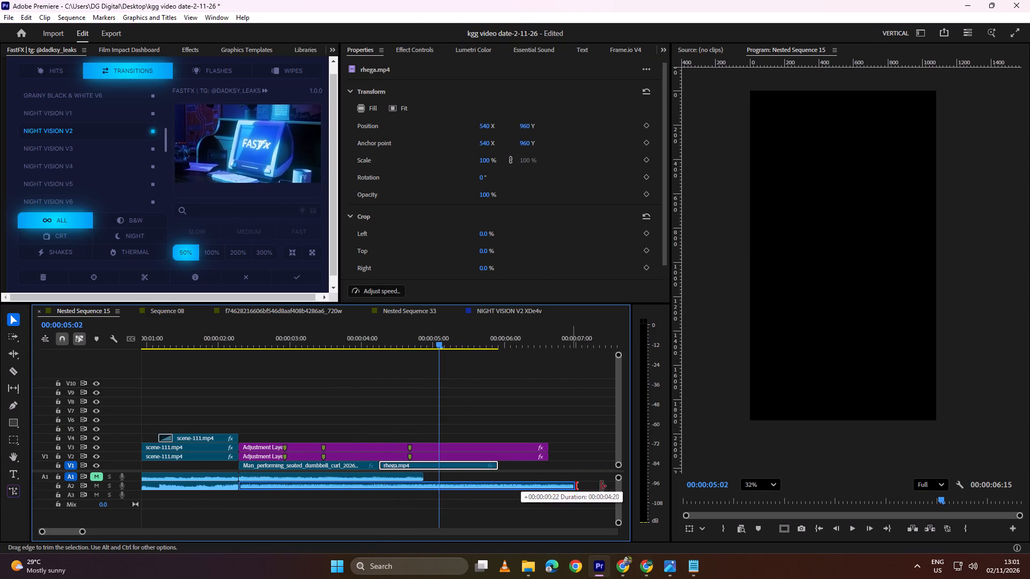
drag(601, 486, 630, 486)
alt+scroll(454, 474, down, 10)
scroll(315, 474, up, 6)
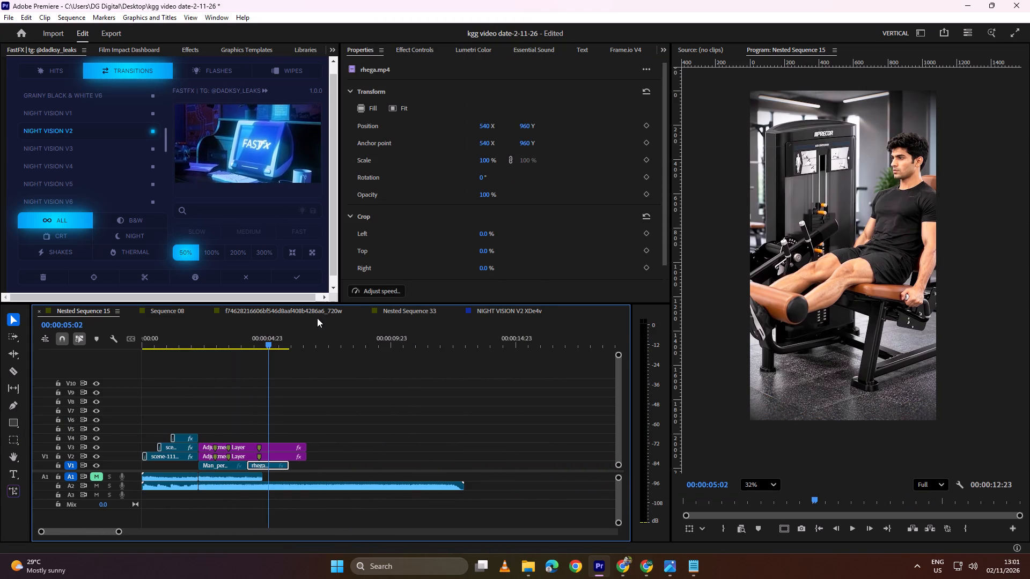
Play the reference video sequence through its later shots to about 00:00:12:00 to study the cuts.
click(255, 306)
key(space)
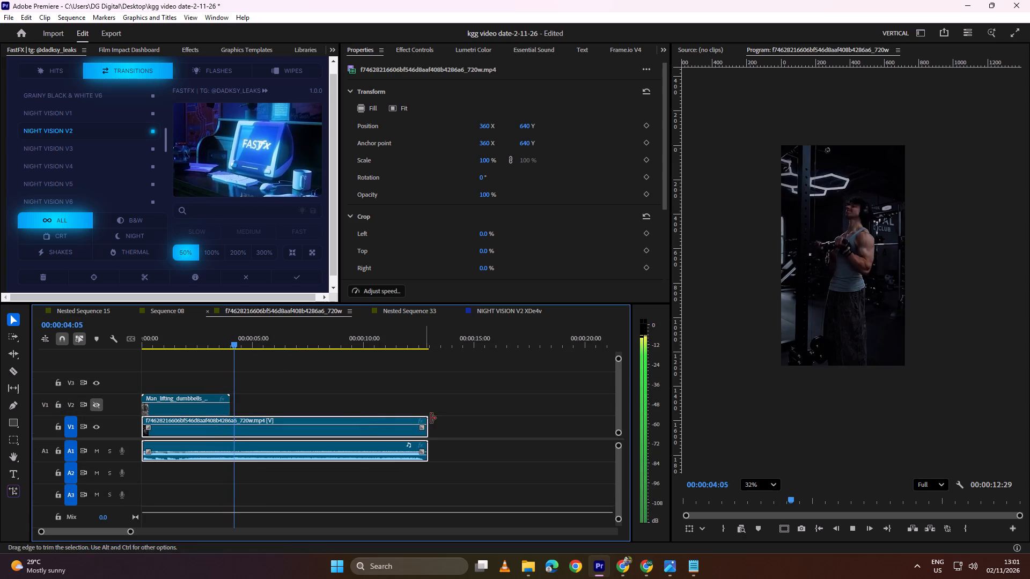
drag(432, 419, 524, 413)
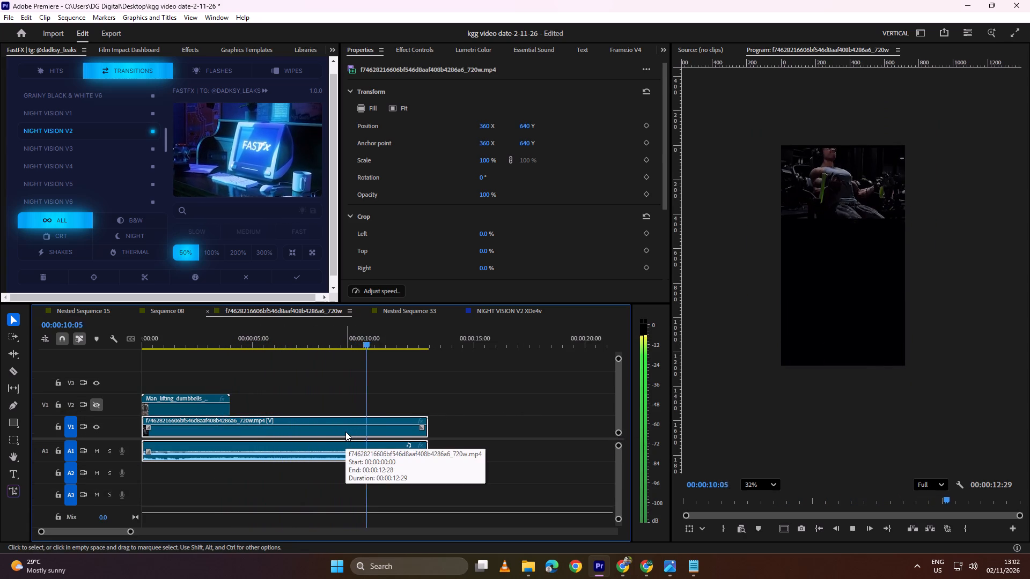
key(space)
drag(392, 343, 318, 366)
key(space)
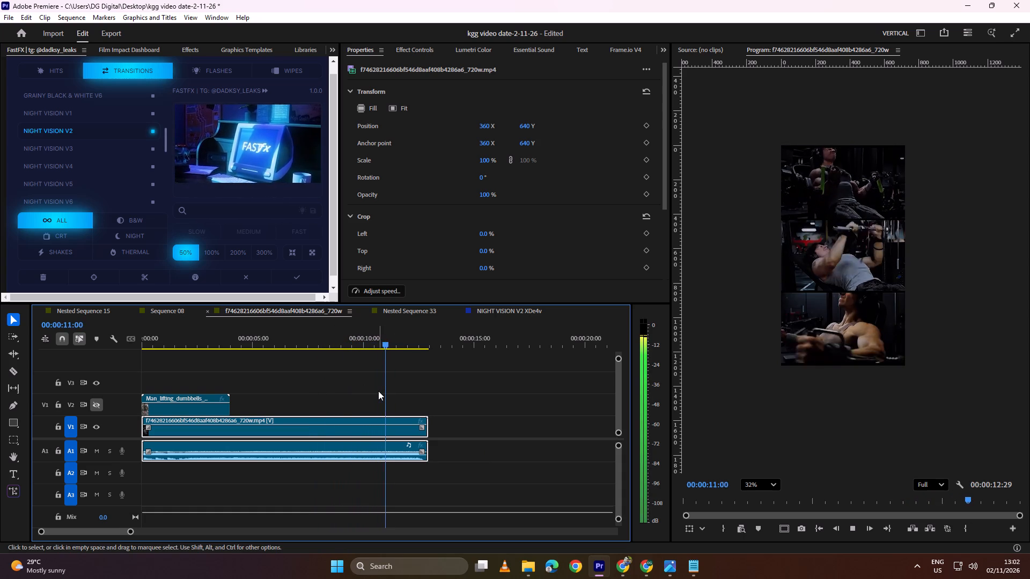
key(space)
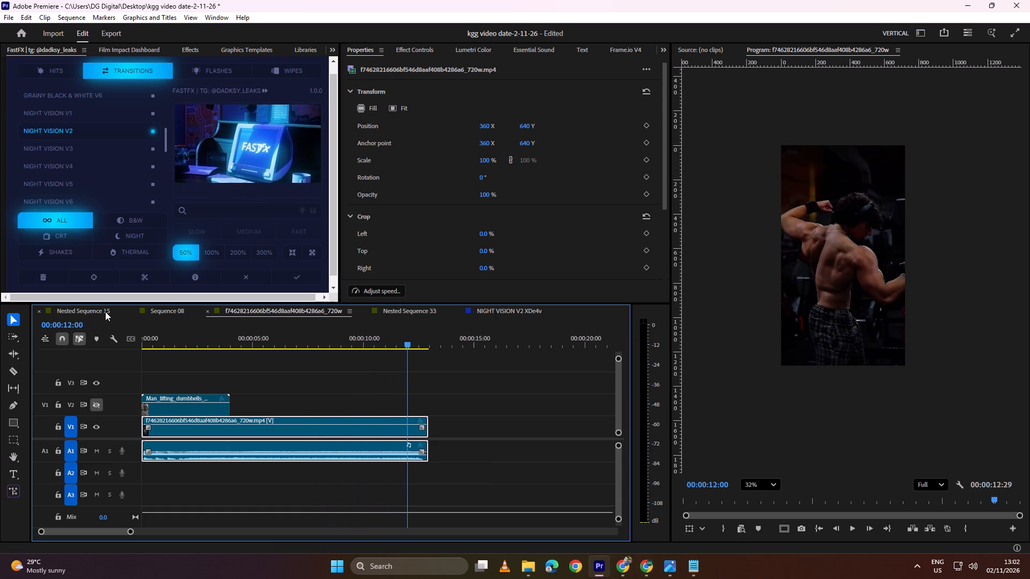
Return to Nested Sequence 15 and play repeatedly from the dumbbell curl clip into rhega.mp4 to check the pacing.
click(105, 311)
alt+scroll(303, 385, down, 4)
drag(237, 340, 176, 354)
key(space)
alt+scroll(205, 436, up, 5)
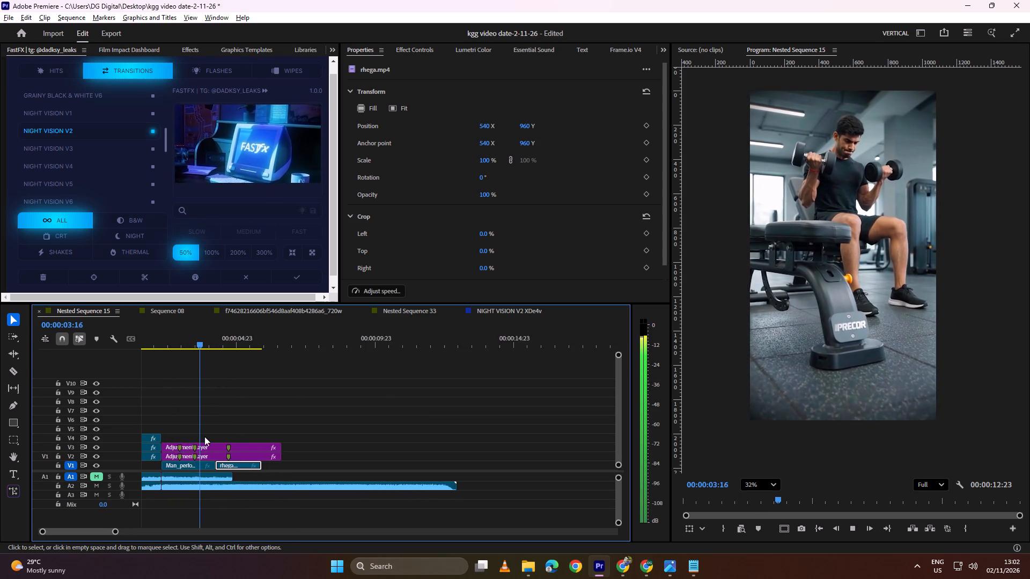
alt+scroll(204, 436, up, 9)
key(space)
alt+scroll(199, 452, up, 15)
drag(429, 339, 391, 351)
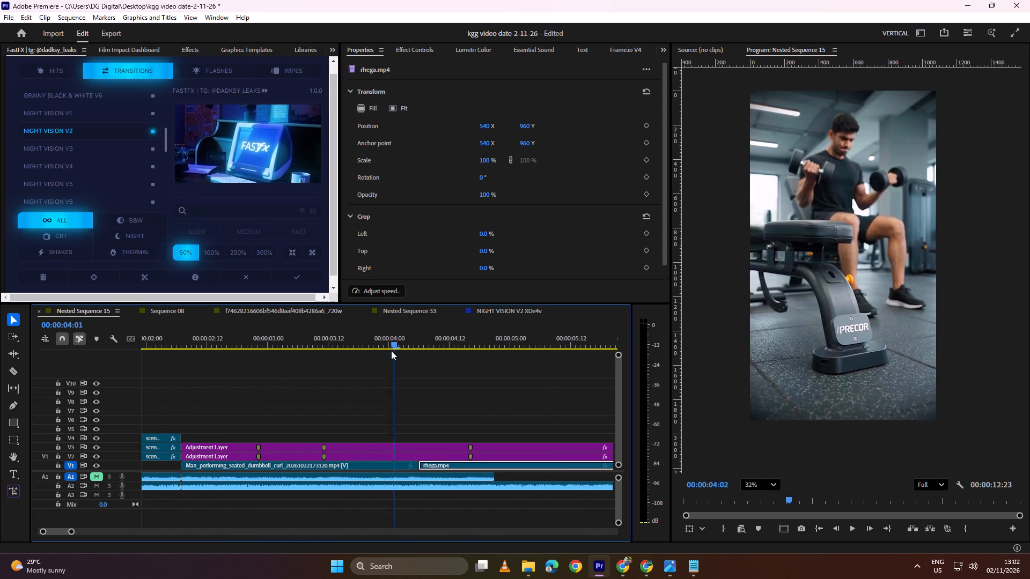
drag(391, 351, 258, 371)
key(space)
alt+scroll(322, 413, down, 4)
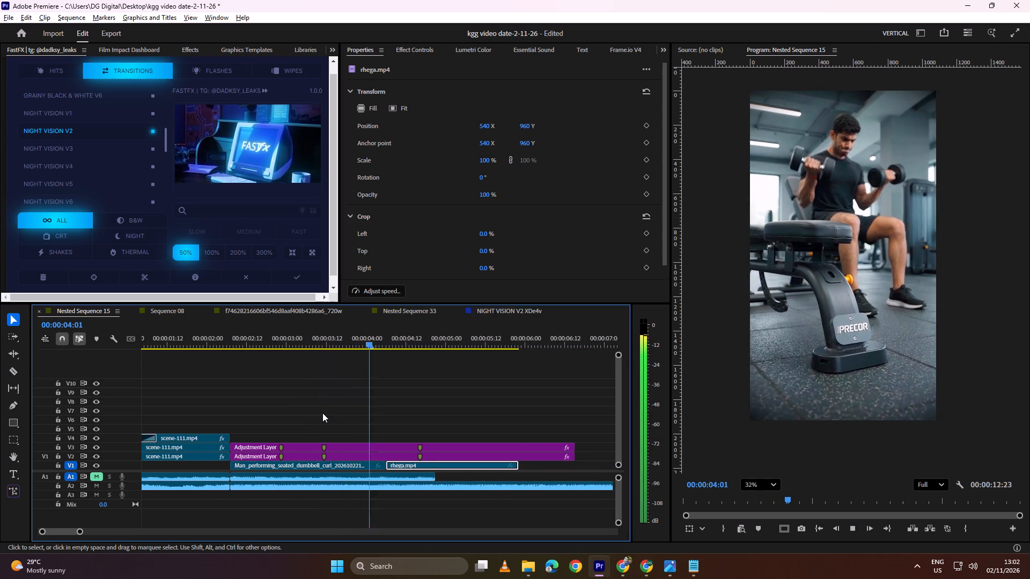
alt+scroll(322, 413, down, 6)
key(space)
alt+scroll(326, 458, down, 3)
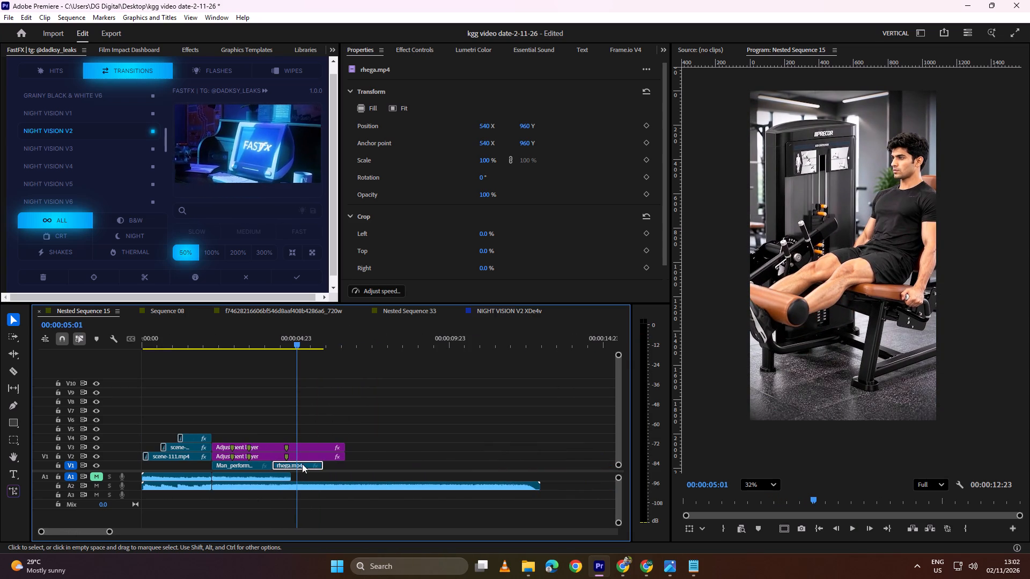
Scrub back and forth across the dumbbell curl and rhega.mp4 clips to compare their framing.
click(300, 464)
drag(308, 339, 226, 358)
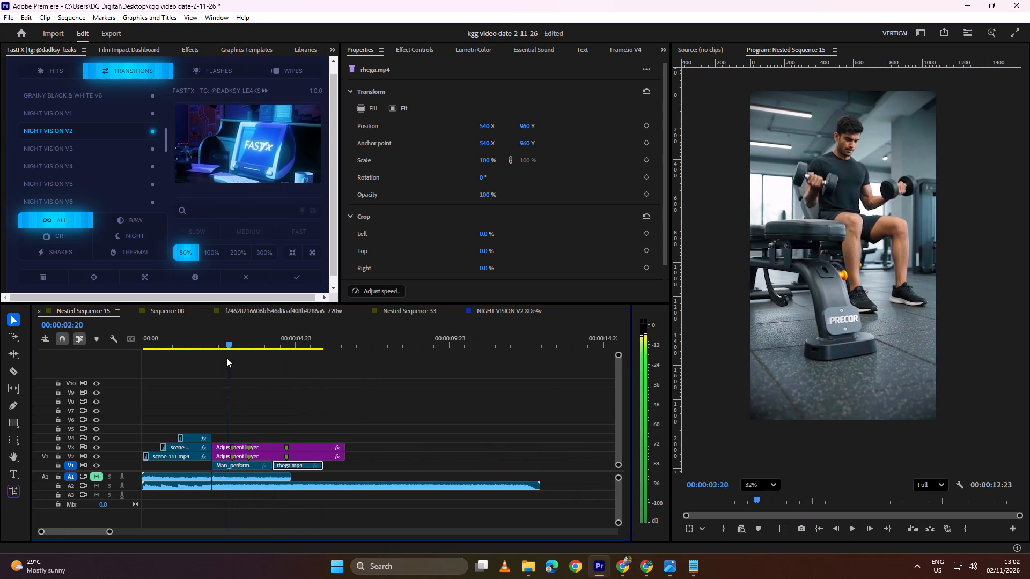
drag(226, 358, 262, 355)
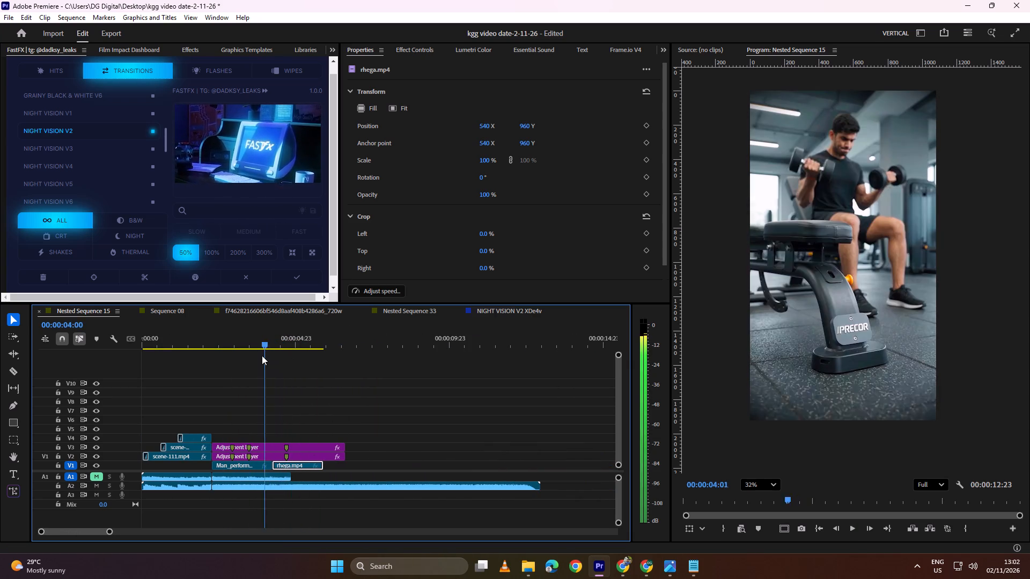
drag(262, 355, 297, 358)
drag(290, 333, 263, 343)
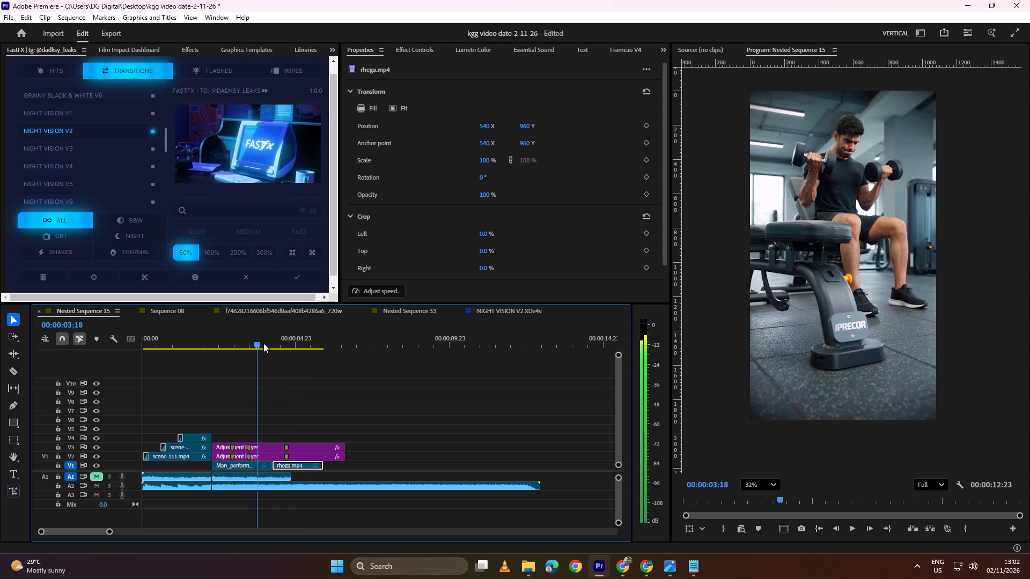
drag(263, 343, 240, 351)
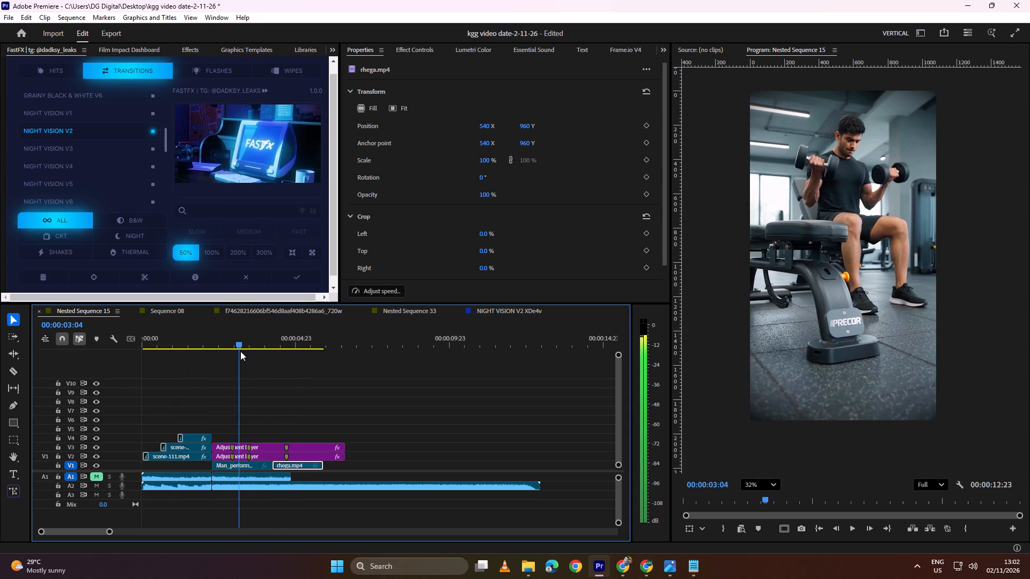
drag(240, 351, 275, 350)
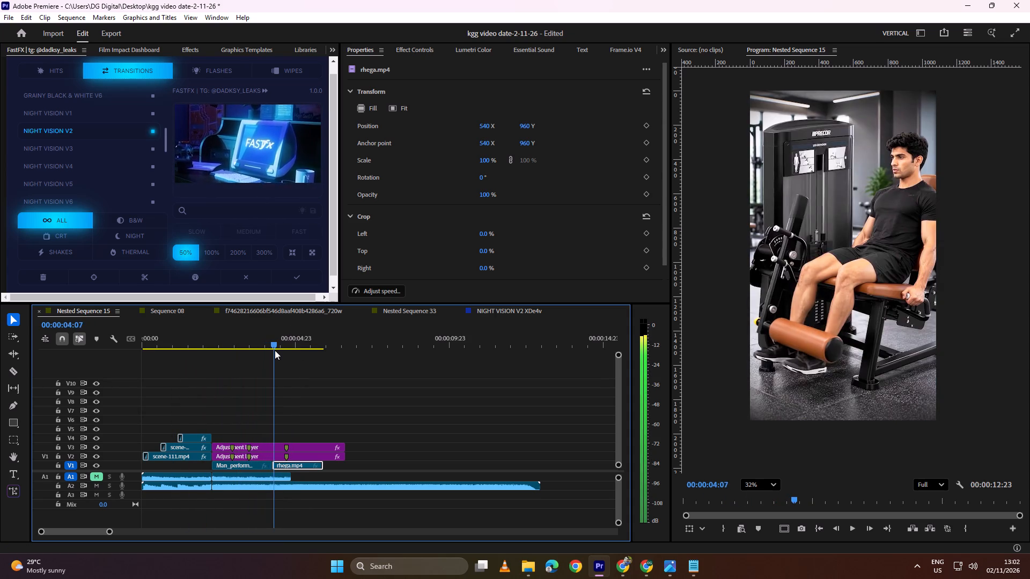
drag(275, 350, 235, 353)
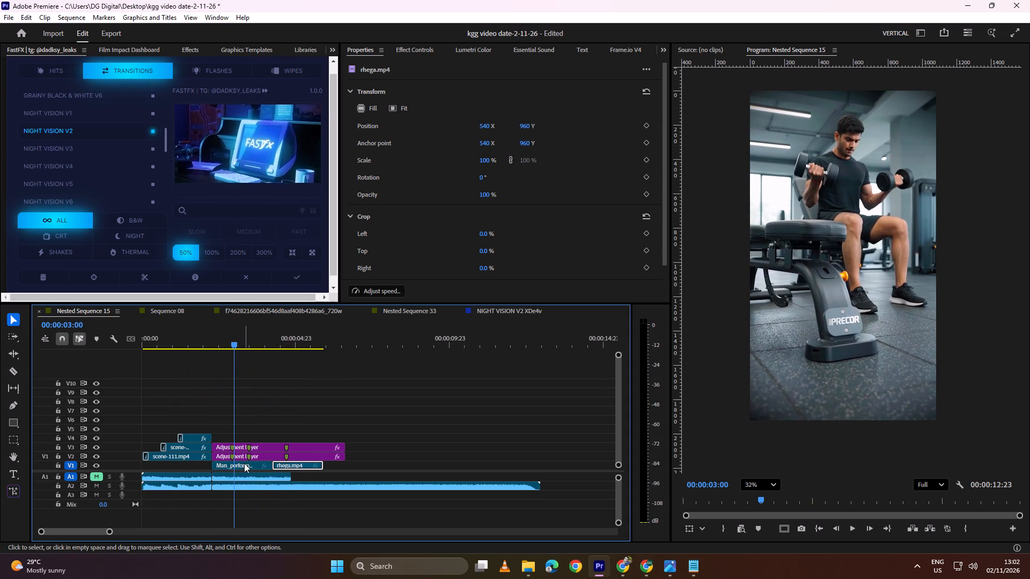
Reframe the seated dumbbell curl clip on V1 with scale 131% and vertical position 1198.
click(244, 463)
drag(484, 157, 501, 158)
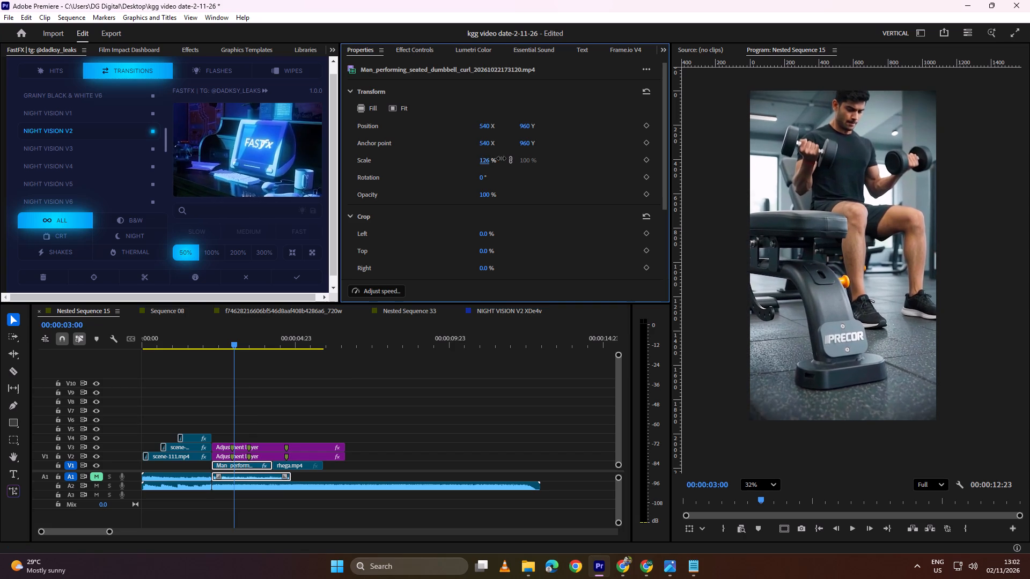
drag(501, 158, 504, 159)
drag(532, 126, 648, 112)
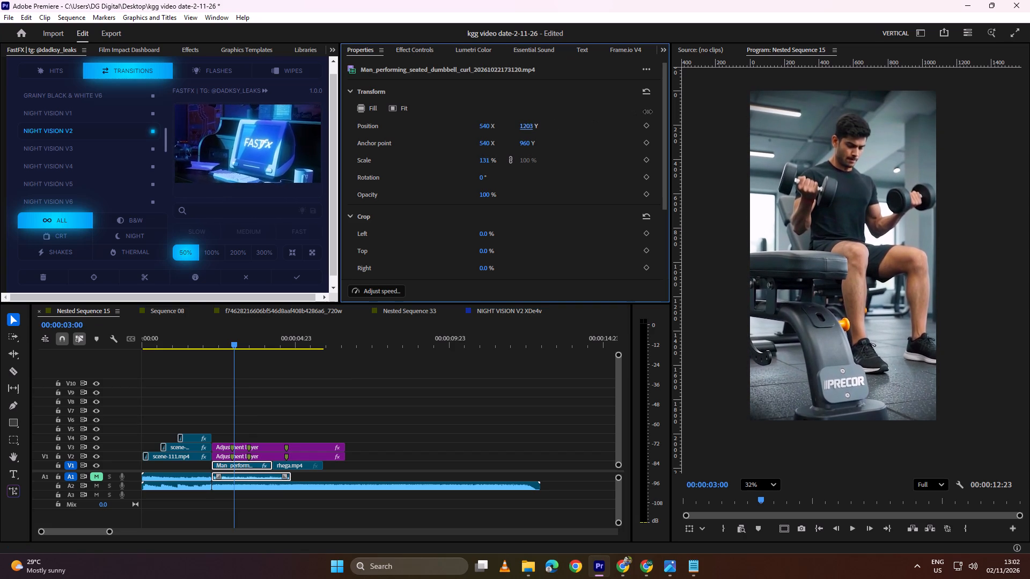
drag(648, 112, 645, 112)
Play the rescaled dumbbell curl clip and the cut into rhega.mp4 several times to review the new framing.
key(space)
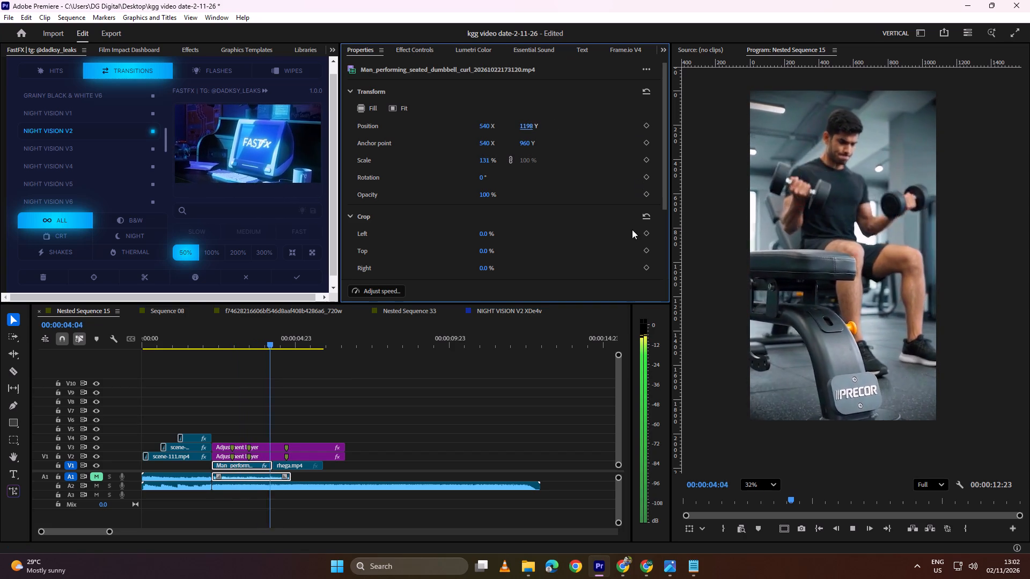
key(space)
drag(284, 340, 218, 358)
key(space)
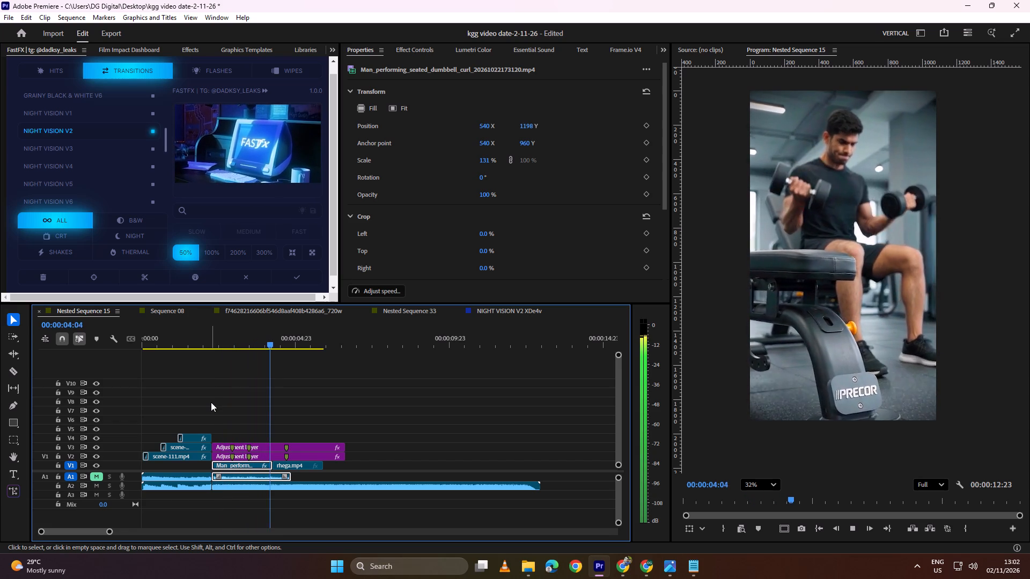
key(space)
key(space)
key(space)
alt+scroll(312, 459, up, 8)
key(space)
key(space)
drag(399, 338, 357, 339)
key(space)
key(space)
alt+scroll(382, 361, down, 3)
key(space)
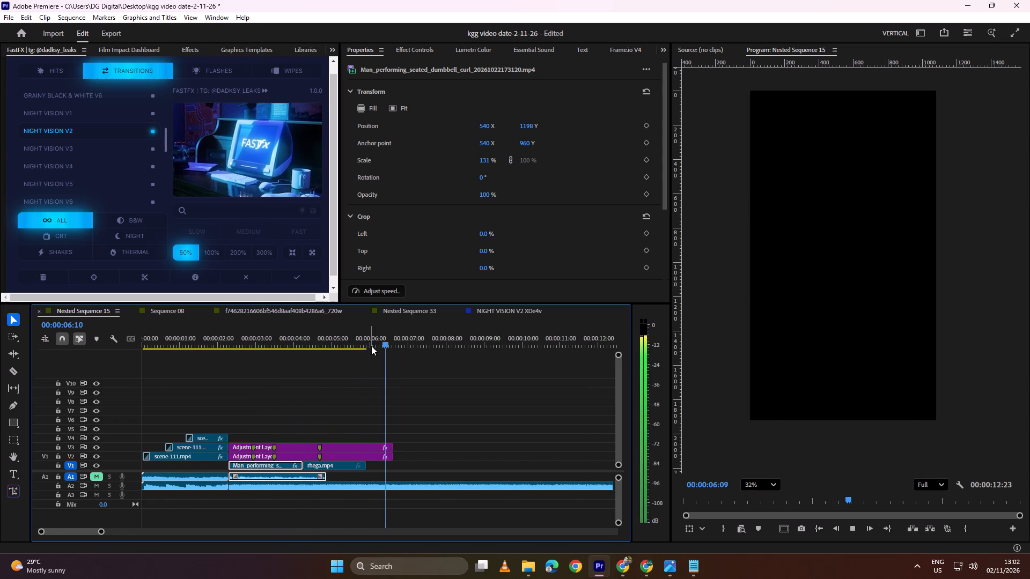
key(space)
alt+scroll(395, 394, down, 8)
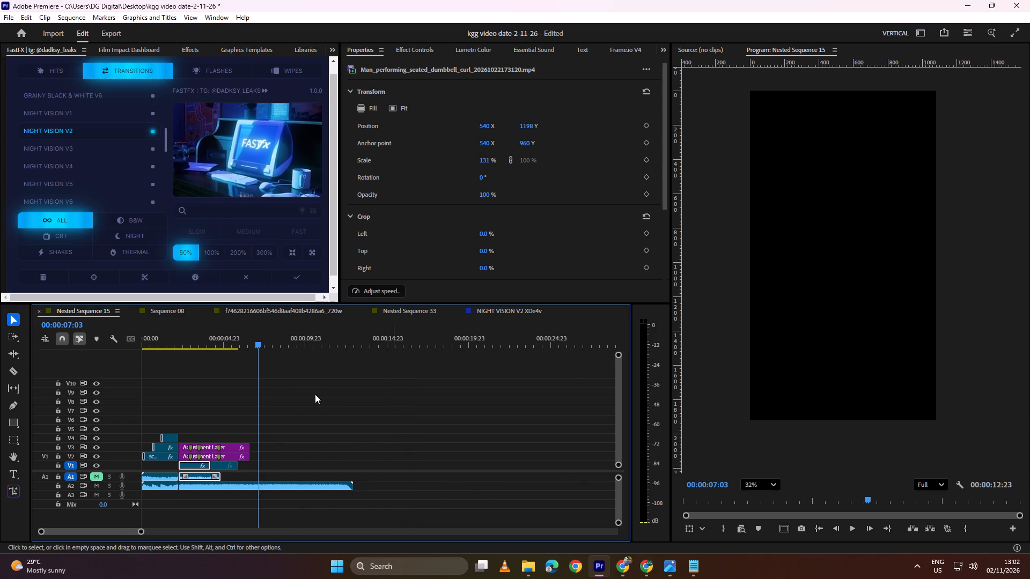
Examine the reference video from about 00:00:07:25 and the title section of Sequence 08 for comparison.
click(255, 308)
drag(403, 342, 314, 341)
key(space)
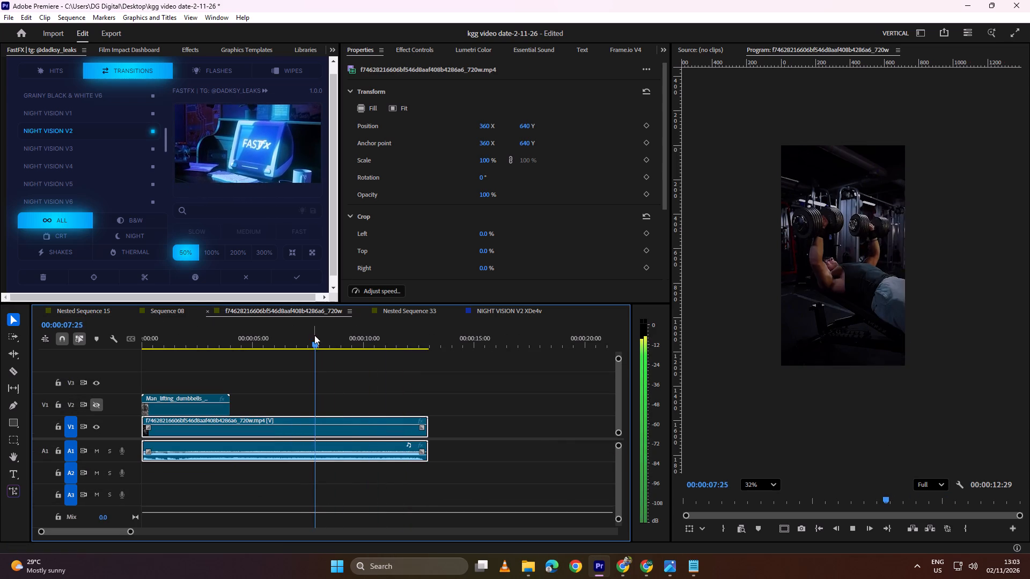
key(space)
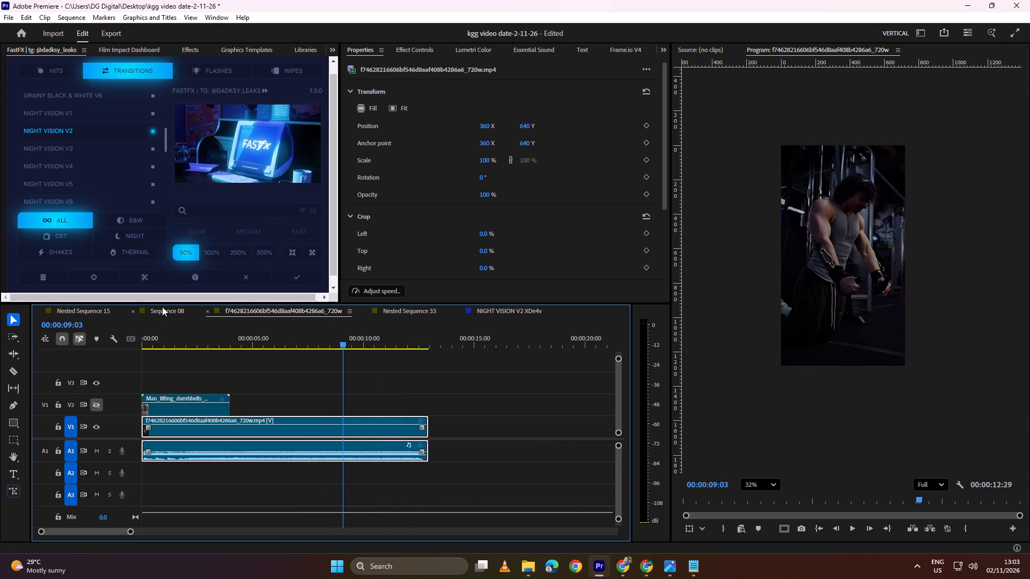
click(163, 310)
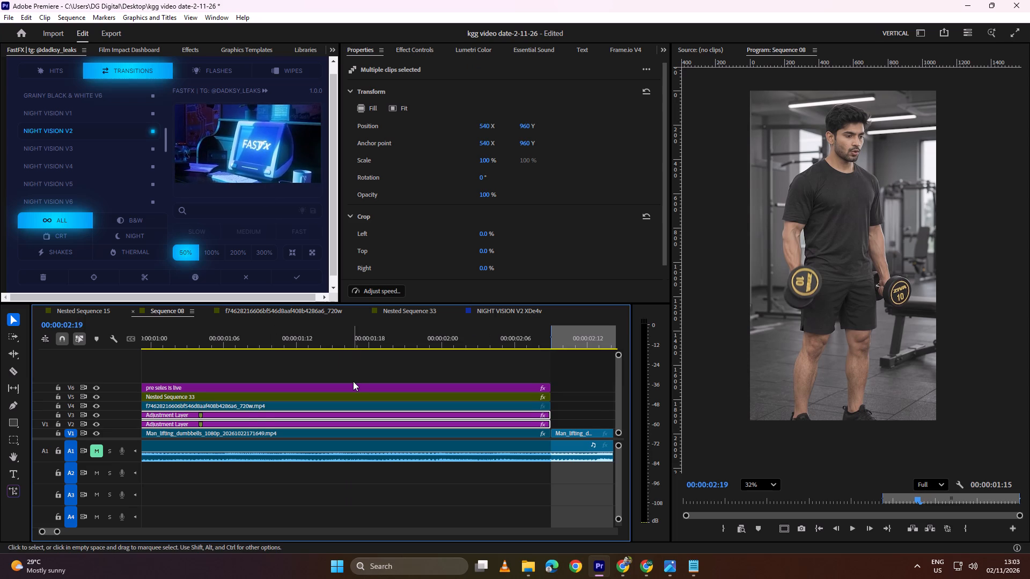
scroll(353, 382, up, 14)
alt+scroll(336, 375, down, 10)
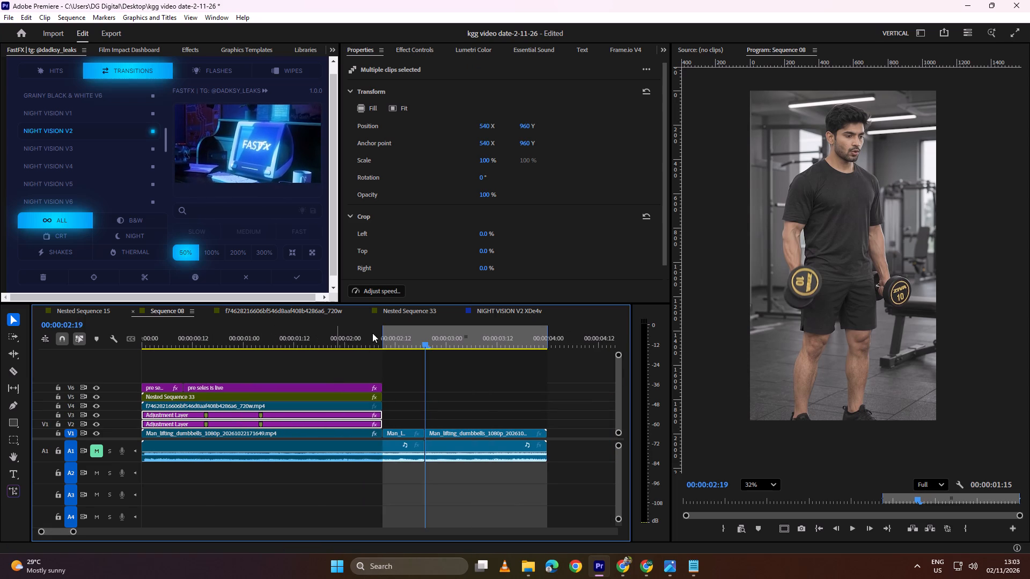
drag(374, 333, 193, 367)
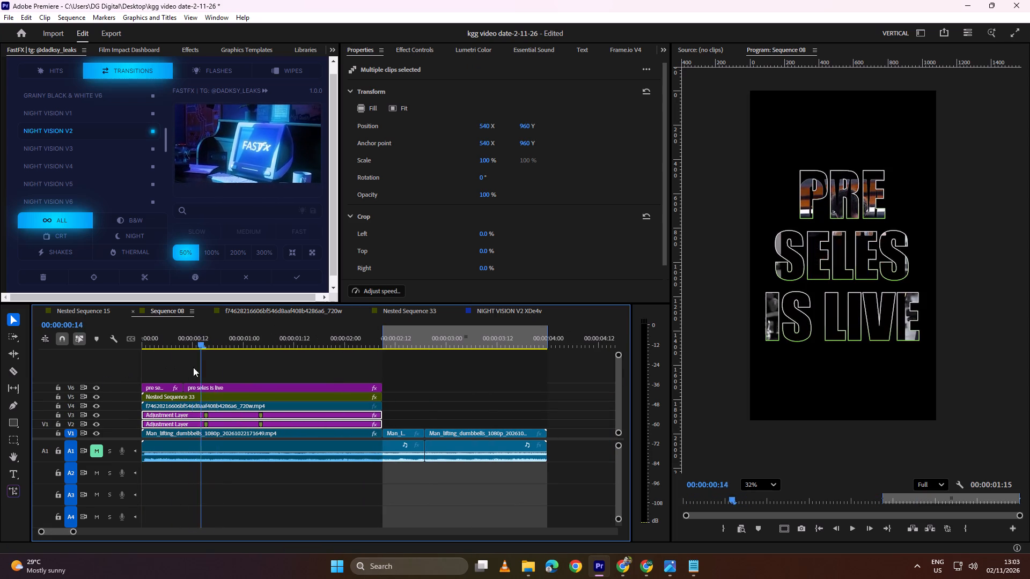
drag(193, 367, 131, 377)
Play Nested Sequence 15 from its start through the title into the dumbbell curl clip to review the transition point.
click(92, 310)
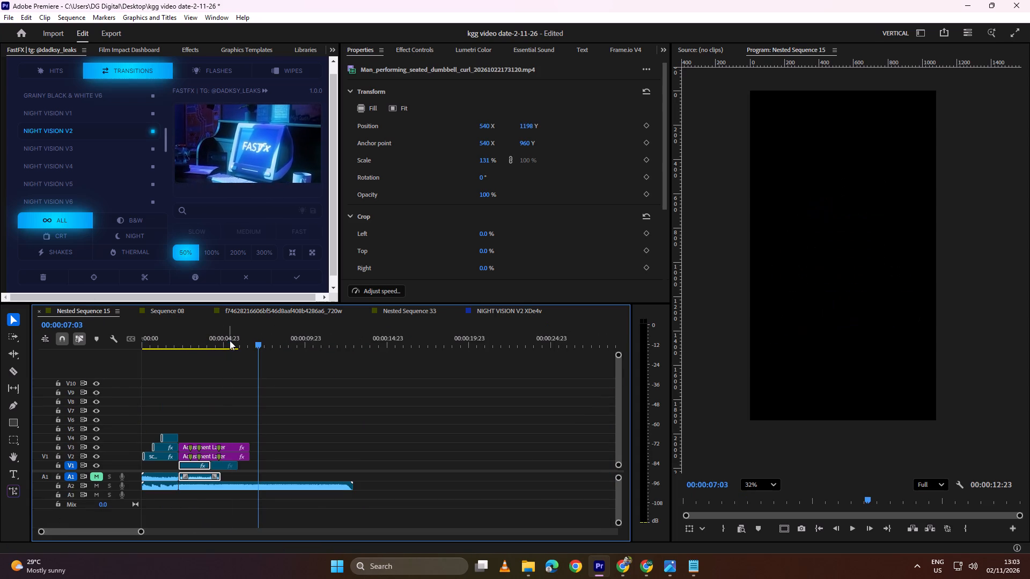
drag(231, 340, 107, 368)
key(space)
scroll(215, 396, up, 20)
scroll(215, 396, up, 1)
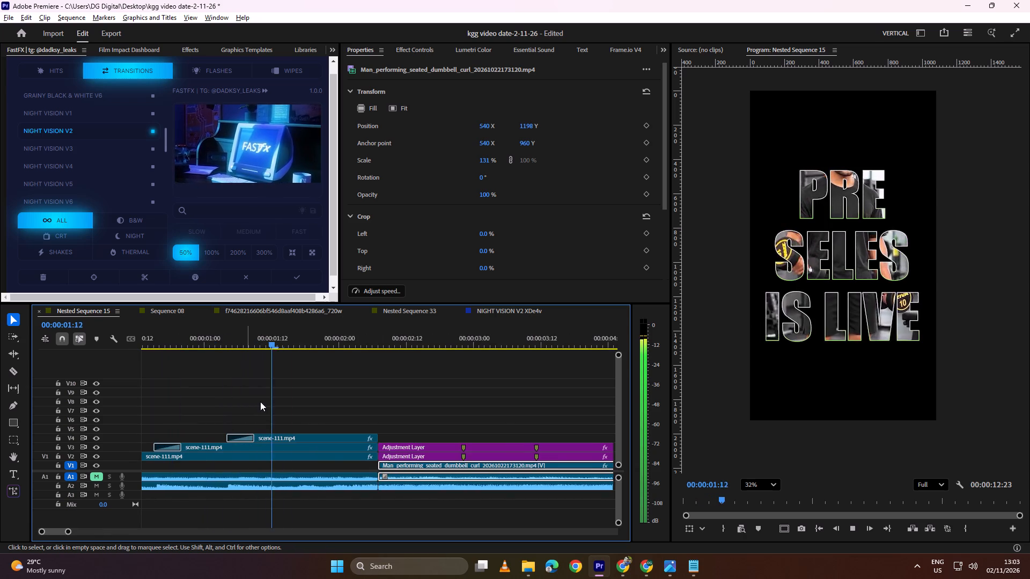
alt+scroll(273, 399, up, 5)
key(space)
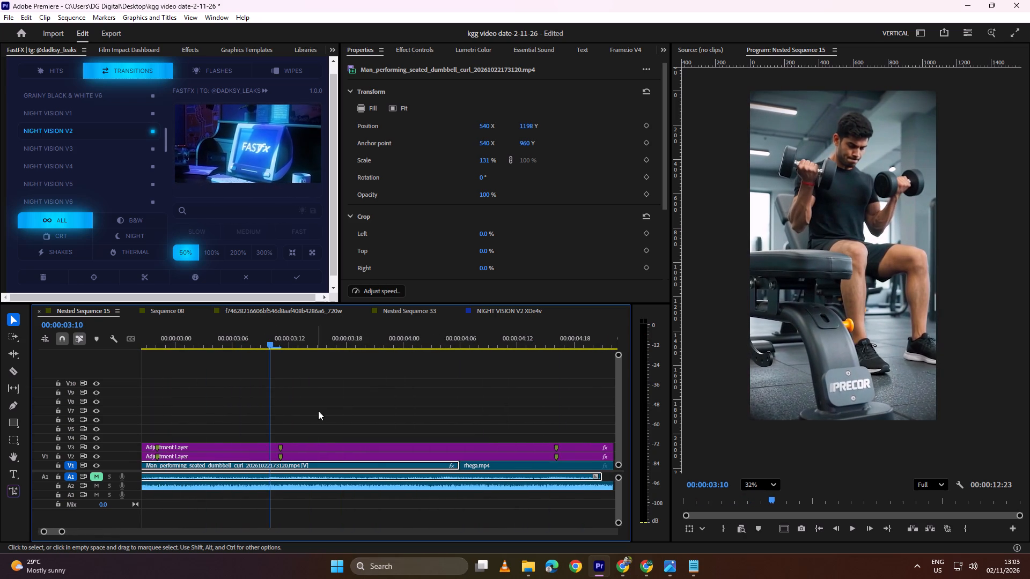
alt+scroll(277, 419, down, 10)
scroll(246, 423, up, 6)
alt+scroll(274, 415, up, 9)
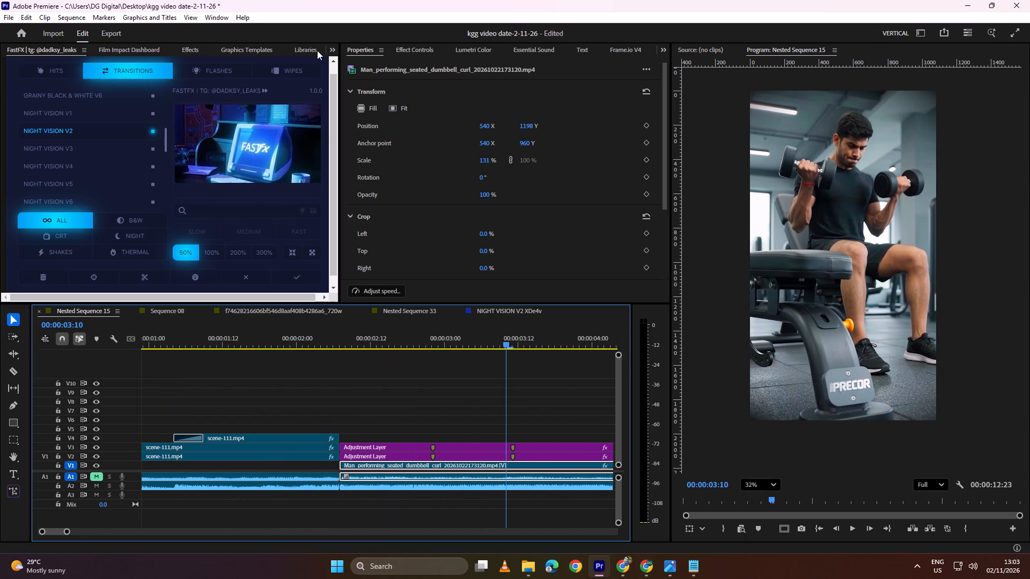
Place an adjustment layer from the project on V6, spanning the cut between the title and the dumbbell curl clip.
click(335, 47)
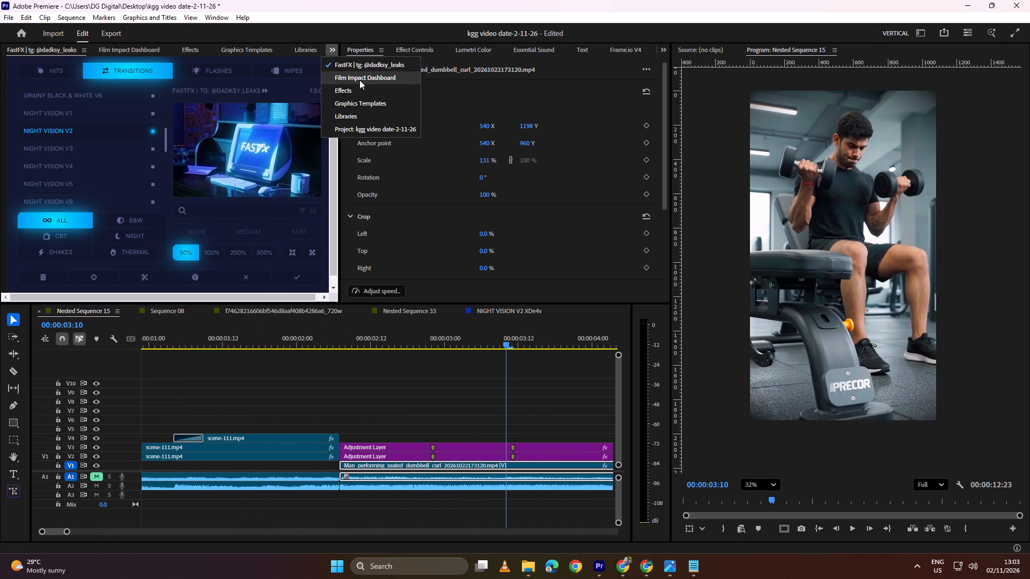
click(359, 80)
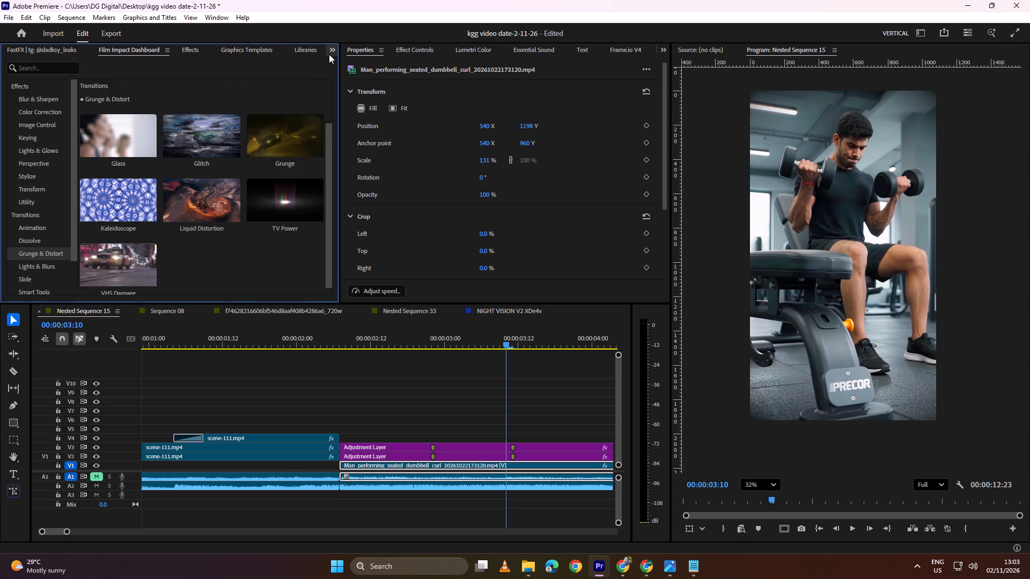
click(329, 53)
click(345, 130)
scroll(152, 199, up, 7)
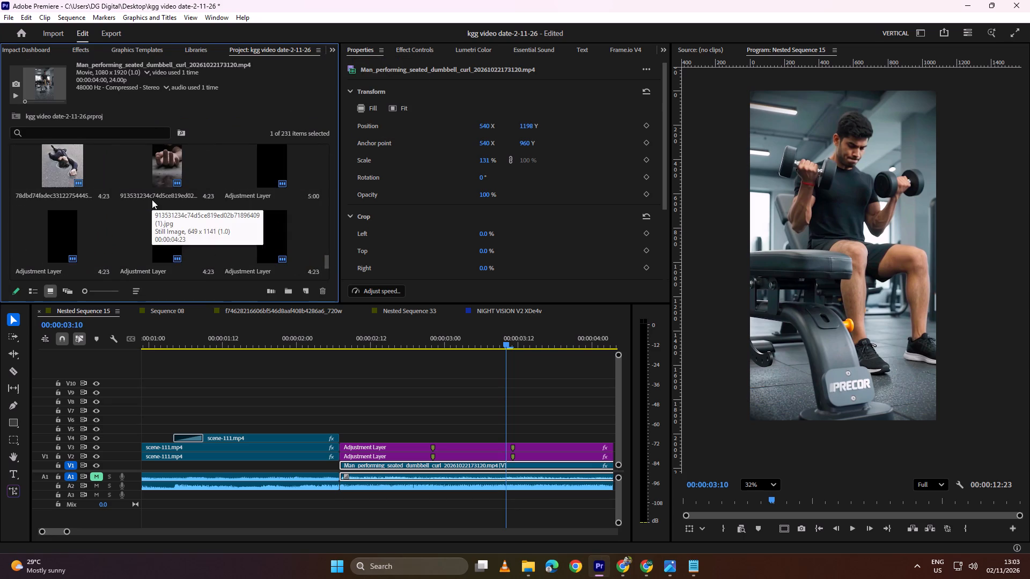
drag(271, 172, 276, 423)
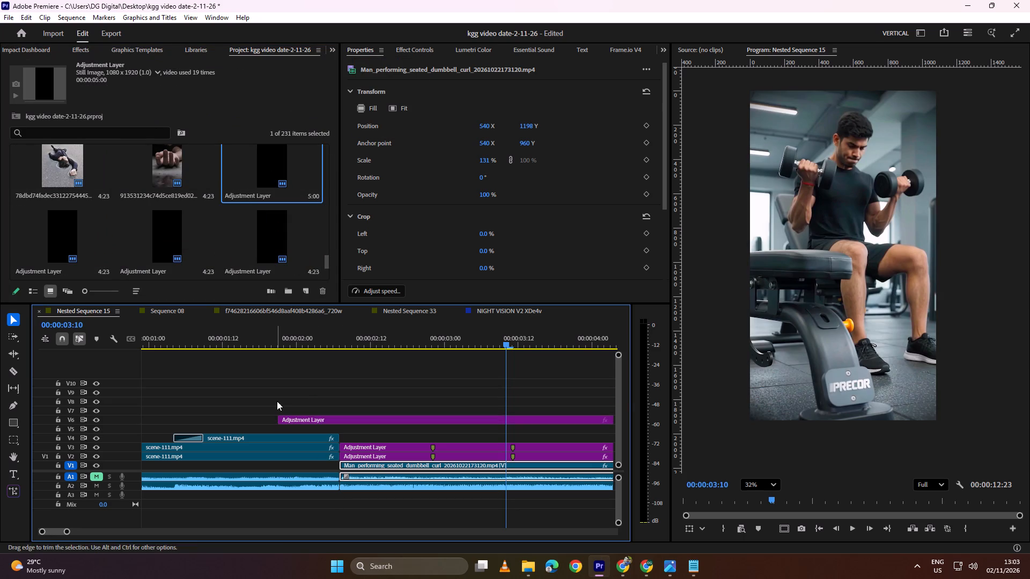
Split the V6 adjustment layer at the title-to-curl cut and at about 00:00:02:20, and delete the part after the second split.
key(c)
click(420, 416)
click(342, 424)
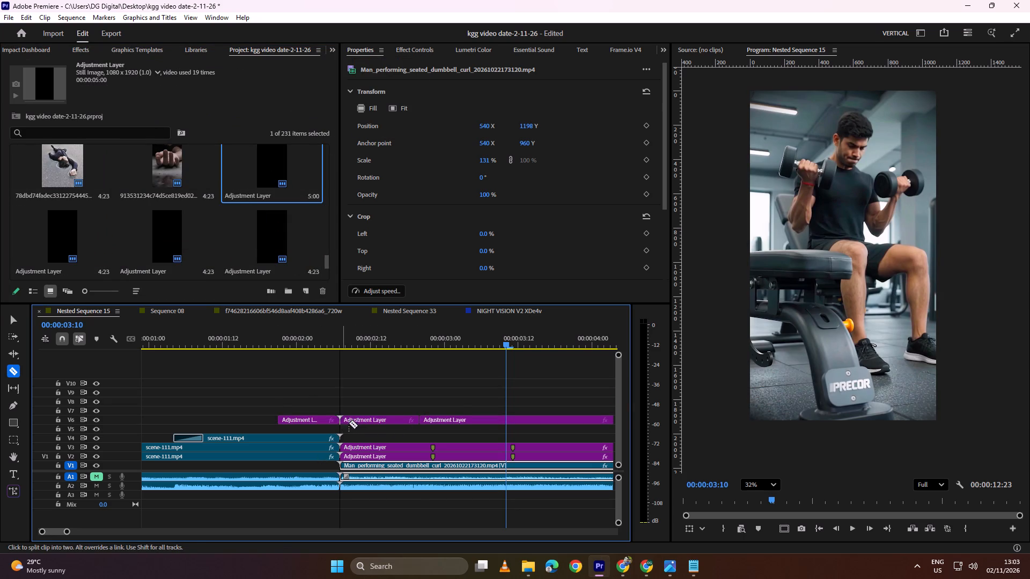
key(v)
drag(454, 406, 460, 424)
key(BackSpace)
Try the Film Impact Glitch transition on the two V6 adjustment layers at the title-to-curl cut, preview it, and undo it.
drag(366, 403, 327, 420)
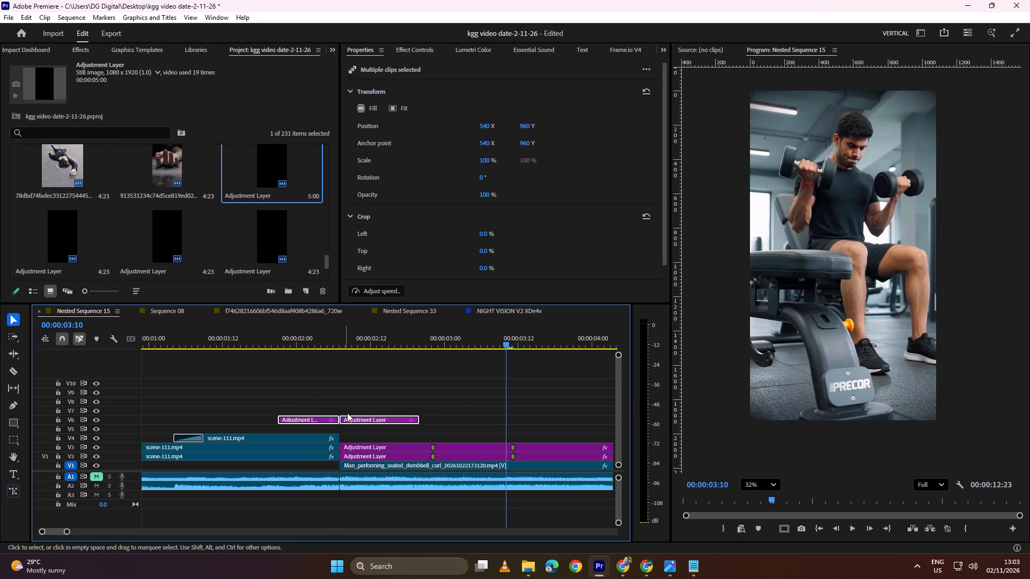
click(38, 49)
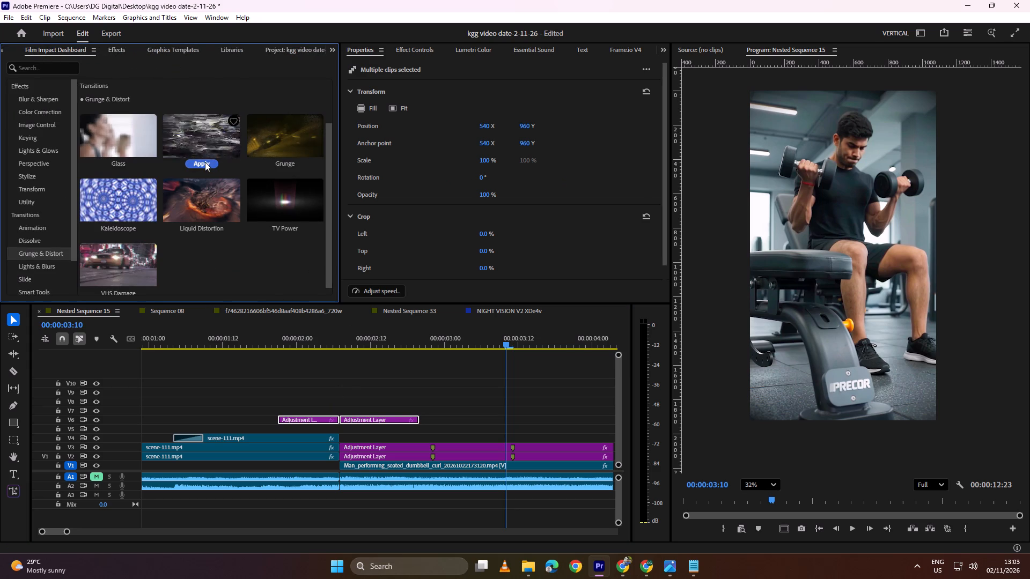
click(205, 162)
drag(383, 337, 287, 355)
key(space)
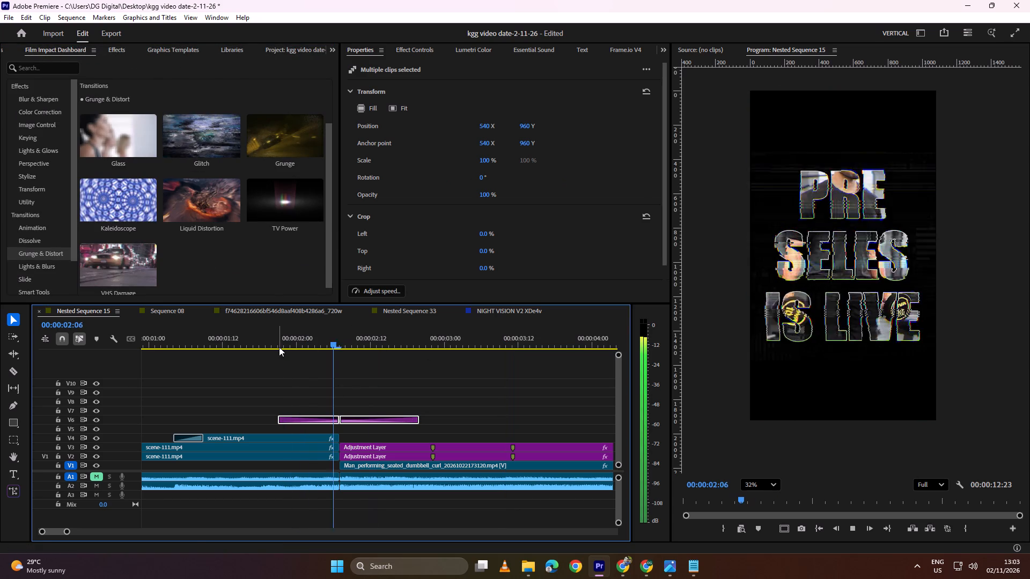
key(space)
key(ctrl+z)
Apply the Film Impact Grunge transition to both V6 adjustment layers at the title-to-curl cut and play it back.
drag(365, 399, 341, 422)
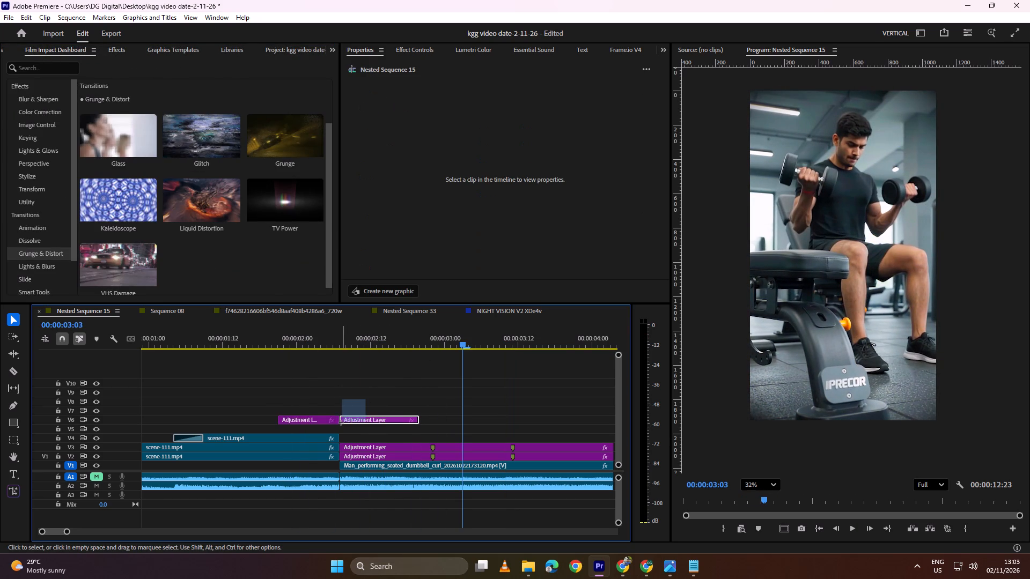
drag(341, 422, 335, 422)
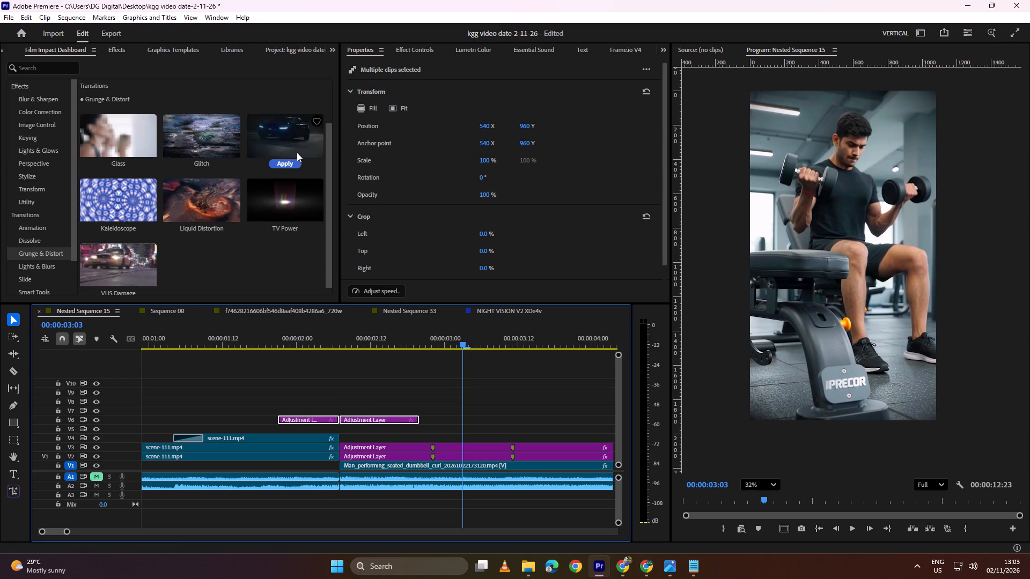
click(283, 162)
drag(371, 345, 269, 350)
key(space)
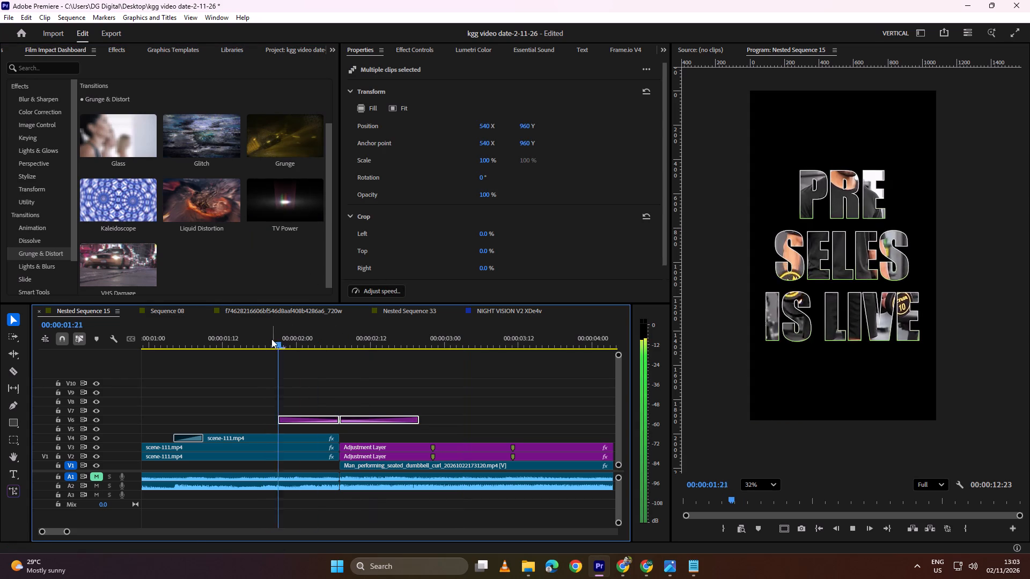
key(space)
drag(396, 336, 394, 336)
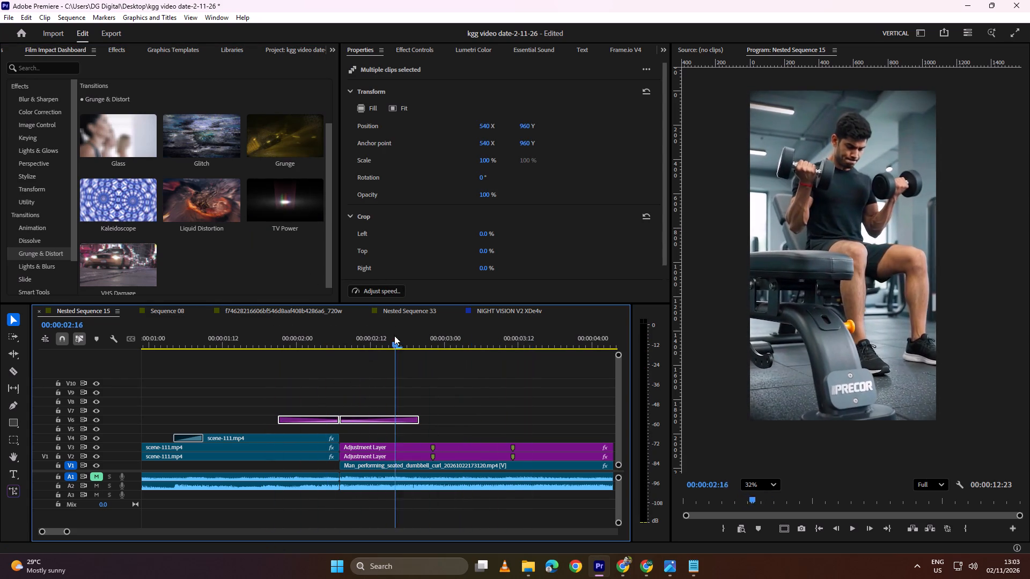
drag(394, 336, 292, 353)
key(space)
key(space)
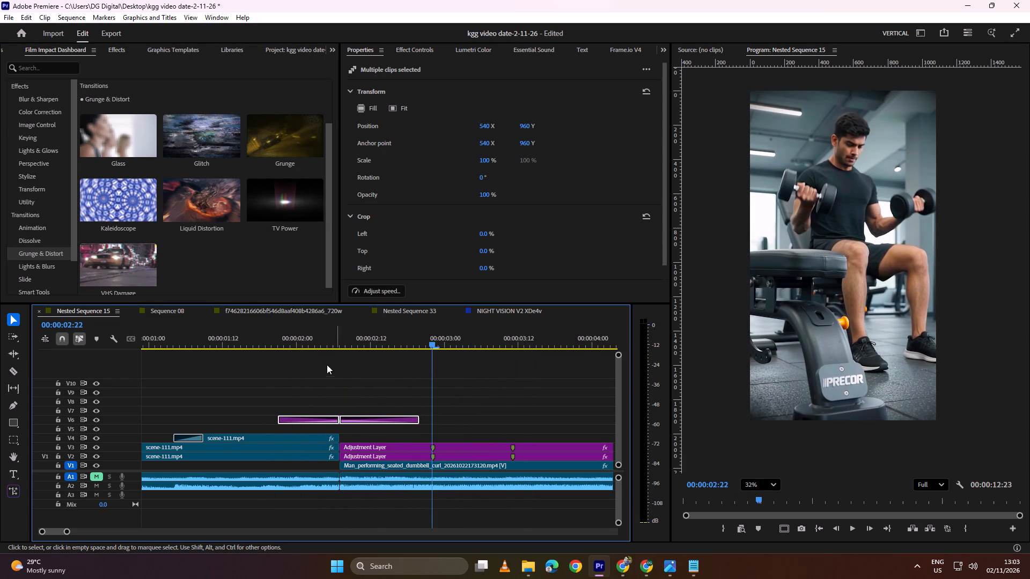
drag(362, 402, 322, 420)
drag(414, 339, 293, 357)
key(space)
key(space)
Extend the second V6 adjustment layer to about 00:00:03:01 and move both layers with their Grunge transition up to V7.
alt+scroll(314, 405, up, 4)
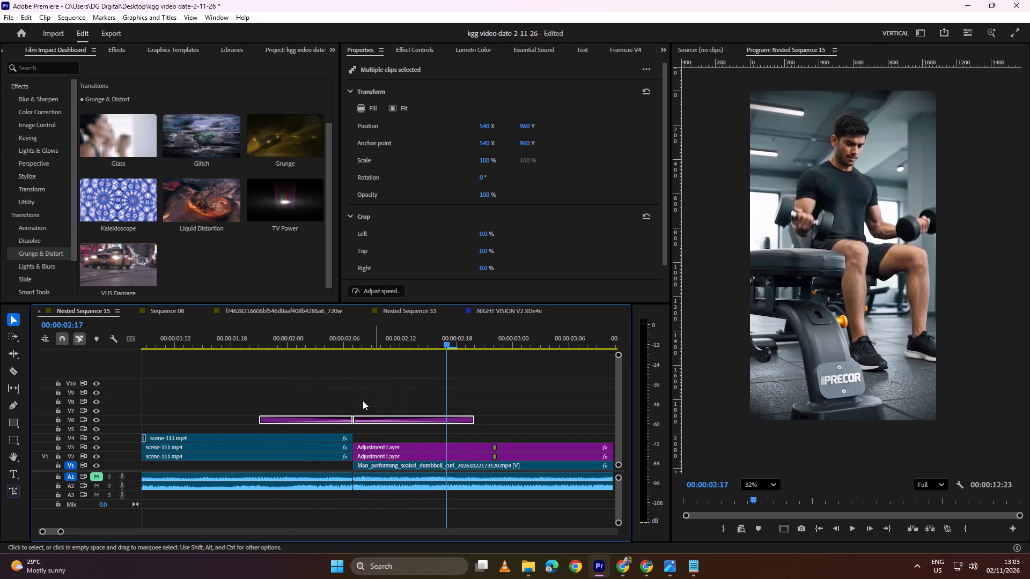
drag(479, 419, 529, 418)
drag(503, 402, 307, 423)
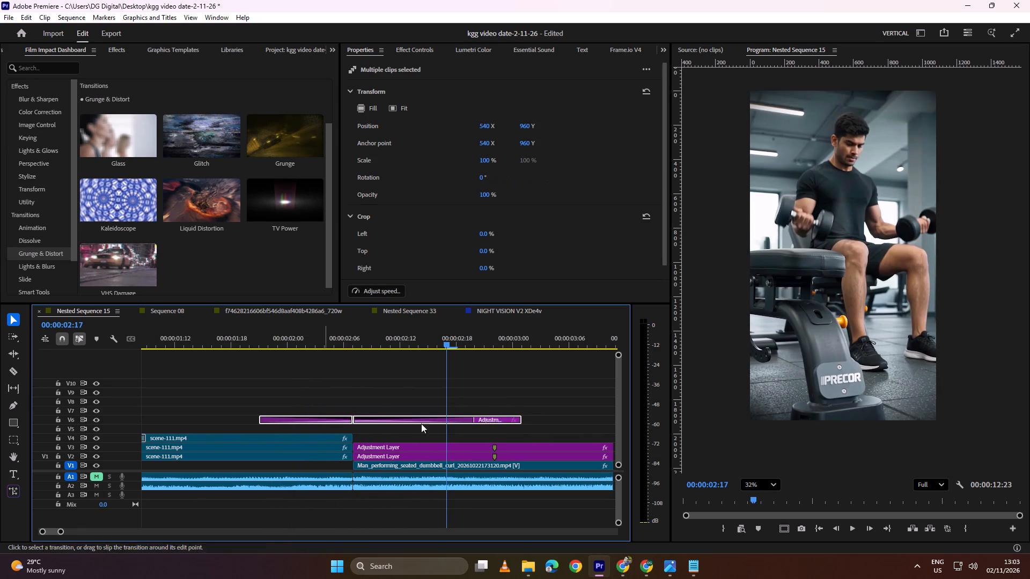
shift+drag(494, 417, 494, 408)
click(528, 391)
Duplicate the second adjustment layer onto V5, shift it to span the title-to-curl cut, and split it at that cut.
alt+drag(495, 410, 477, 430)
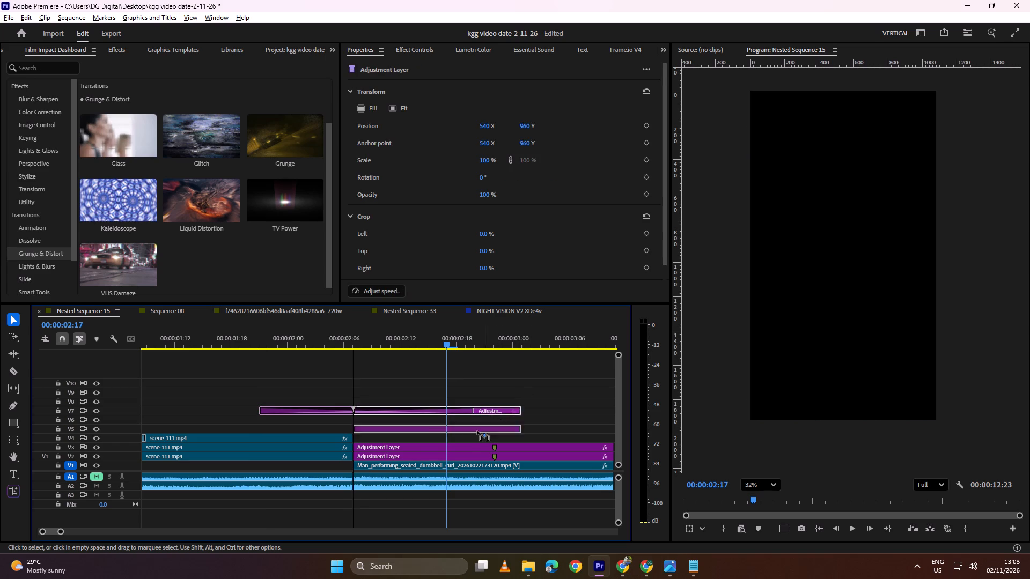
alt+drag(477, 430, 413, 430)
key(c)
click(353, 430)
key(v)
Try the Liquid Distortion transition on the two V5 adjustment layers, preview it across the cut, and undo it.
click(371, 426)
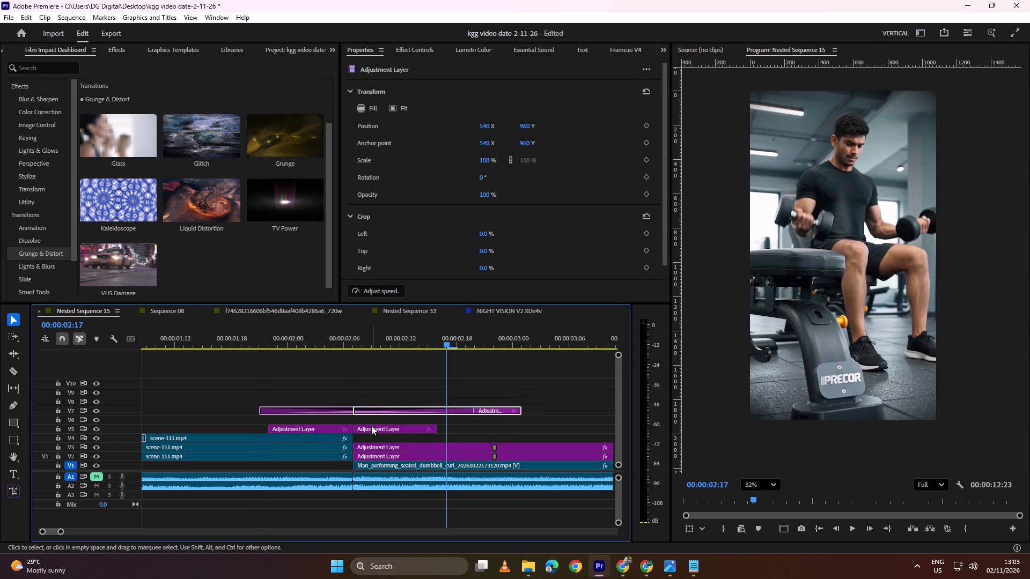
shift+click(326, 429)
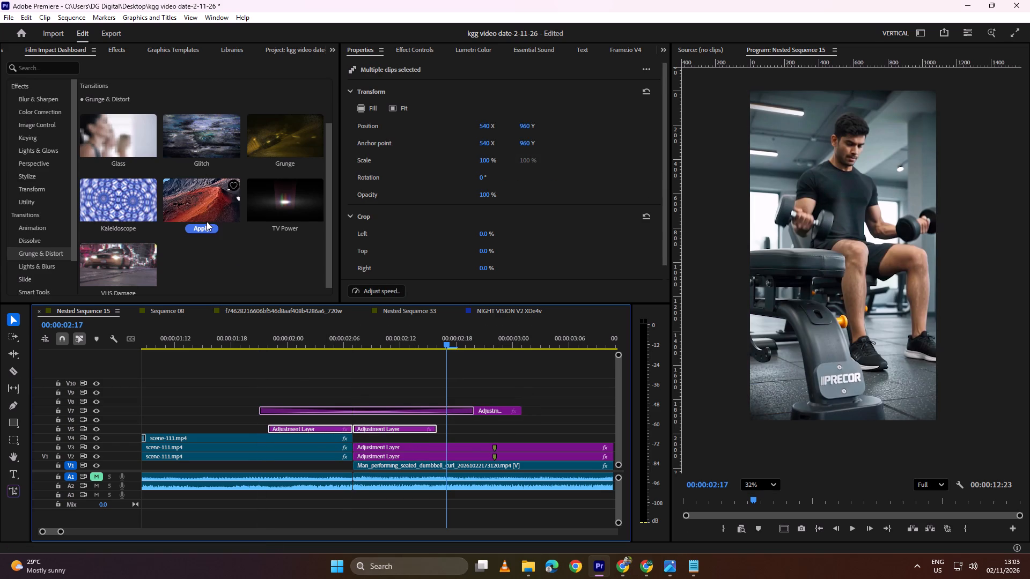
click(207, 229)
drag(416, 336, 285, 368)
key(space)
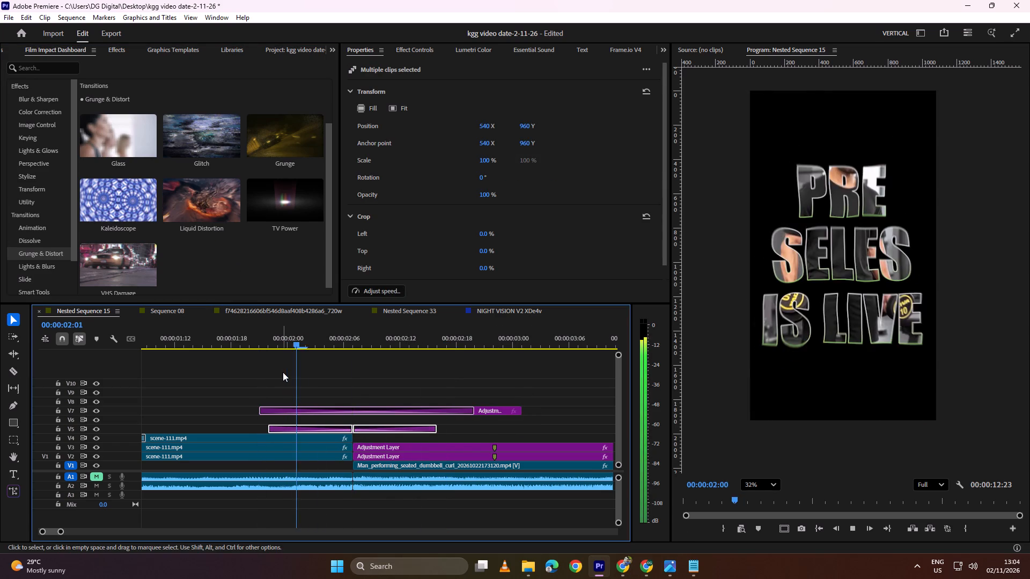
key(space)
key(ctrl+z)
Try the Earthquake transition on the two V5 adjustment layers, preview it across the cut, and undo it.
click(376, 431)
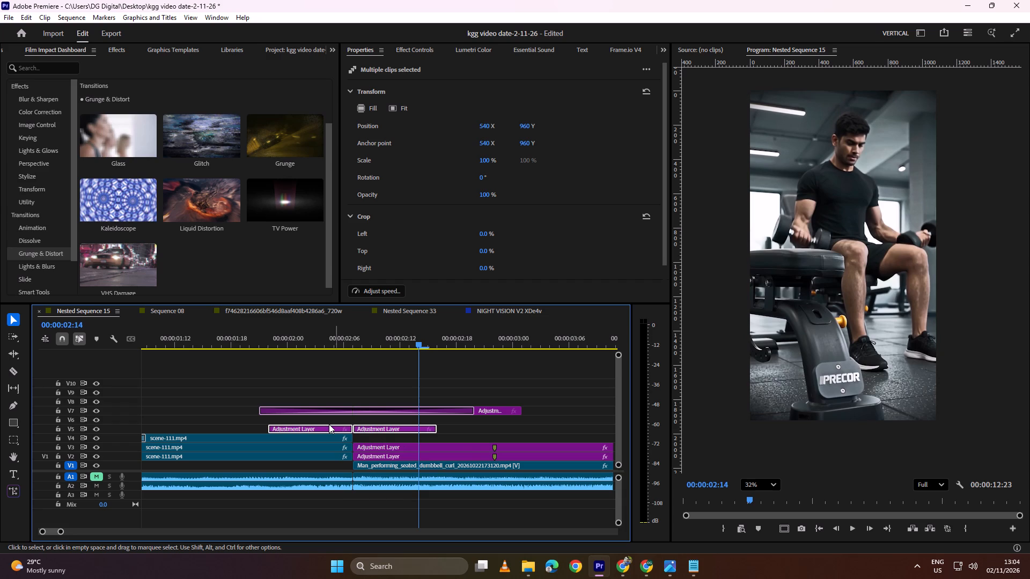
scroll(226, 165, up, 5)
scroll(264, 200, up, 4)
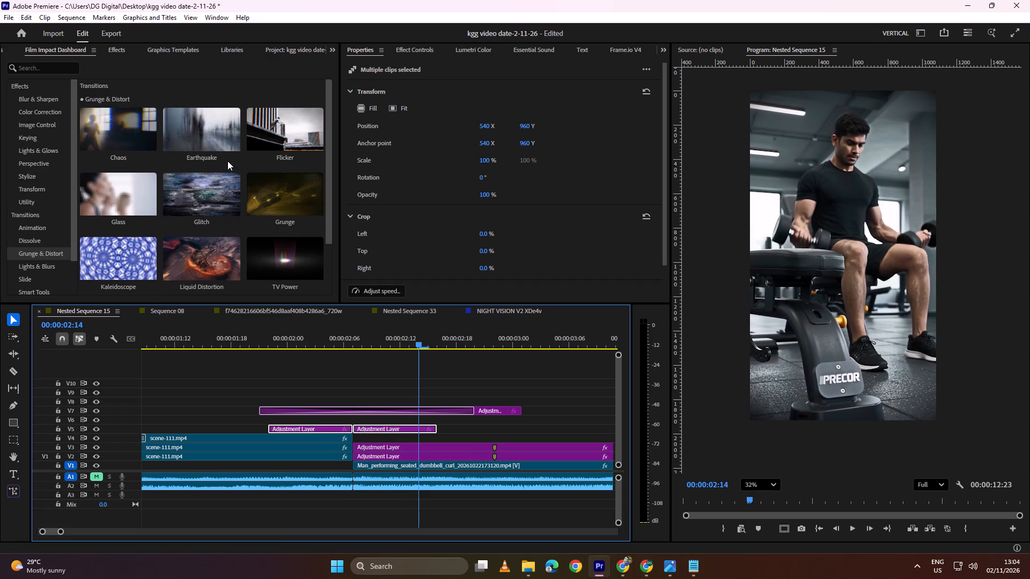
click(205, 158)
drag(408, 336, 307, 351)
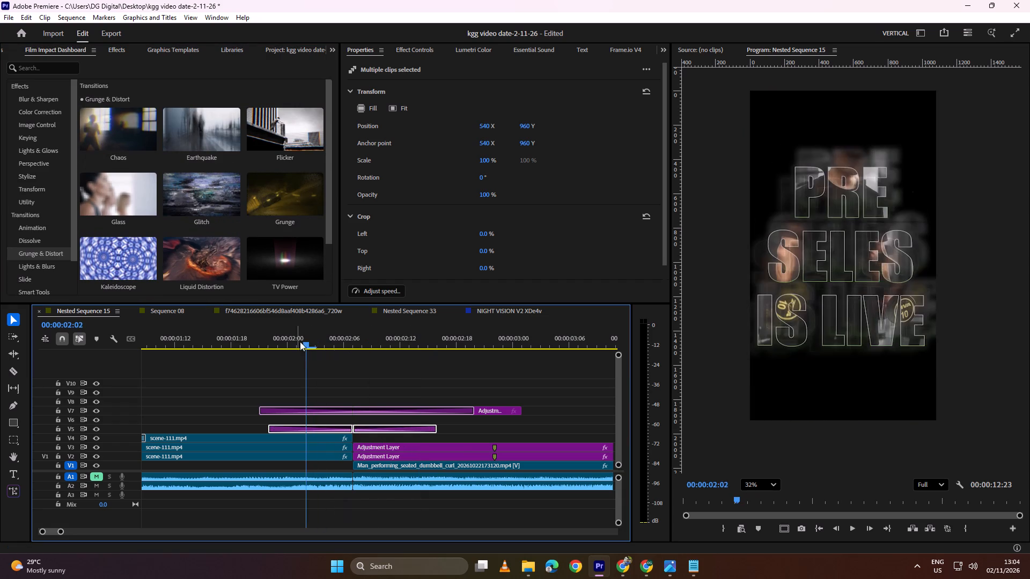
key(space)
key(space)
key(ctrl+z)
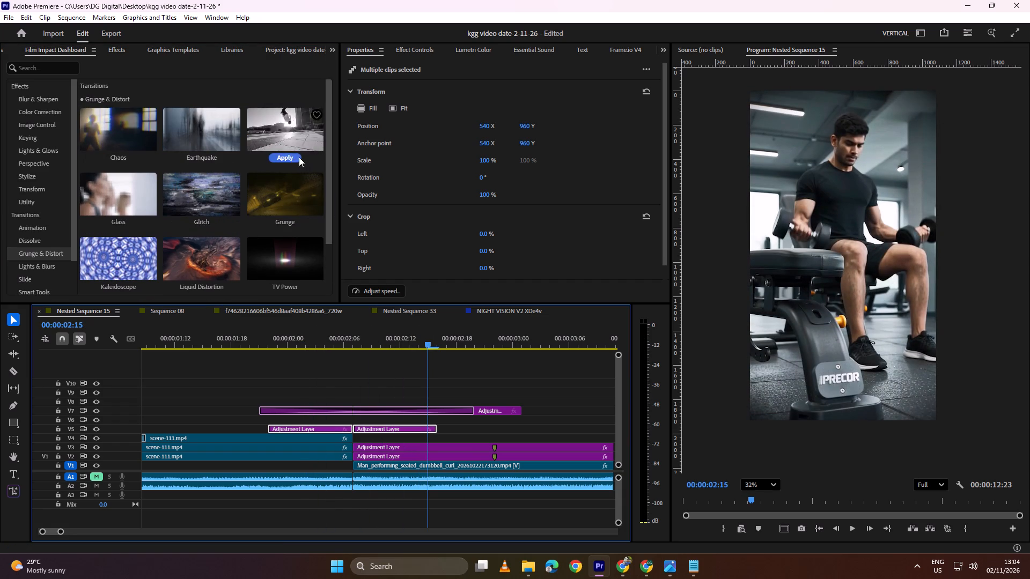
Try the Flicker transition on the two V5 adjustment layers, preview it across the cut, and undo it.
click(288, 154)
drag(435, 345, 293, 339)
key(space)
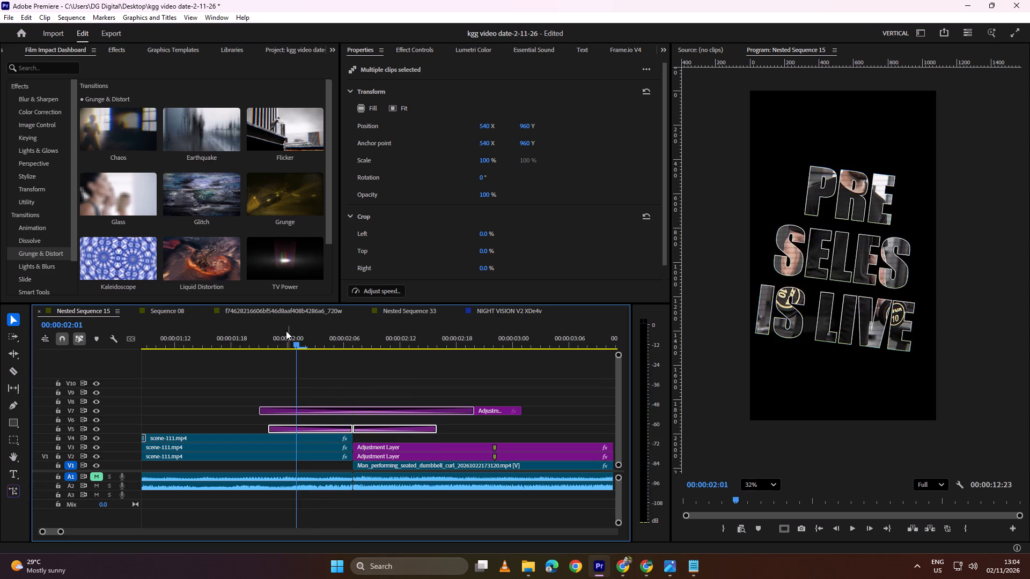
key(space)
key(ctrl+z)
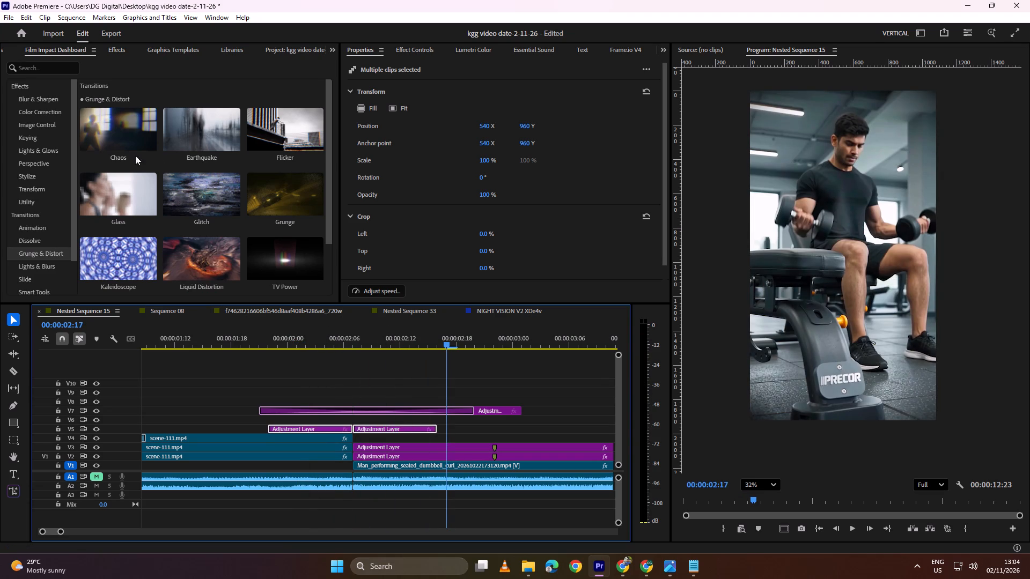
Apply the Chaos transition between the two V5 adjustment layers and play it back across the title-to-curl cut.
click(122, 155)
drag(425, 336, 286, 350)
key(space)
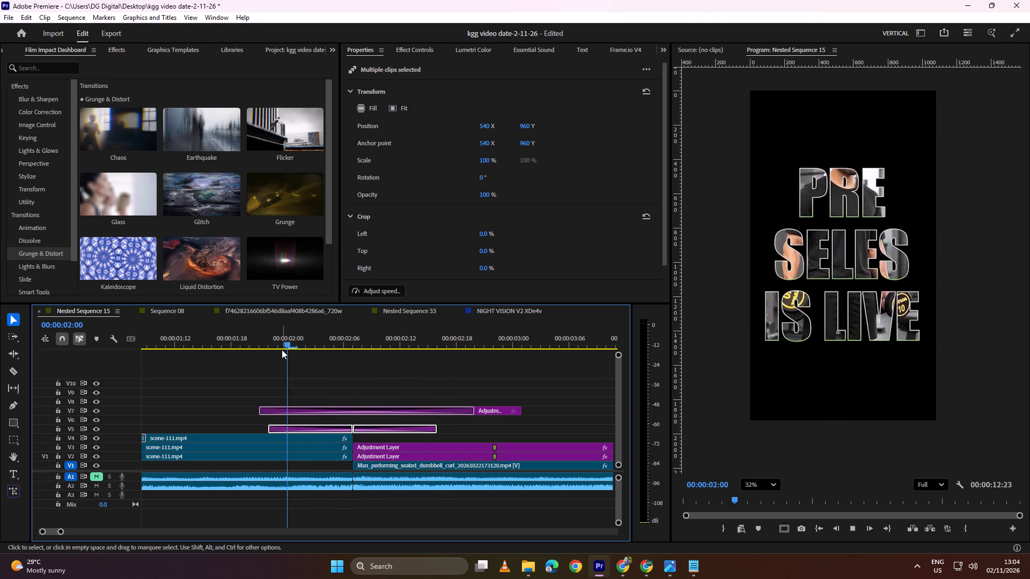
key(space)
drag(439, 339, 352, 338)
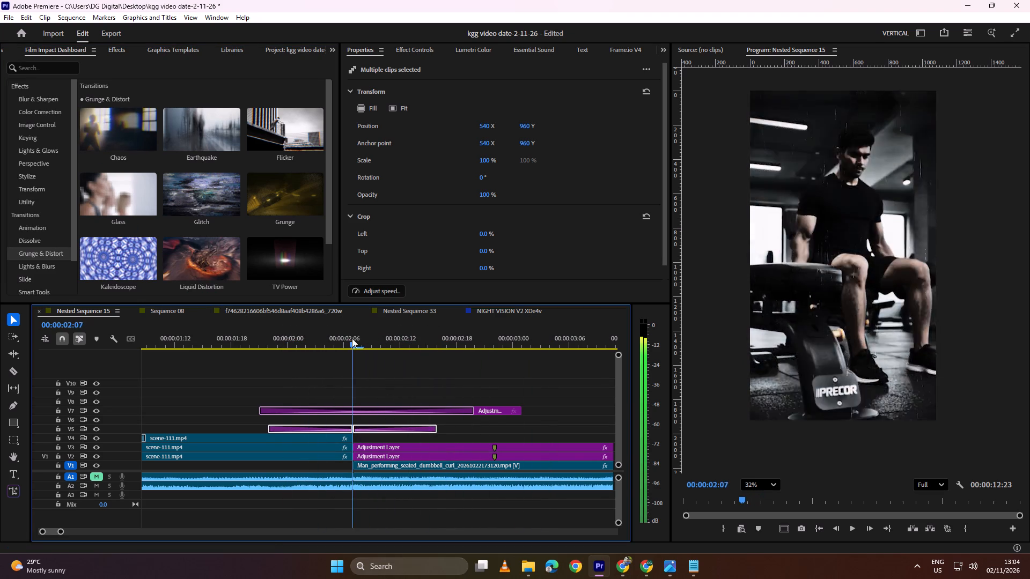
drag(352, 338, 266, 351)
key(space)
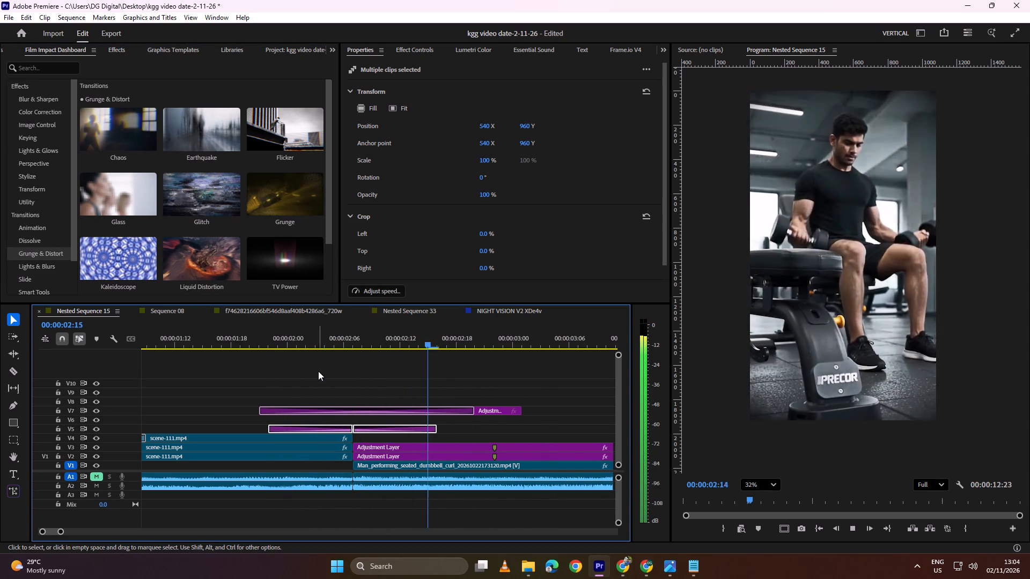
key(space)
Extend the second V5 adjustment layer to about 00:00:02:18, shorten the Chaos transition to about five frames each side of the cut, and preview it.
drag(434, 432, 406, 429)
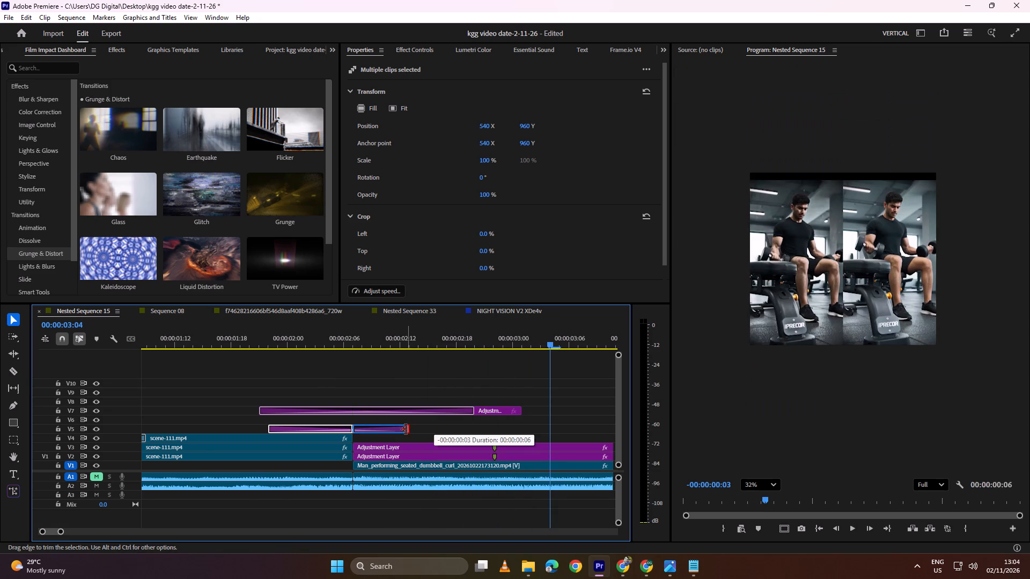
drag(406, 429, 452, 431)
drag(433, 427, 396, 426)
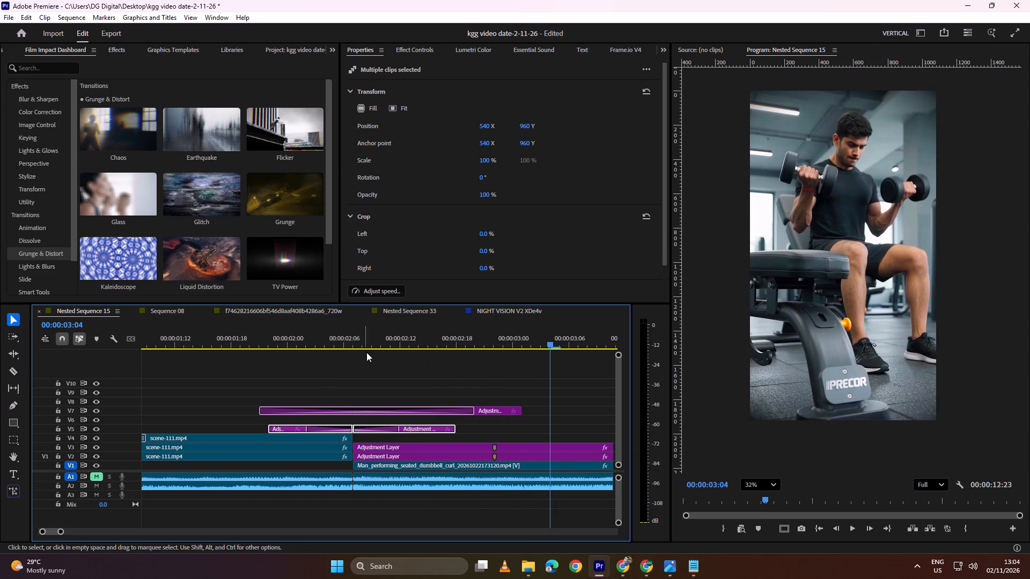
drag(371, 340, 268, 341)
key(space)
key(space)
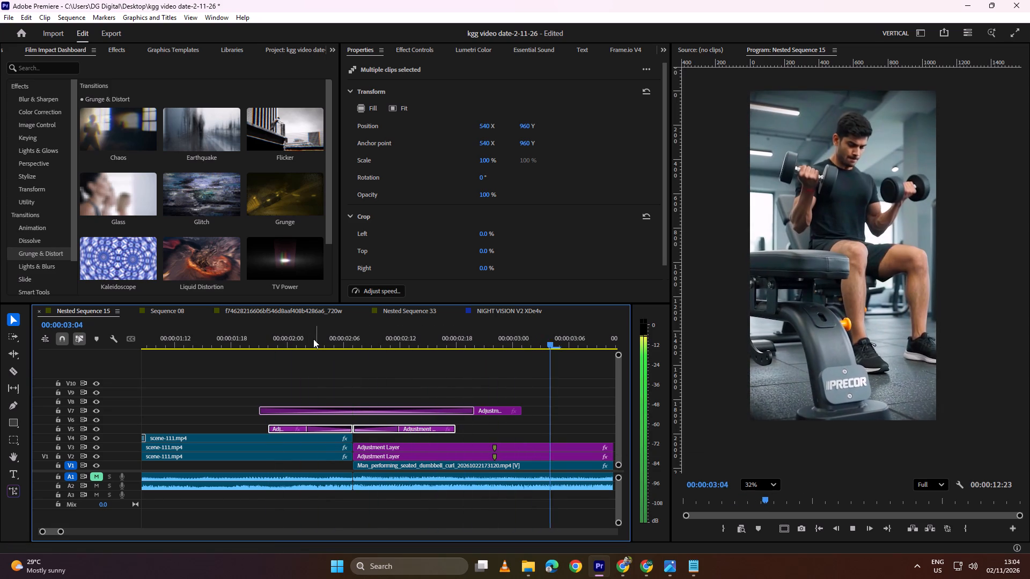
drag(434, 333, 318, 347)
key(space)
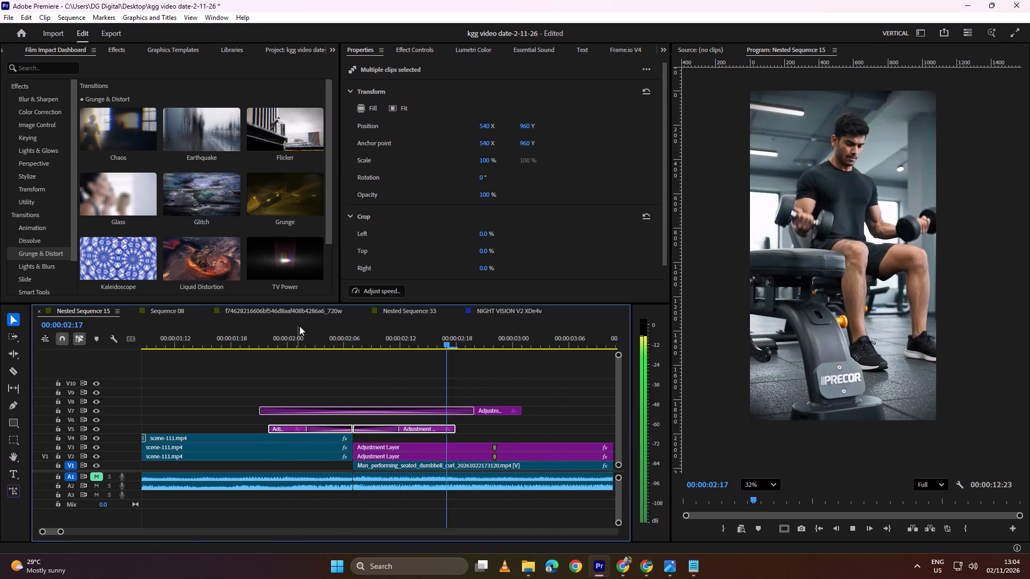
key(space)
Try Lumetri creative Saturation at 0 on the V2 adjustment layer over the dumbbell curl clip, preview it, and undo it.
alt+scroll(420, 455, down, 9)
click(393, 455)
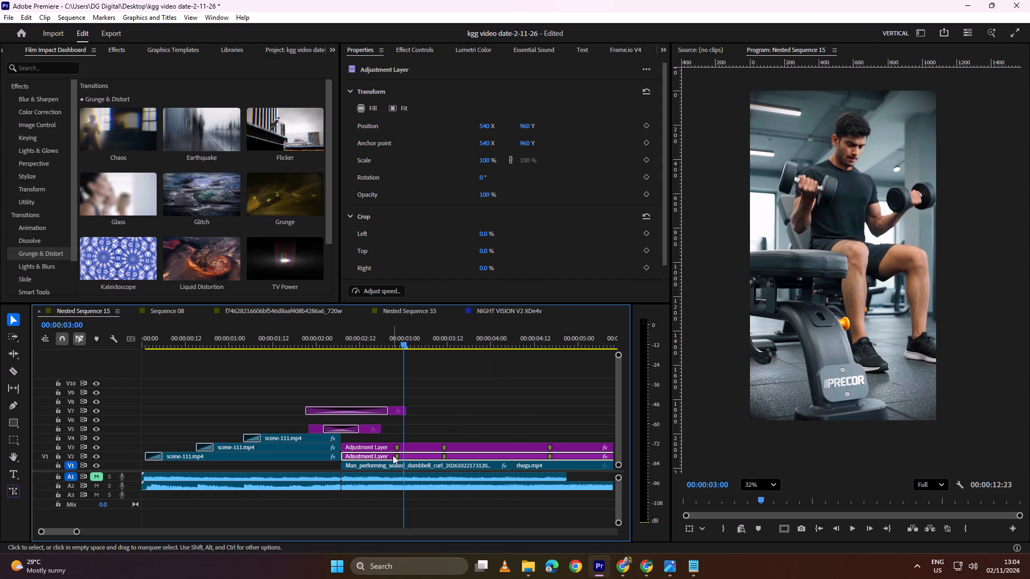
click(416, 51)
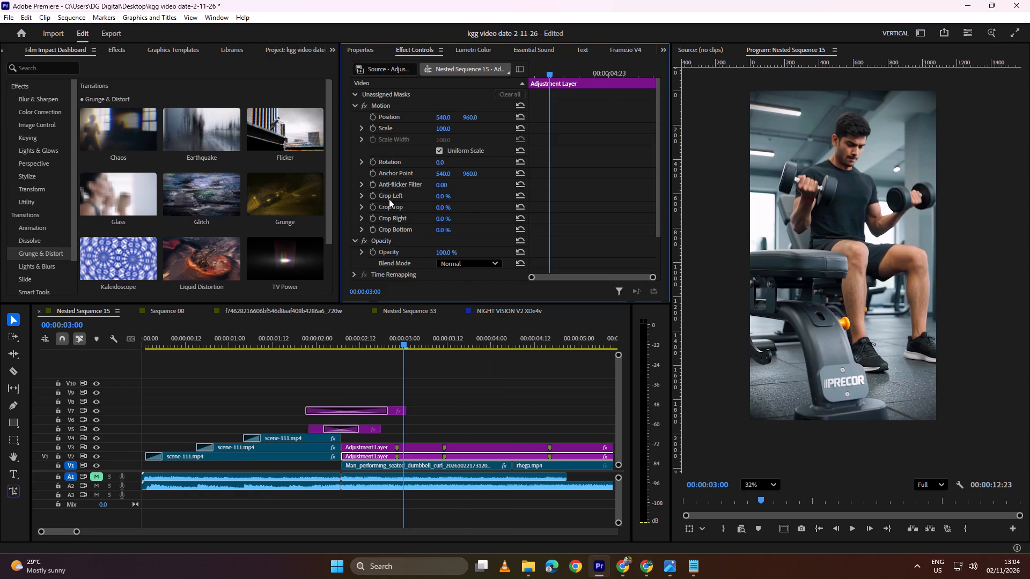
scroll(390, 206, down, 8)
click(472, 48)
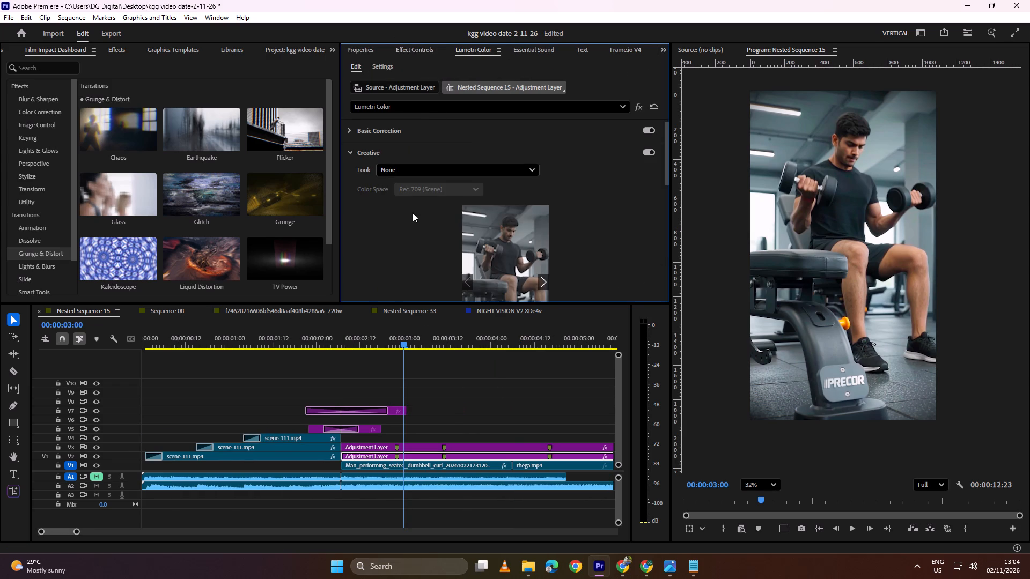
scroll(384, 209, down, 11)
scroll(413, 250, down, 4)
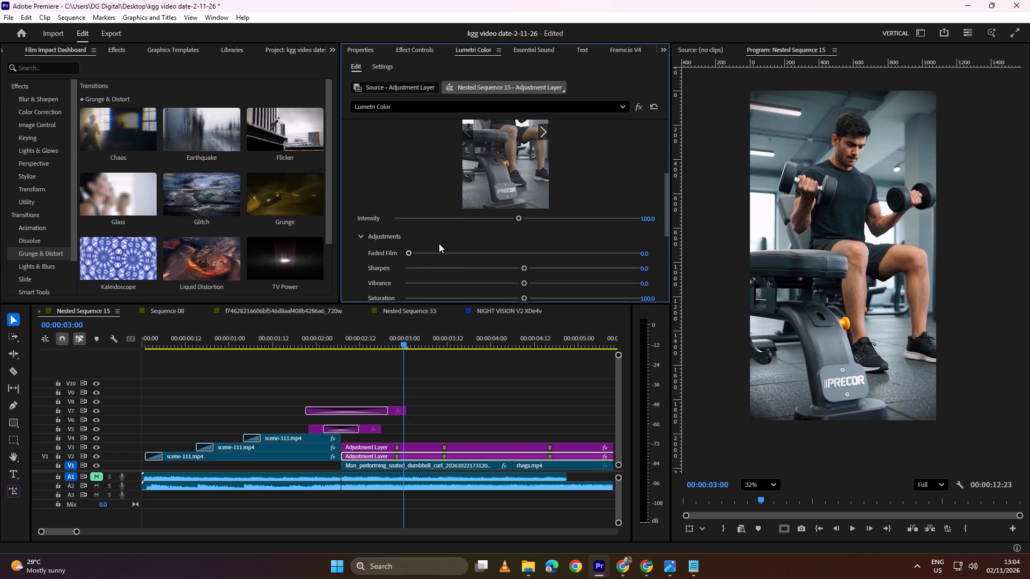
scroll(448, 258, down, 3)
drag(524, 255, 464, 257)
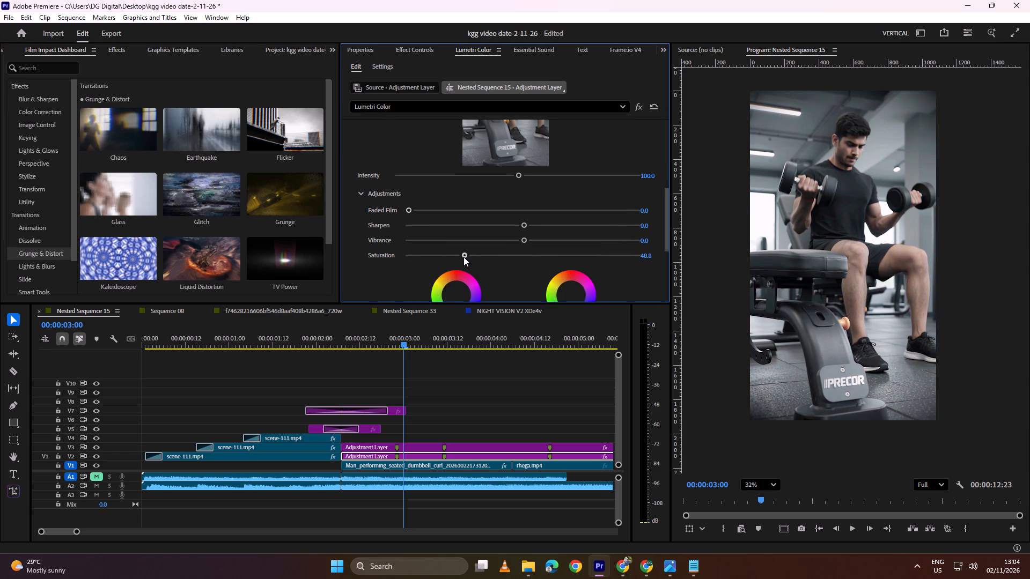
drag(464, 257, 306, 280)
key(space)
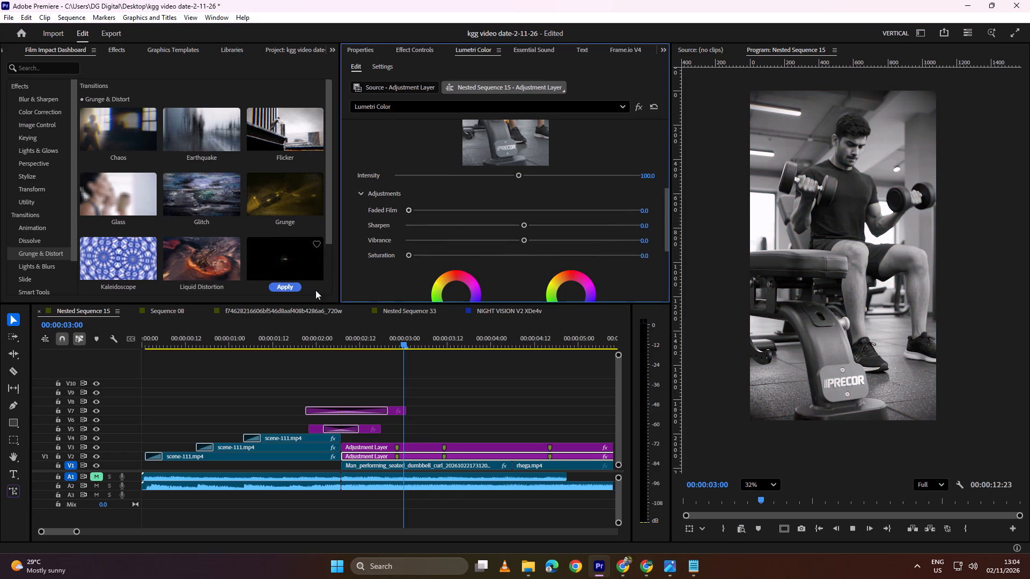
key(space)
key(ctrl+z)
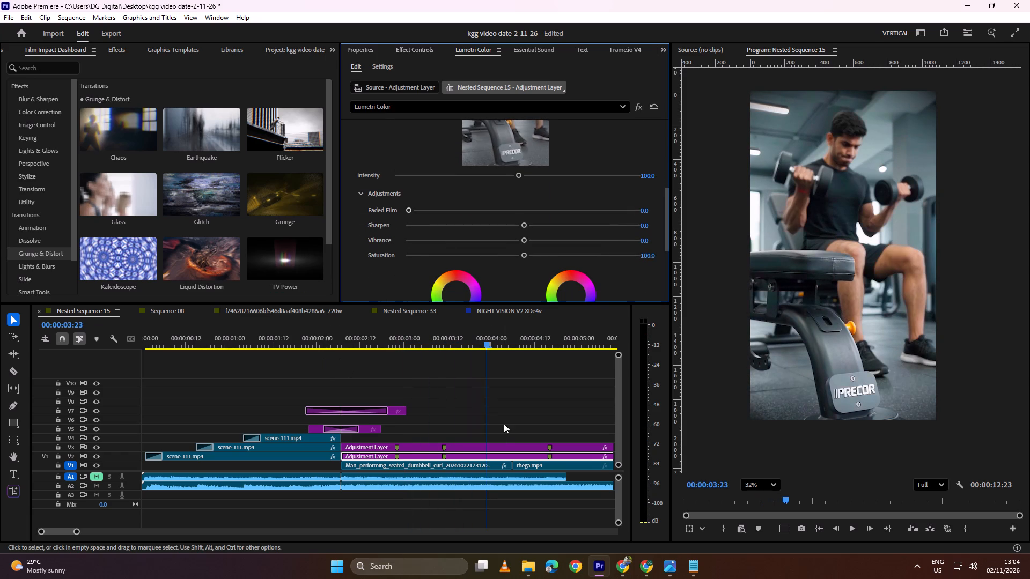
Play the edit from the dumbbell curl clip into the leg-machine clip, and delete rhega.mp4 from V1.
drag(493, 339, 351, 361)
key(space)
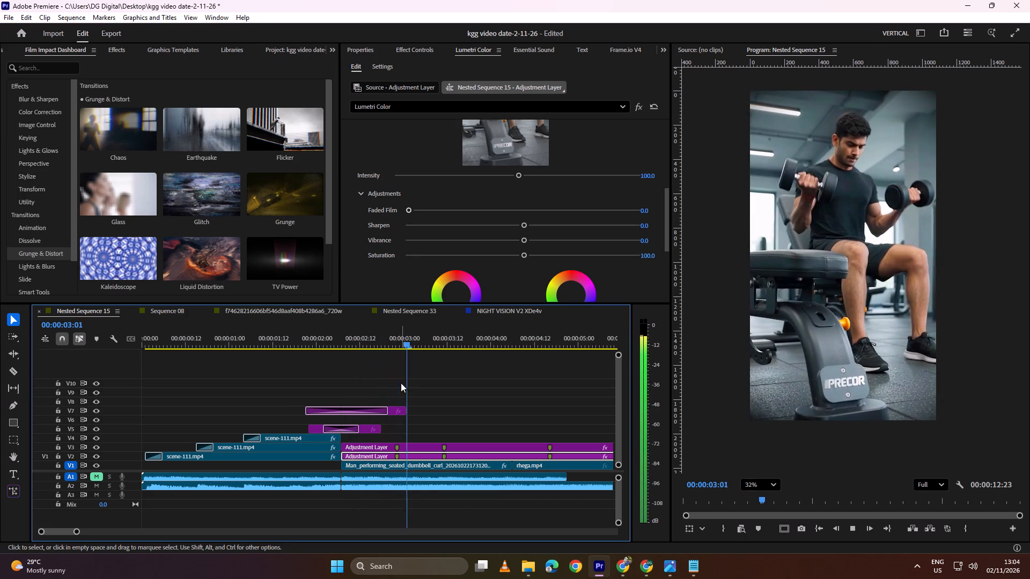
scroll(408, 404, down, 2)
alt+scroll(408, 404, down, 6)
key(space)
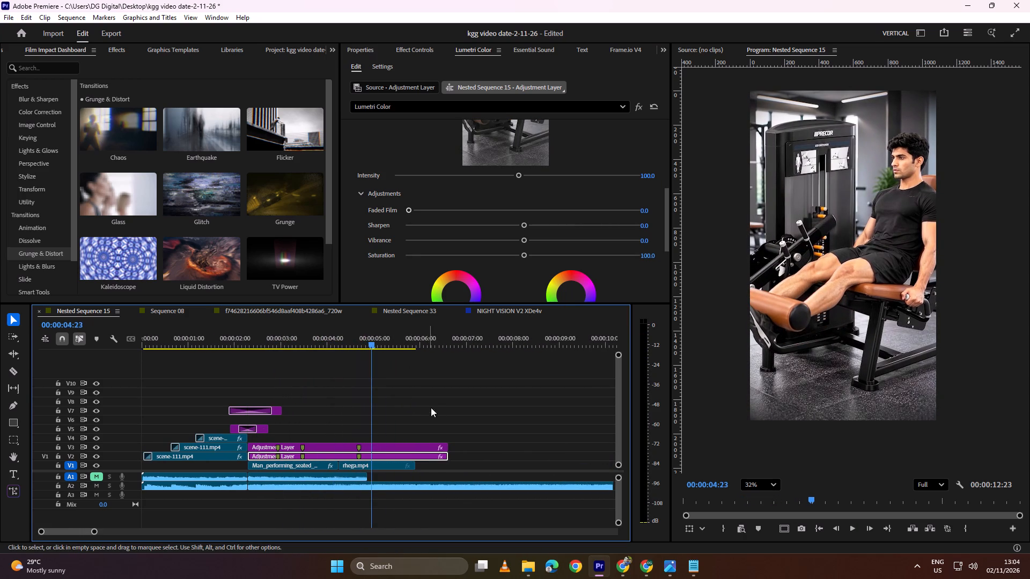
alt+scroll(365, 449, up, 14)
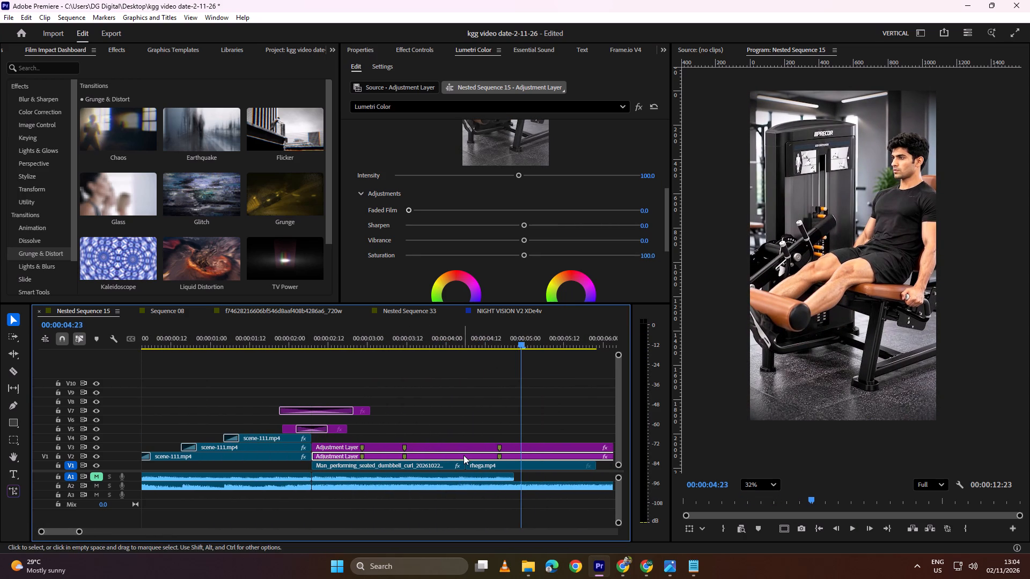
scroll(837, 312, down, 8)
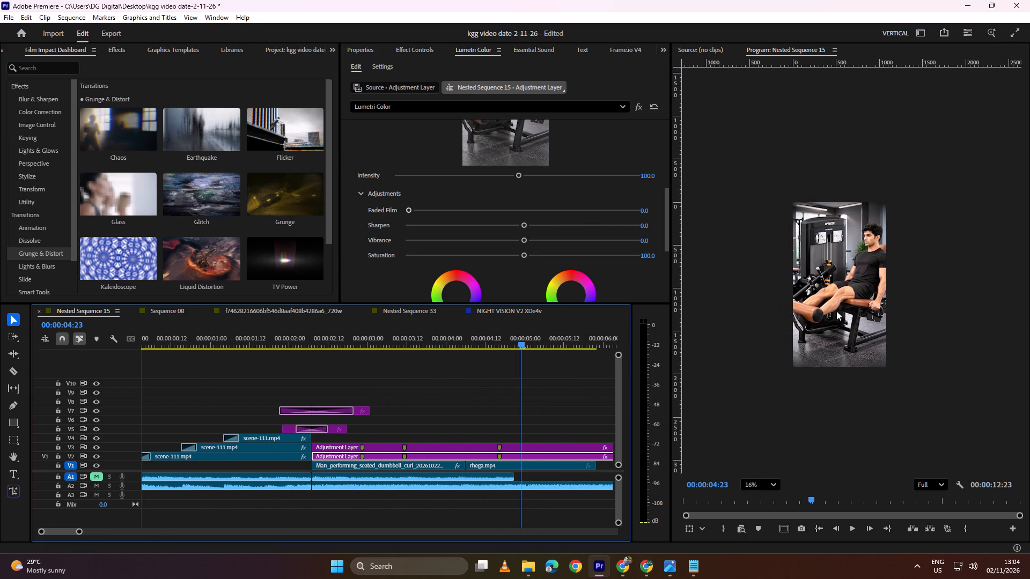
scroll(841, 310, up, 4)
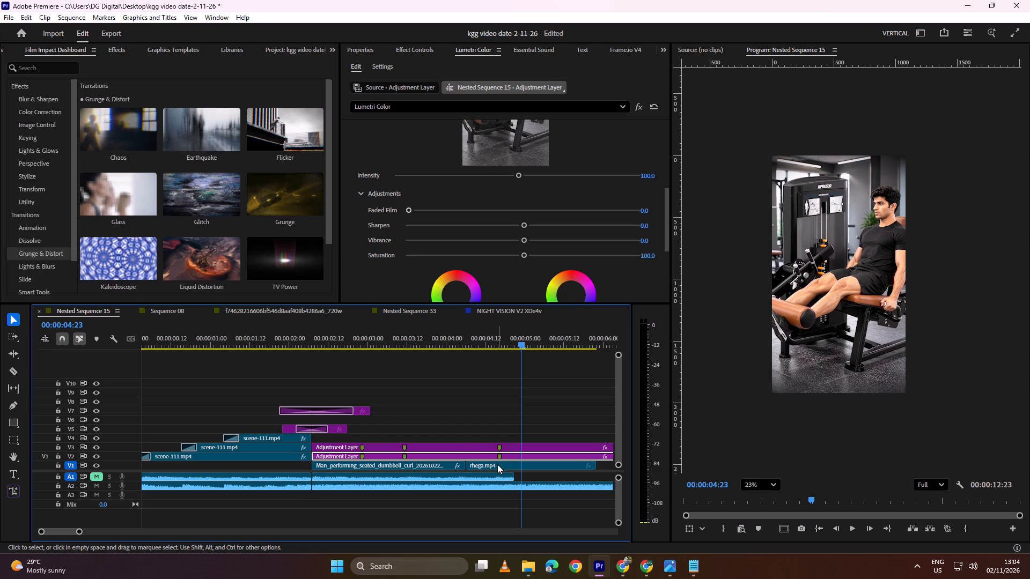
click(497, 463)
key(BackSpace)
Play back the dumbbell curl section several times to check where the clip should end against the music.
drag(510, 337, 501, 339)
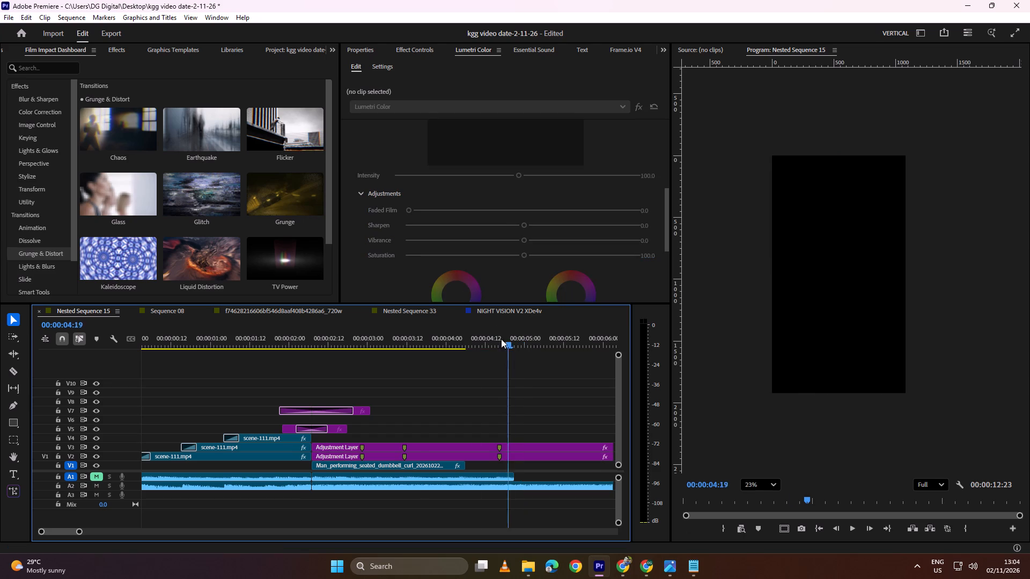
drag(501, 339, 323, 371)
key(space)
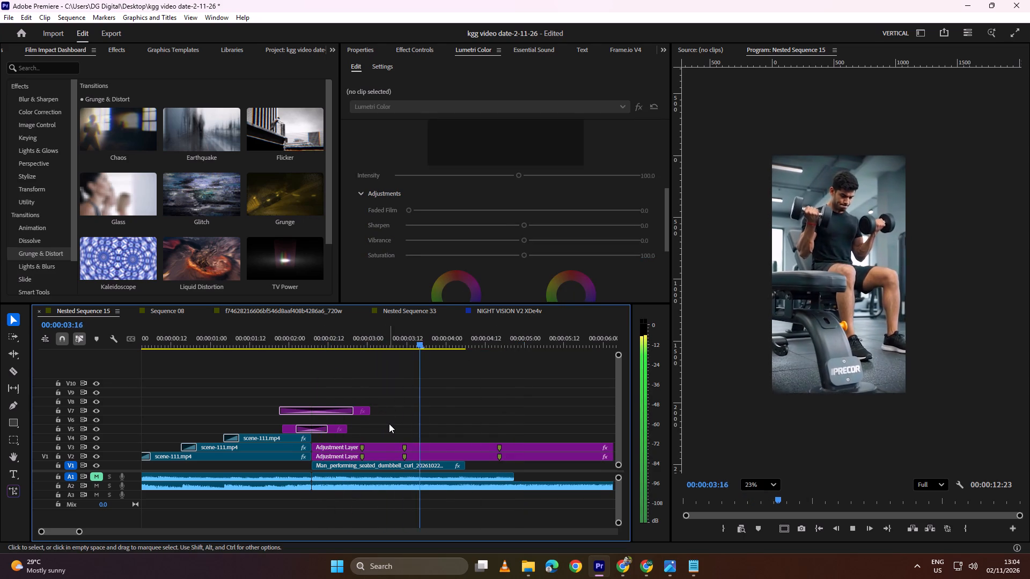
key(space)
drag(486, 326, 406, 346)
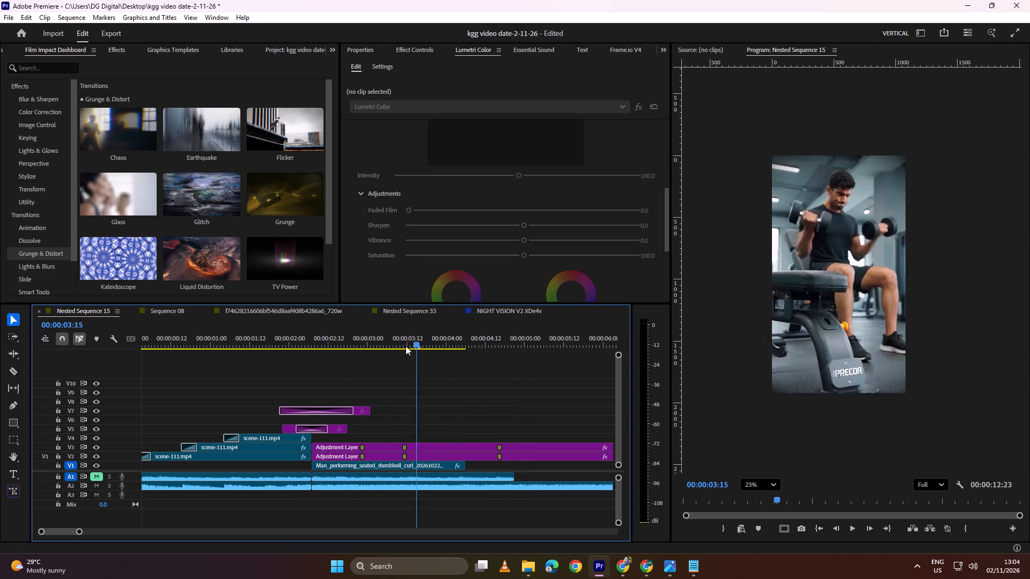
drag(406, 346, 299, 361)
key(space)
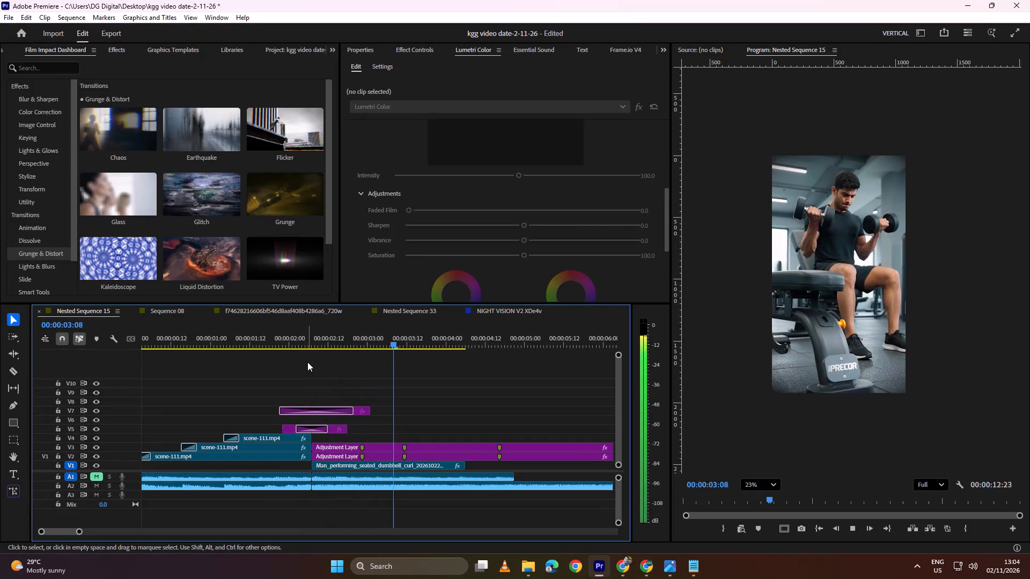
key(space)
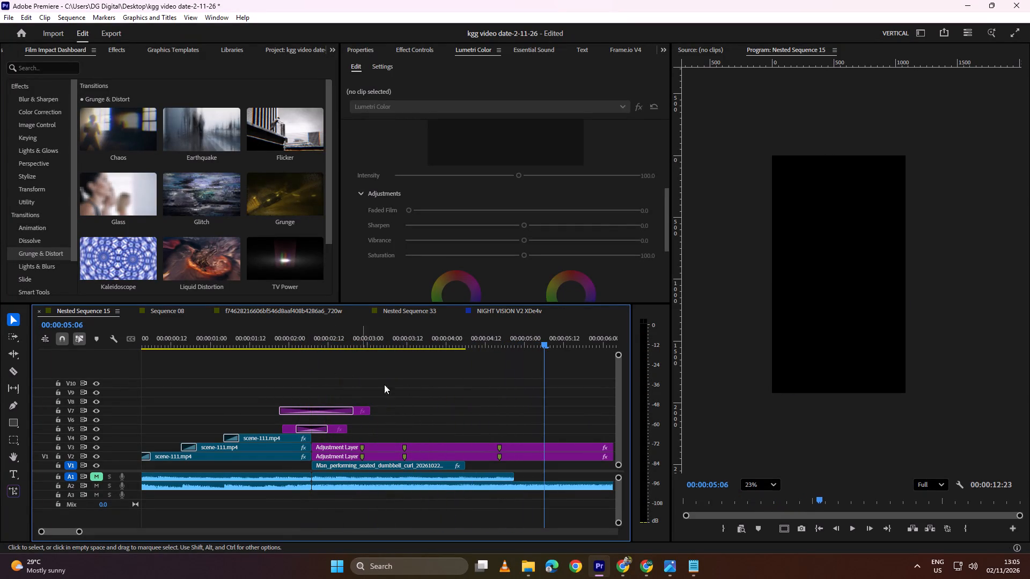
drag(505, 339, 459, 351)
key(space)
key(space)
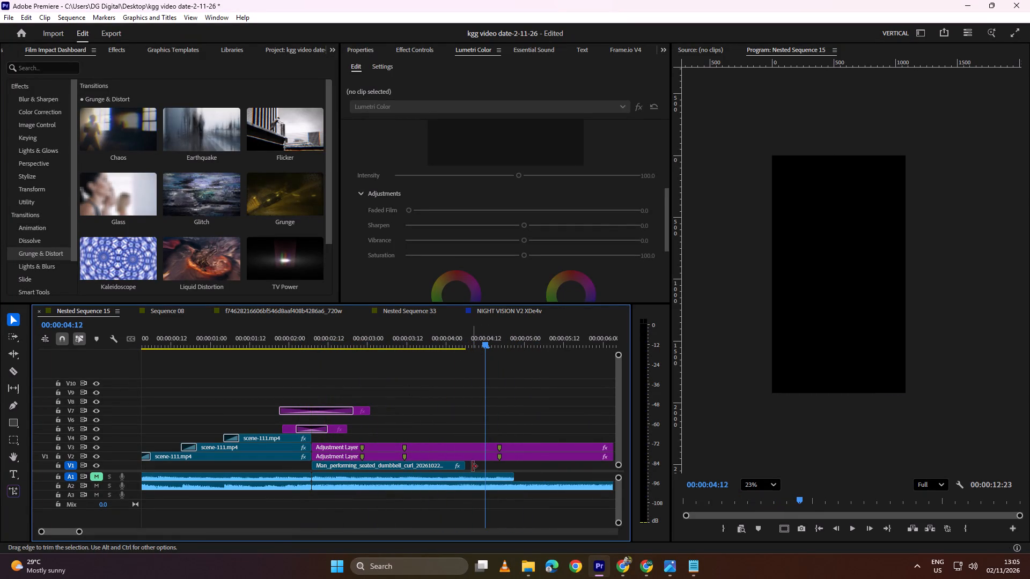
Extend the end of the dumbbell curl clip on V1 to about 00:00:04:08 and preview the section.
drag(469, 466, 505, 465)
drag(488, 341, 448, 340)
key(space)
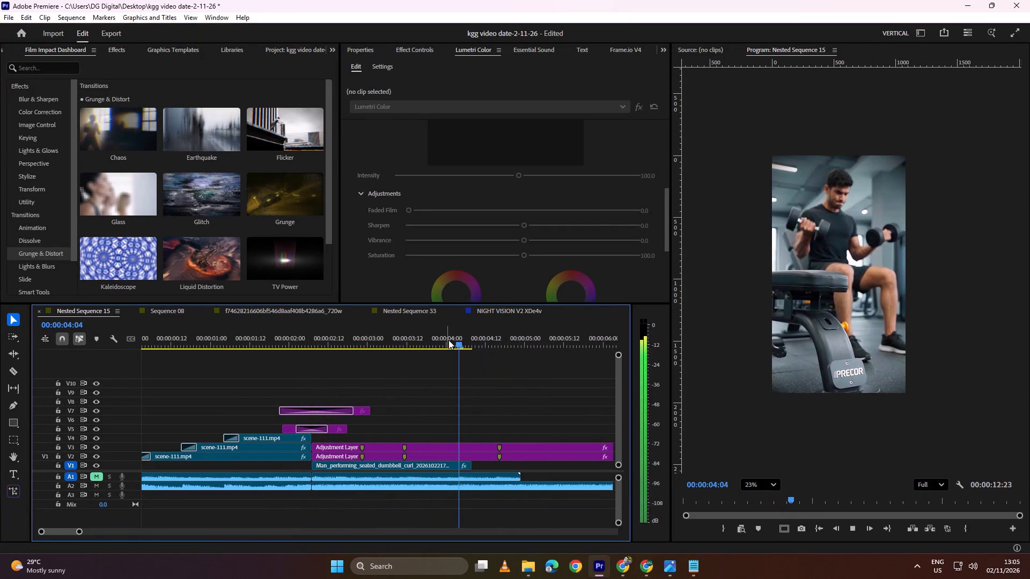
key(space)
drag(491, 333, 329, 360)
key(space)
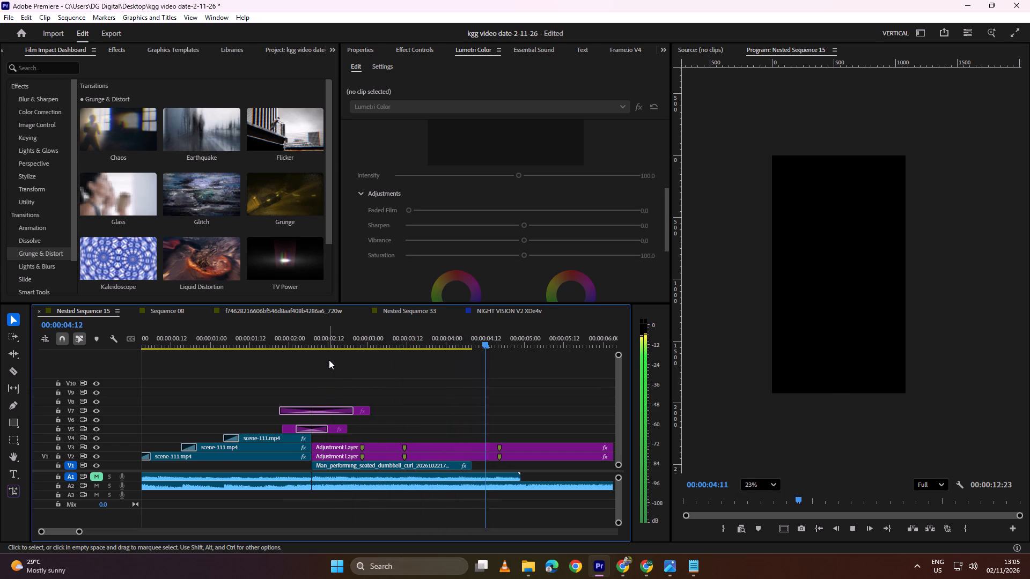
key(space)
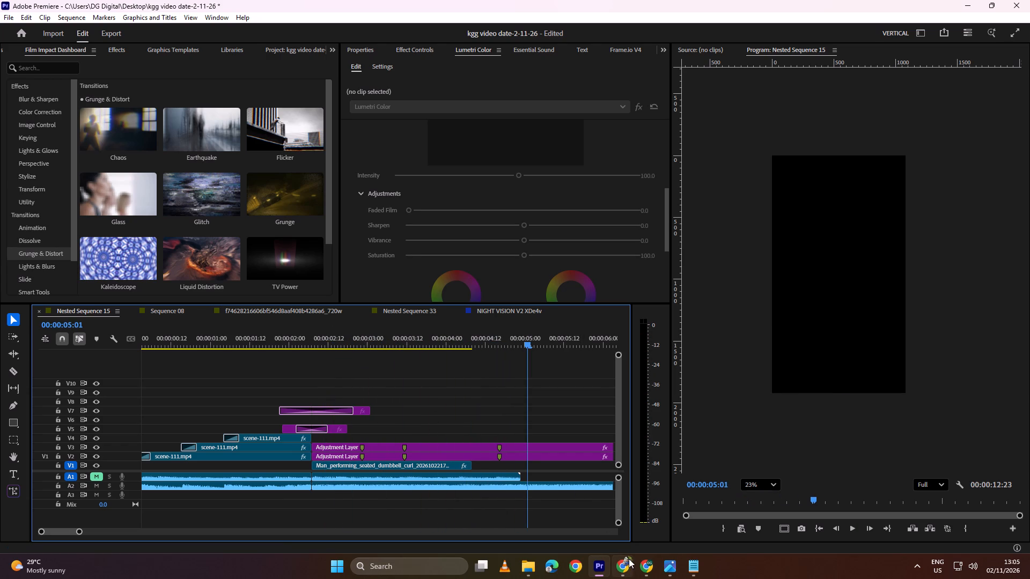